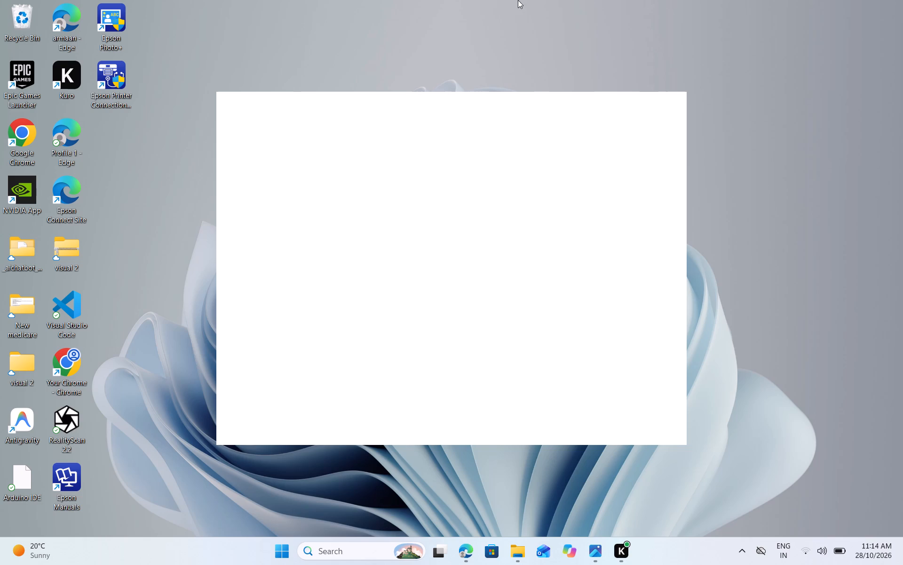
# Switch to Microsoft Edge and bring up the GNE'S-APEX-2026 Canva design.
pyautogui.click(460, 545)
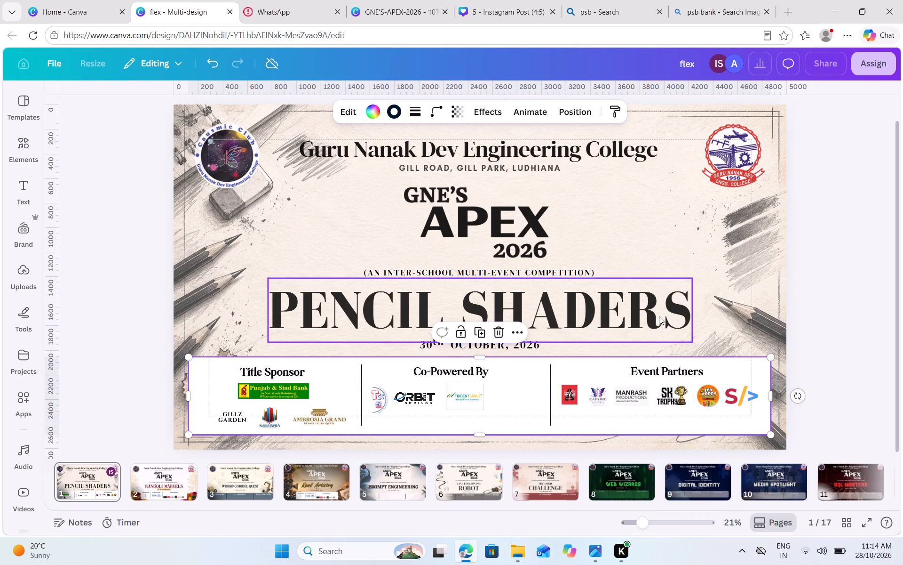
pyautogui.click(407, 3)
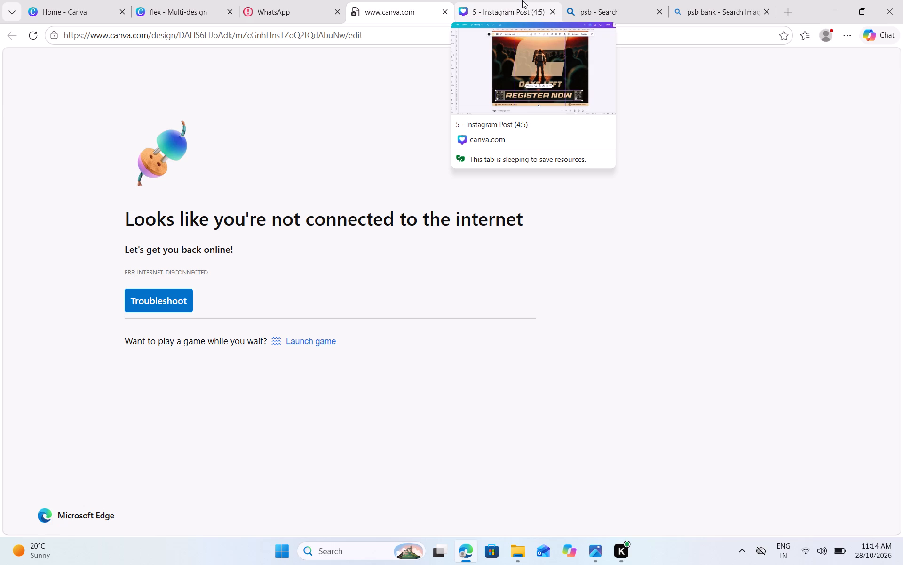
# Open the Windows quick settings for network and sound to get at the internet connection.
pyautogui.click(789, 564)
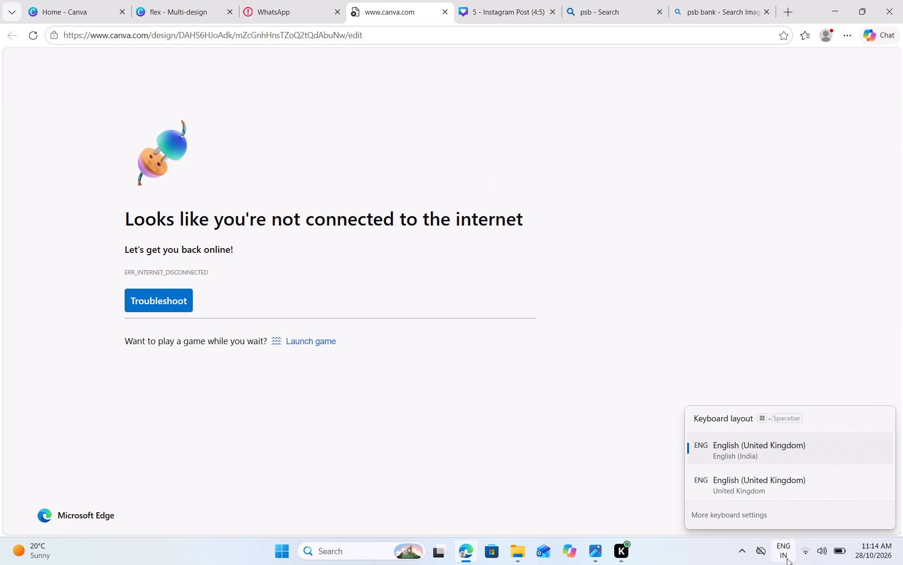
pyautogui.click(812, 544)
pyautogui.click(818, 546)
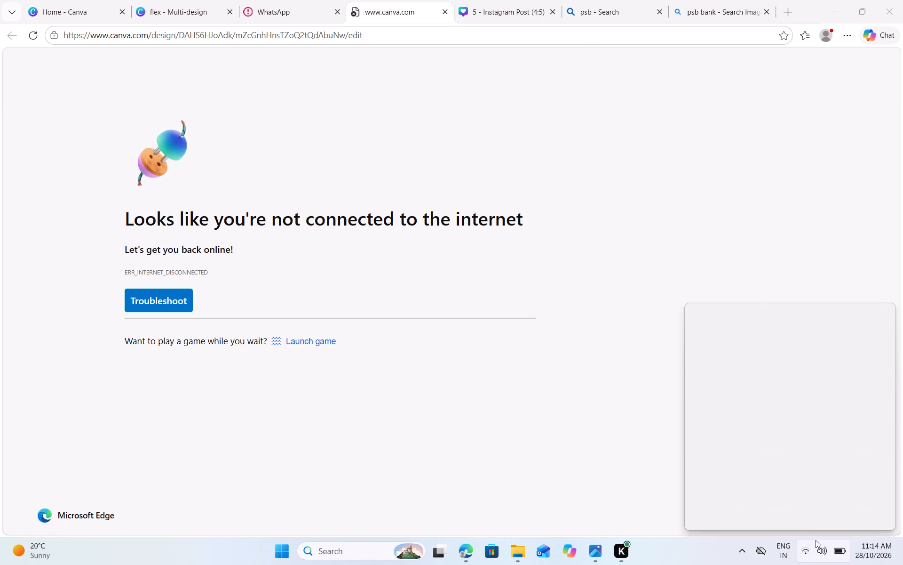
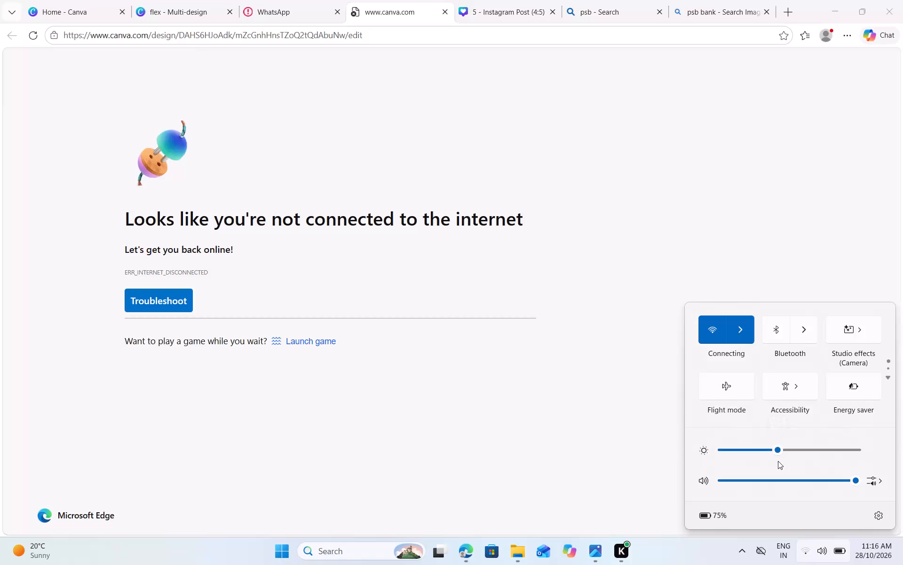
# Leave the network settings and switch to the flex Canva design in the browser.
pyautogui.click(778, 461)
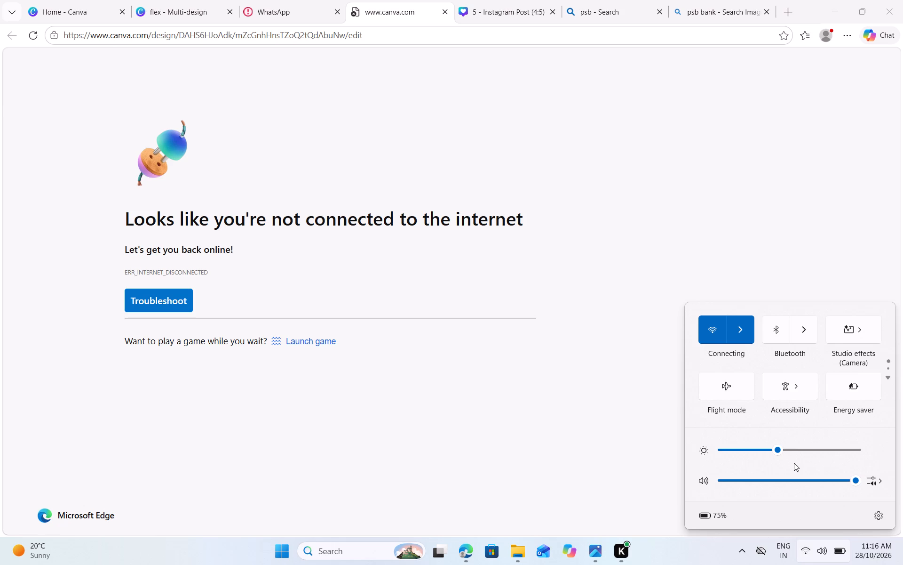
pyautogui.click(140, 1)
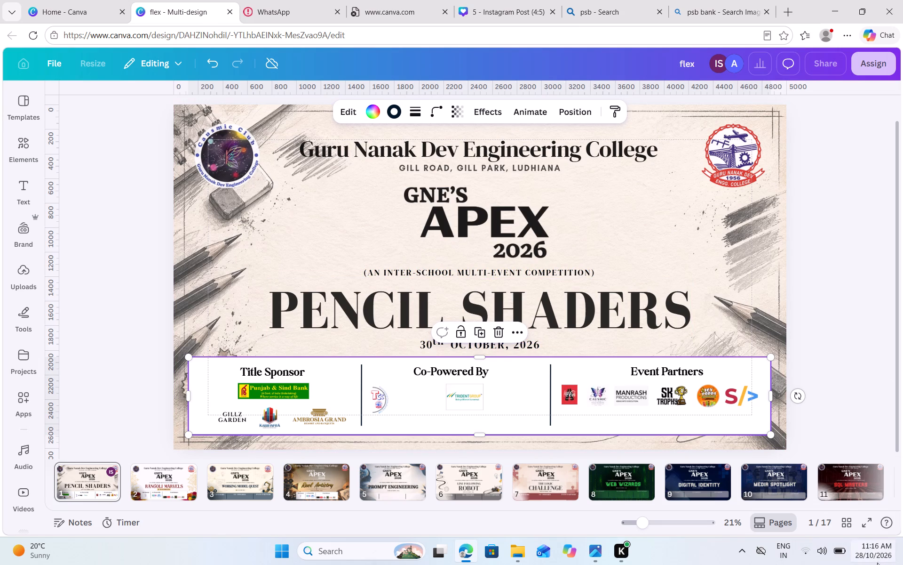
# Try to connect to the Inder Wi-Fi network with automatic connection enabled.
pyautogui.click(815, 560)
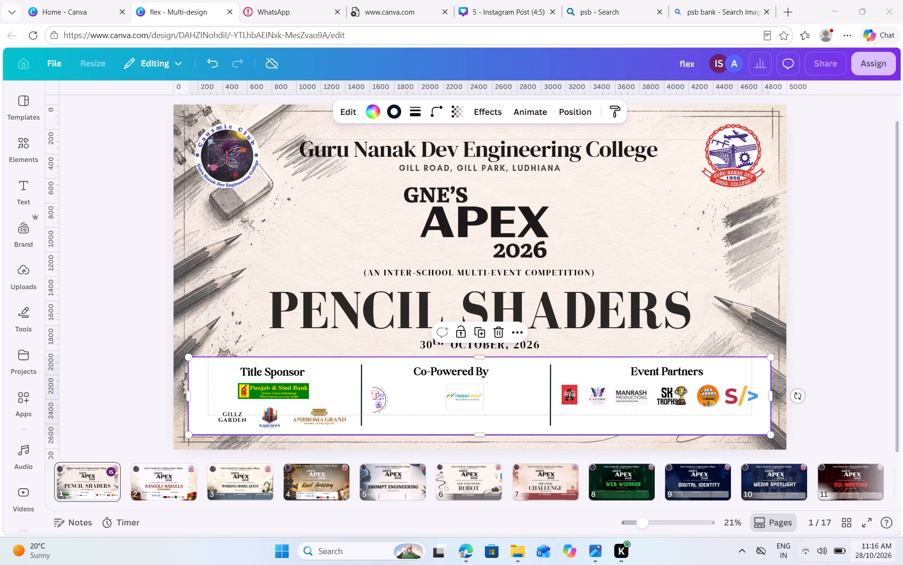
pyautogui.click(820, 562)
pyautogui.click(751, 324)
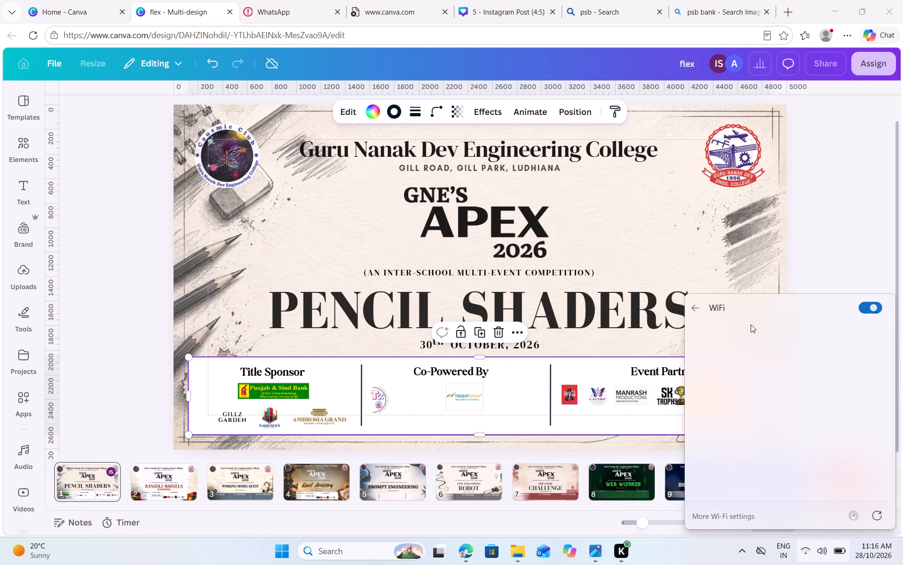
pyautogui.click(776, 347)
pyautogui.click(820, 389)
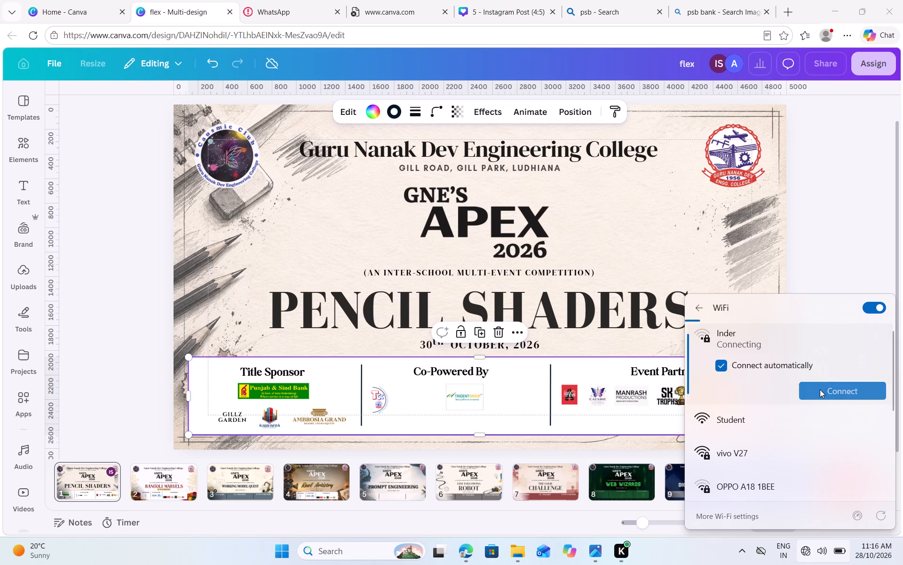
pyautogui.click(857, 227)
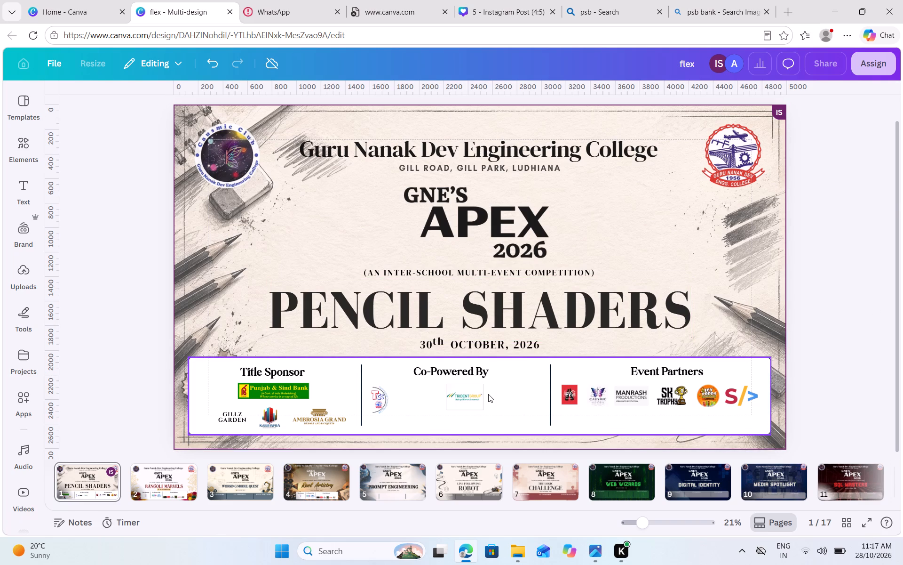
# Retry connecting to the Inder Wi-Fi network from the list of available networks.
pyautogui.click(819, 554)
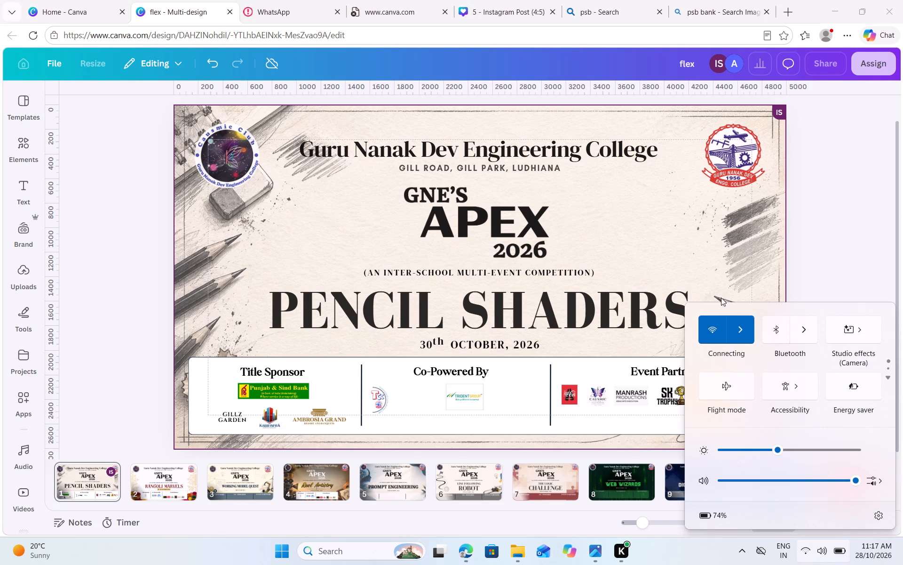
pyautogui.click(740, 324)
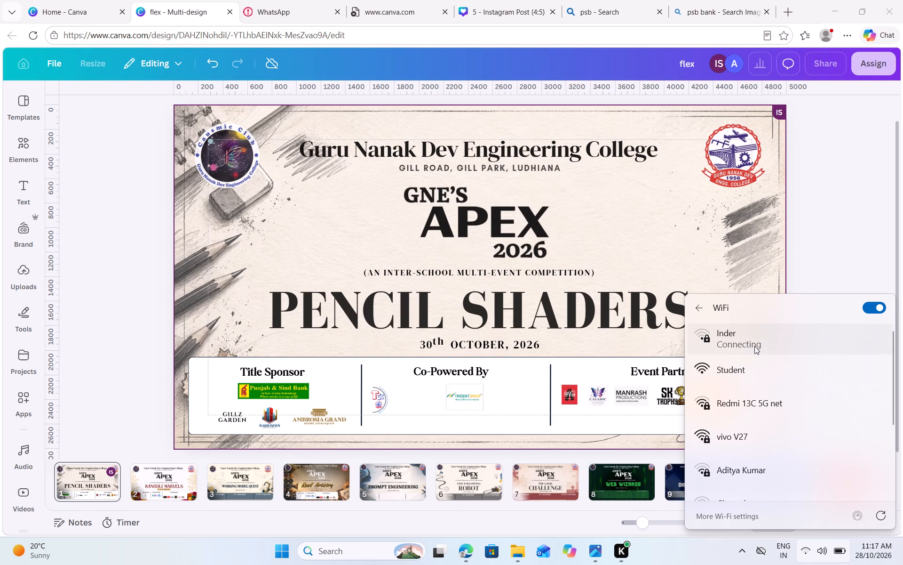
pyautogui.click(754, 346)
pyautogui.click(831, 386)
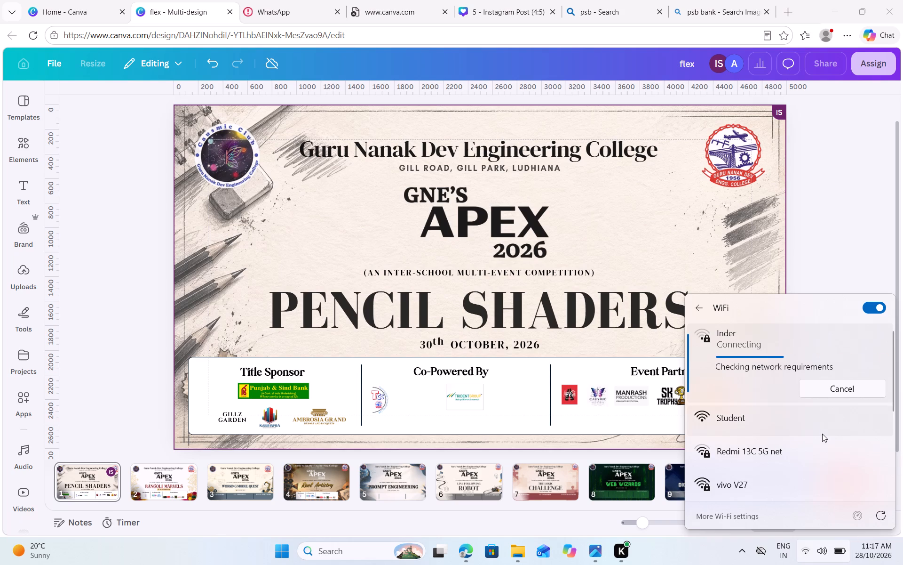
# Restart the computer's Wi-Fi by turning it off and back on.
pyautogui.click(879, 309)
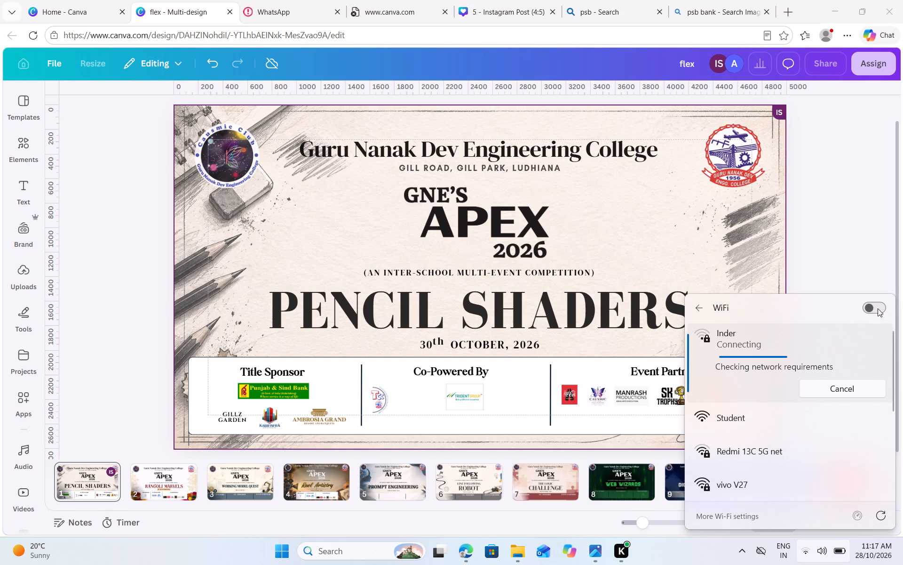
pyautogui.click(878, 308)
pyautogui.click(877, 308)
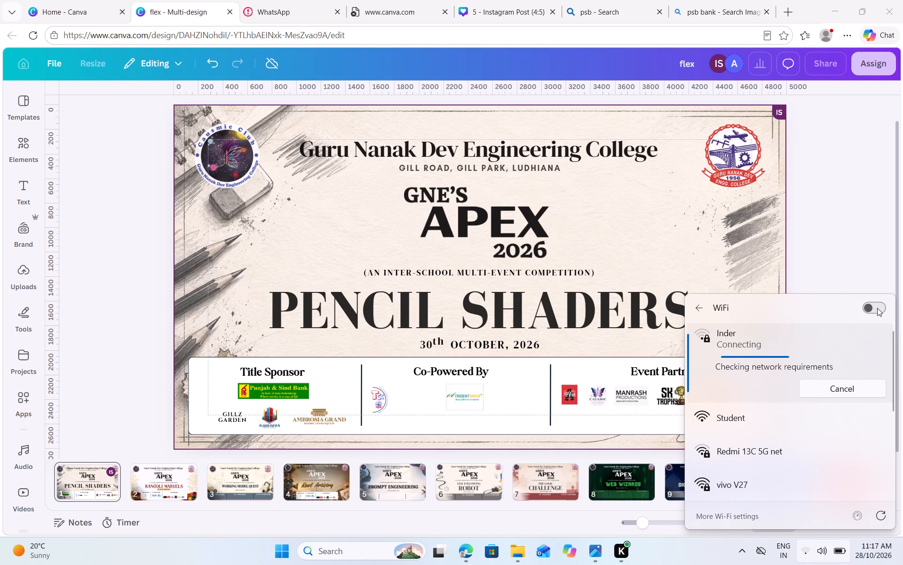
pyautogui.click(874, 316)
pyautogui.click(834, 556)
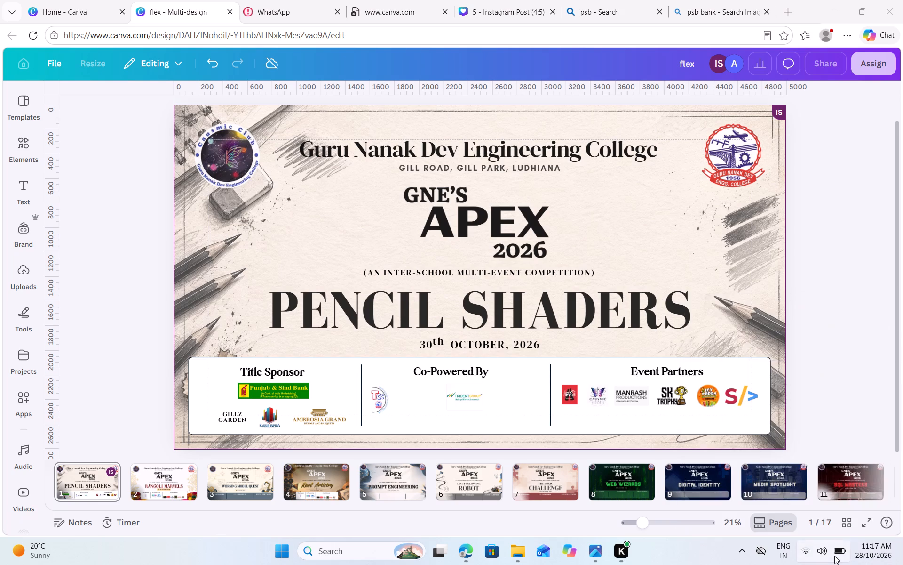
pyautogui.click(834, 556)
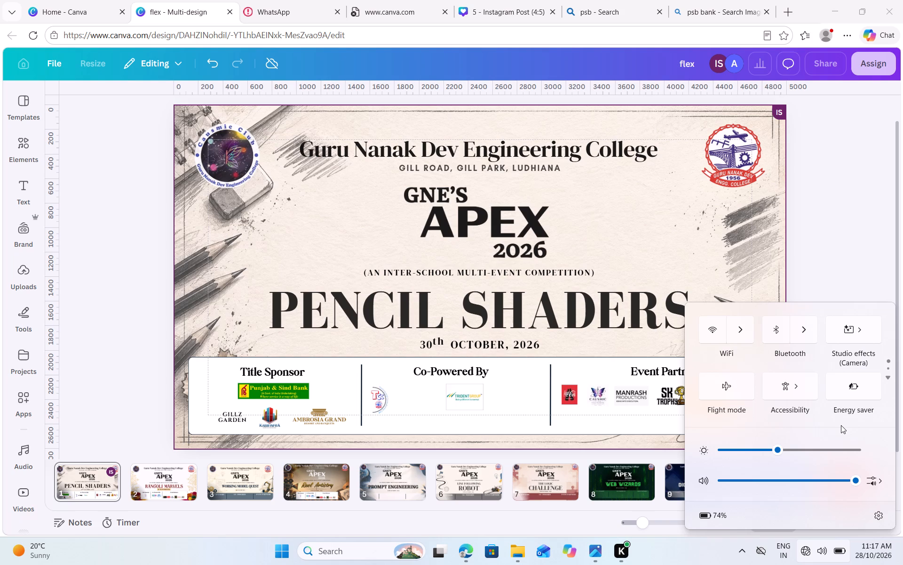
pyautogui.click(718, 337)
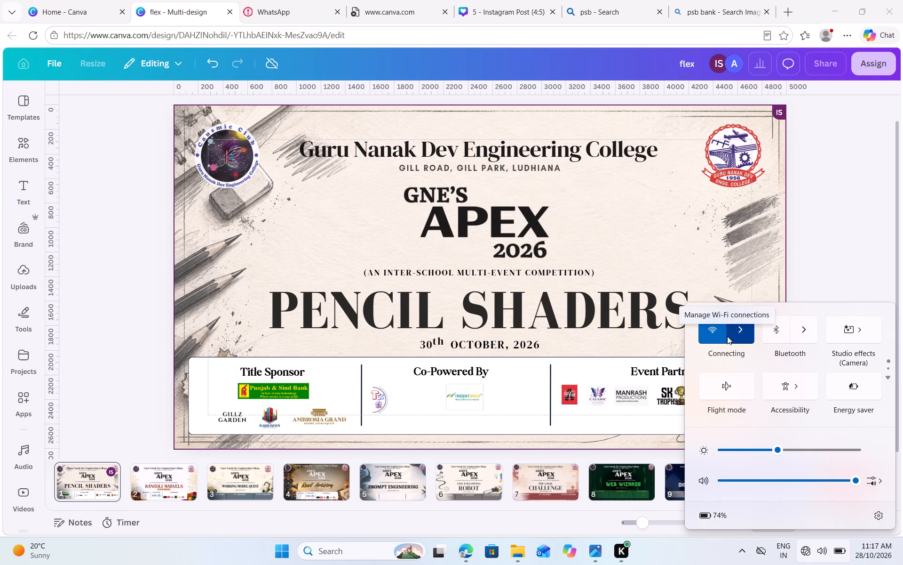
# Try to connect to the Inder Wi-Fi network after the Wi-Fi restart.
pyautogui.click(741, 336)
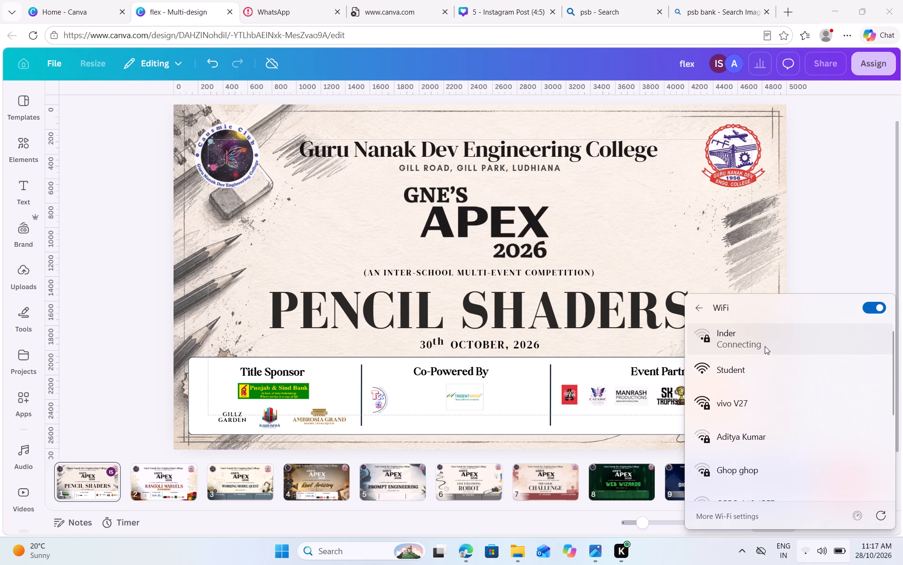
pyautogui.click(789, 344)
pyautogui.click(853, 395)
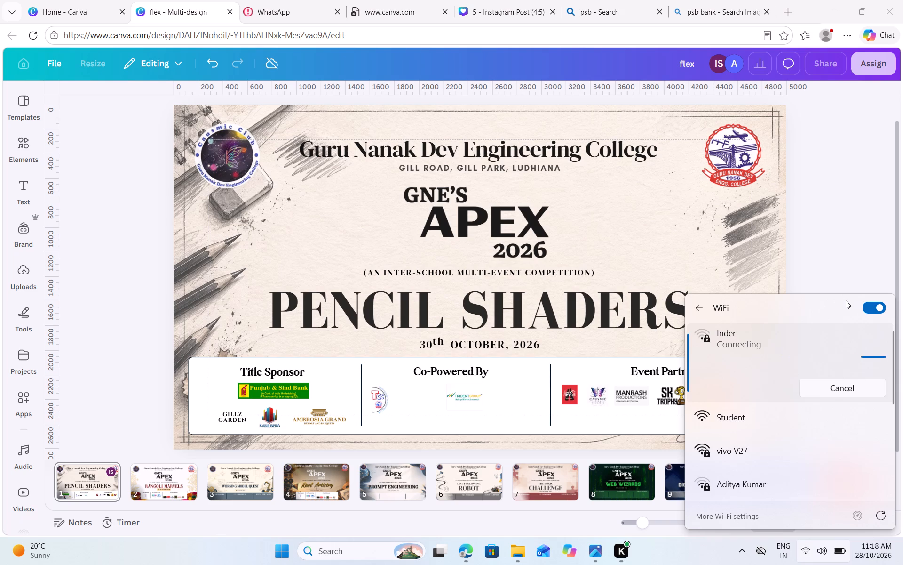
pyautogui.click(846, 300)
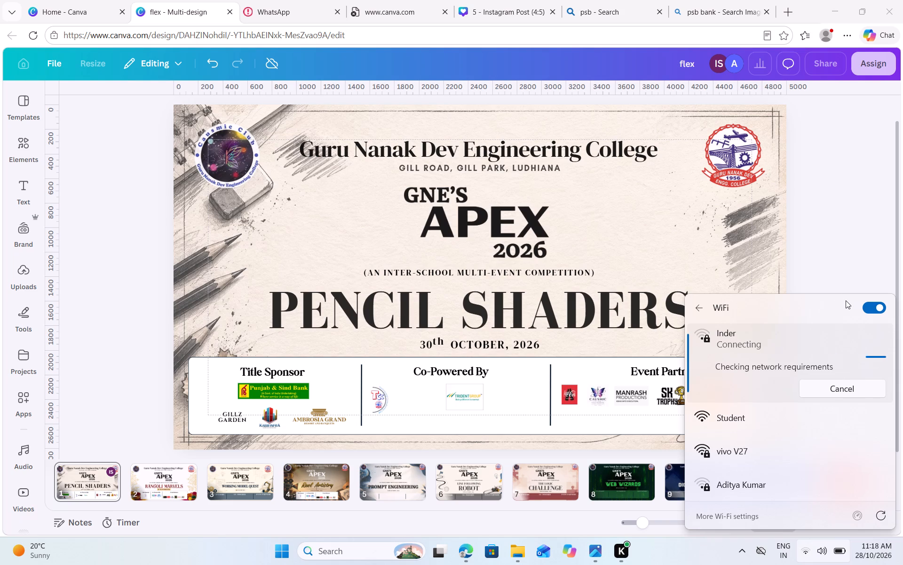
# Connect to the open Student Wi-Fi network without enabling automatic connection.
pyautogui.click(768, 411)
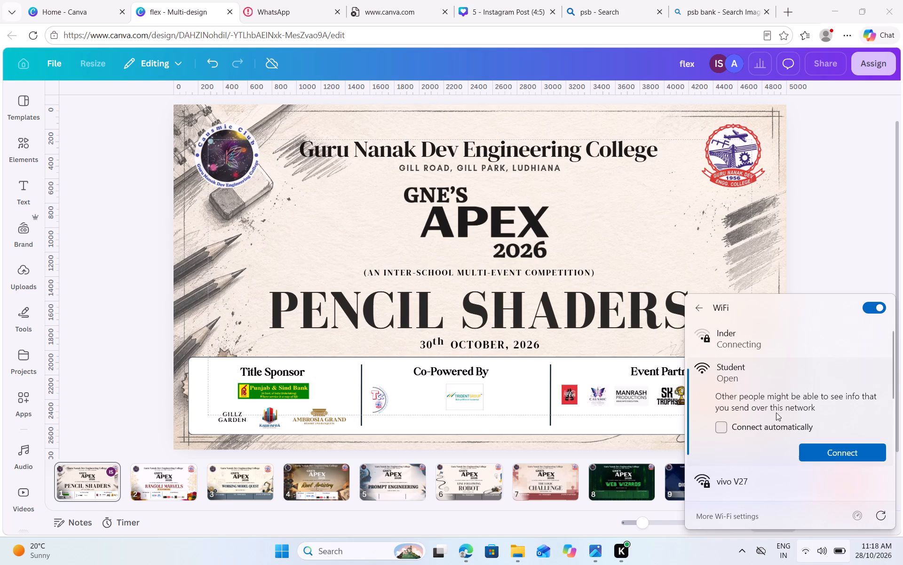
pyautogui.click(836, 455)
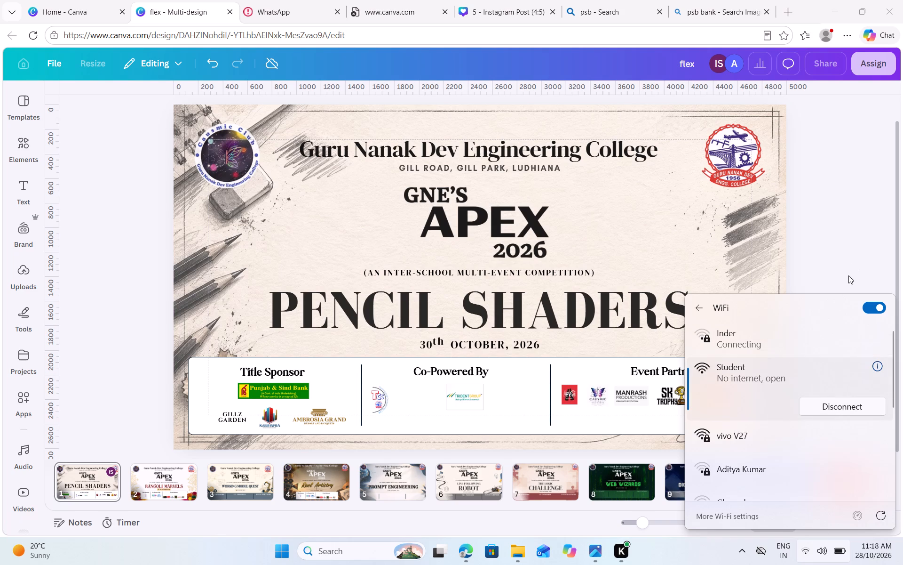
# Switch the Wi-Fi connection from Student to the Inder network and close the network settings.
pyautogui.click(808, 334)
pyautogui.click(833, 387)
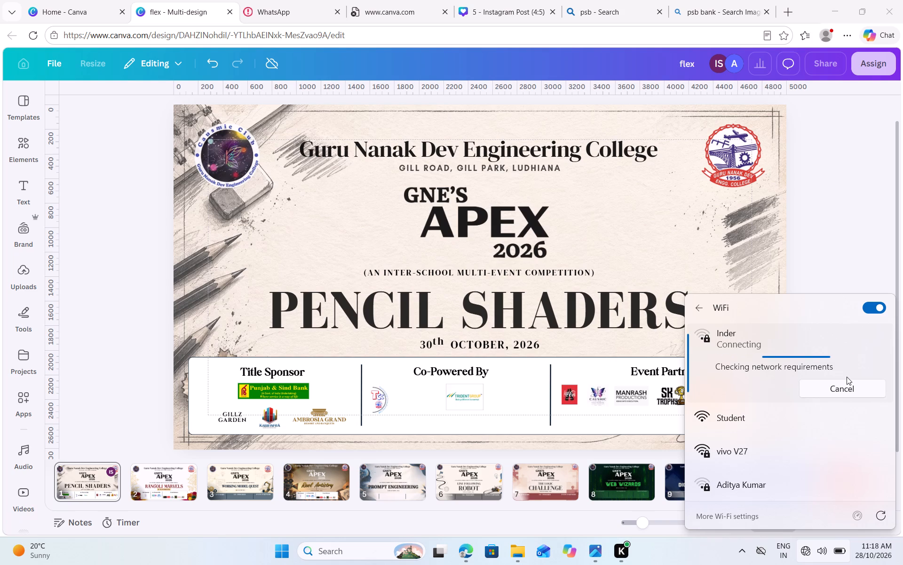
pyautogui.click(791, 421)
pyautogui.click(821, 332)
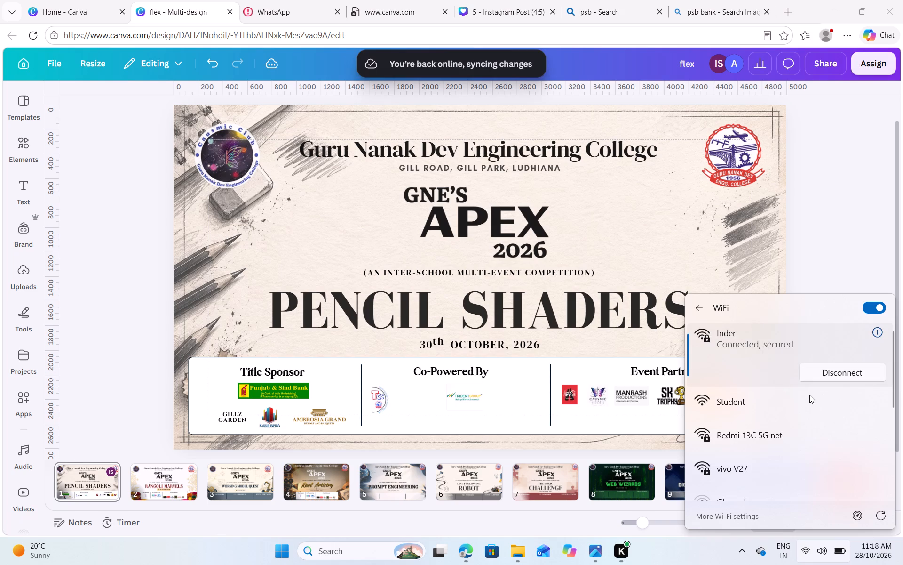
pyautogui.click(814, 261)
# Reload the flex Canva design page.
pyautogui.moveTo(133, 41); pyautogui.dragTo(59, 46)
pyautogui.click(33, 35)
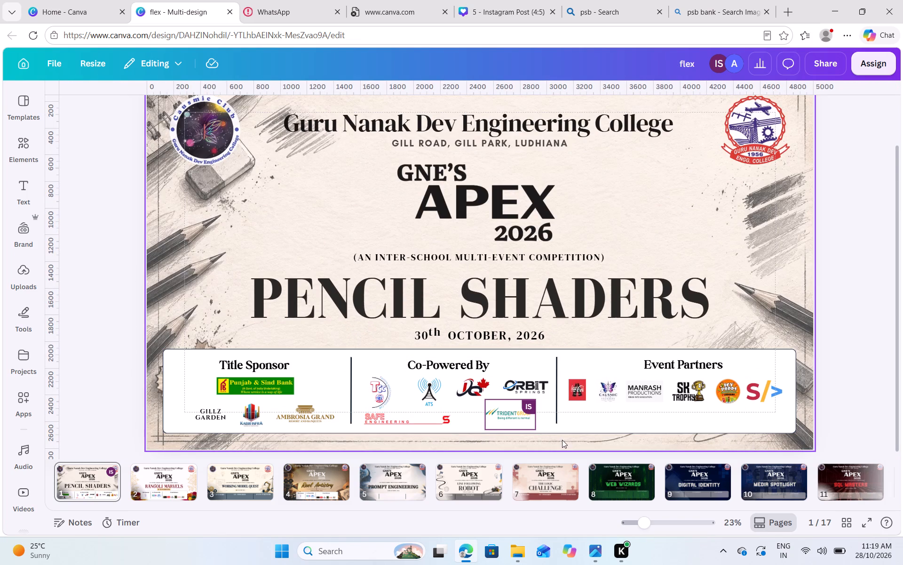
# Nudge the JQ maple-leaf logo slightly downward in the Co-Powered By section of the Pencil Shaders page.
pyautogui.click(563, 439)
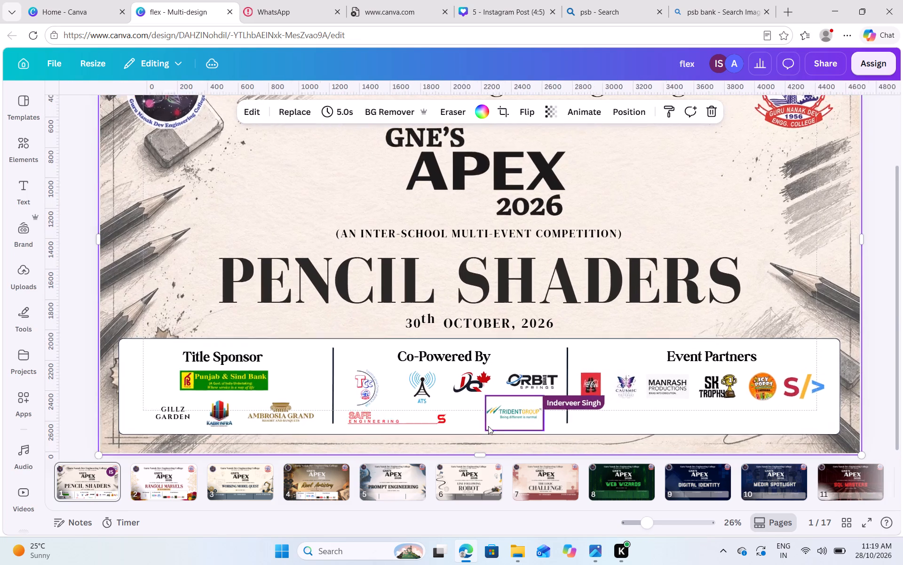
pyautogui.click(461, 367)
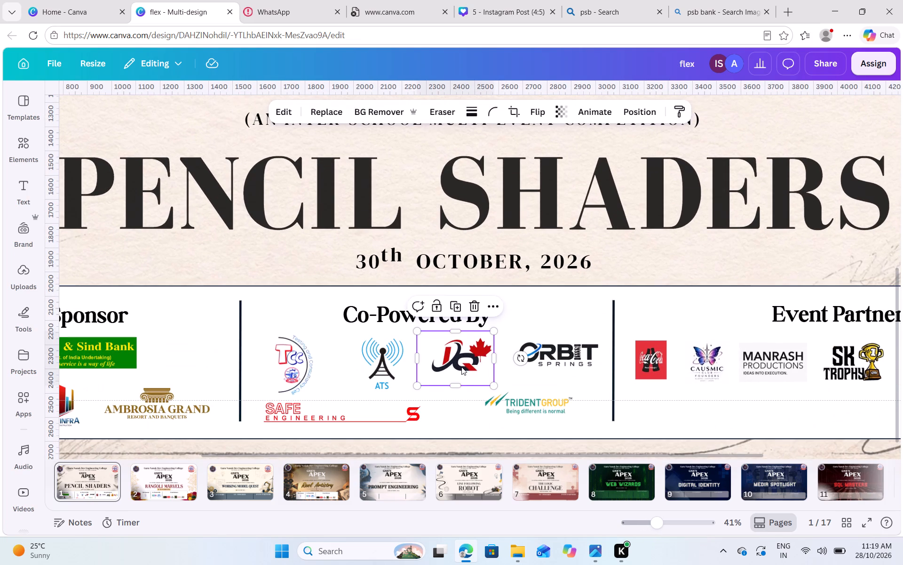
pyautogui.press('Down')
pyautogui.press('Down')
pyautogui.press('Down')
pyautogui.press('Down')
pyautogui.press('Down')
pyautogui.press('Down')
pyautogui.press('Down')
pyautogui.press('Down')
pyautogui.press('Down')
pyautogui.press('Down')
pyautogui.press('Down')
pyautogui.press('Down')
pyautogui.press('Down')
pyautogui.press('Down')
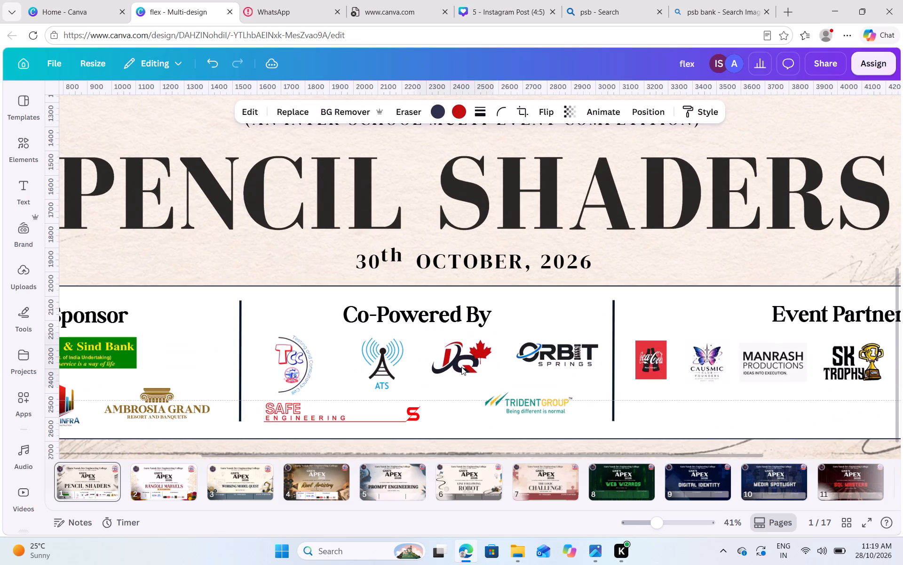
# Nudge the Orbit Springs logo slightly downward in the Co-Powered By section and deselect it.
pyautogui.click(539, 361)
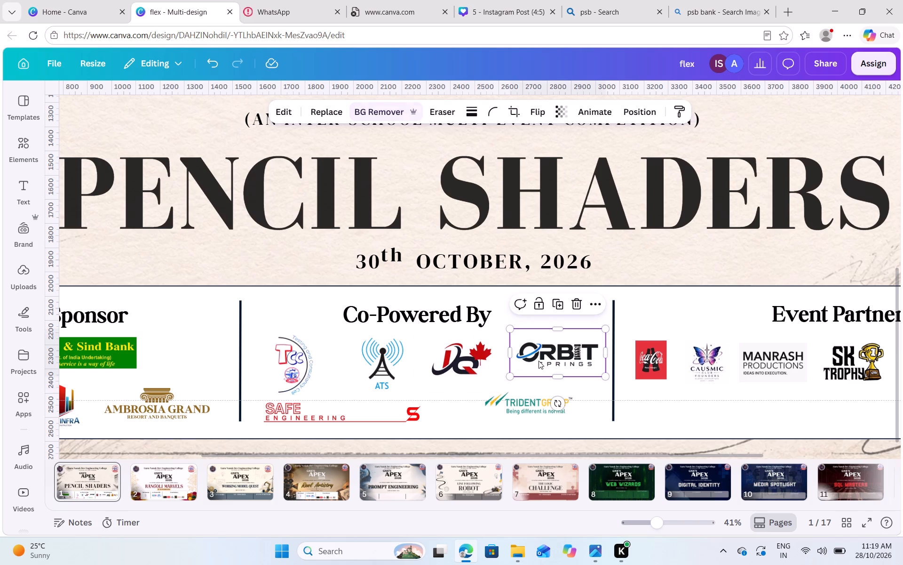
pyautogui.press('Down')
pyautogui.press('Down')
pyautogui.press('Down')
pyautogui.press('Down')
pyautogui.press('Down')
pyautogui.press('Down')
pyautogui.press('Down')
pyautogui.press('Down')
pyautogui.press('Down')
pyautogui.press('Down')
pyautogui.press('Down')
pyautogui.press('Down')
pyautogui.press('Down')
pyautogui.press('Down')
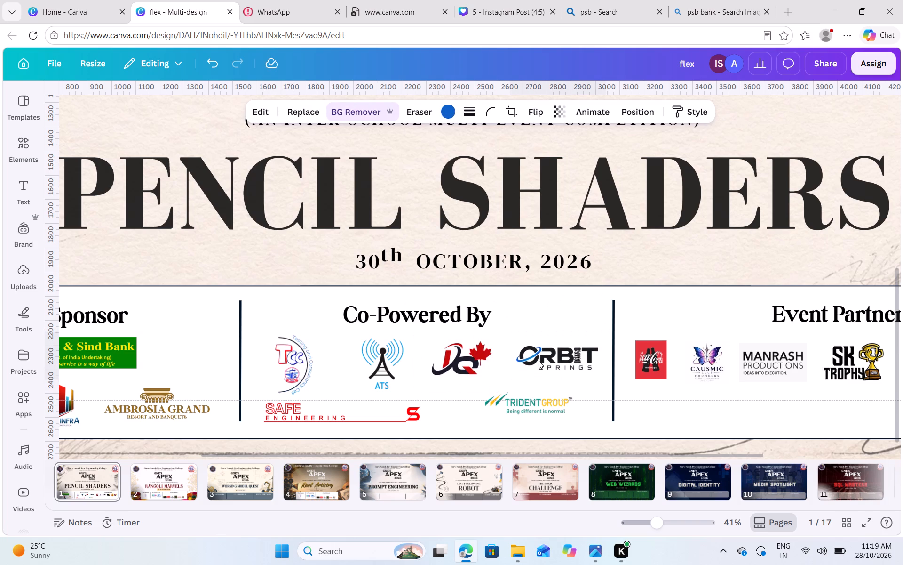
pyautogui.press('Down')
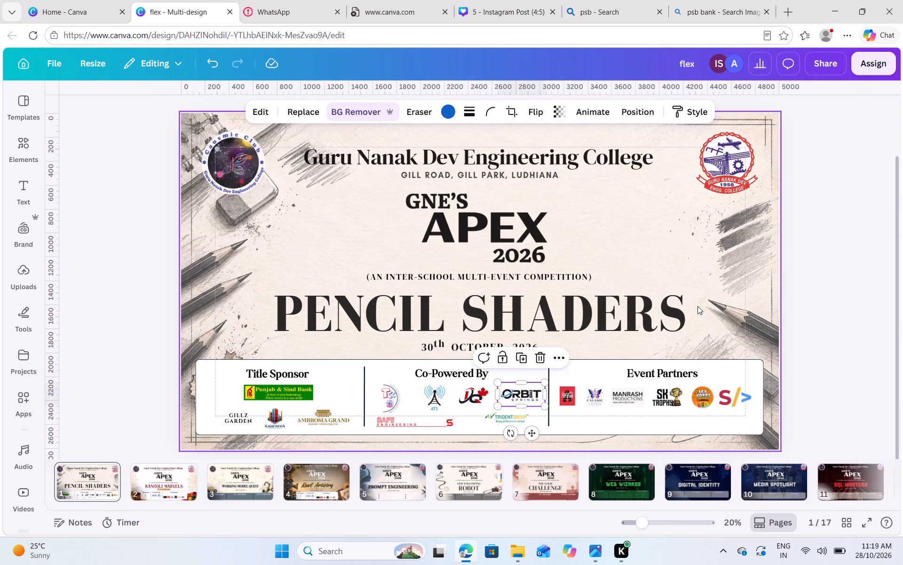
pyautogui.click(812, 251)
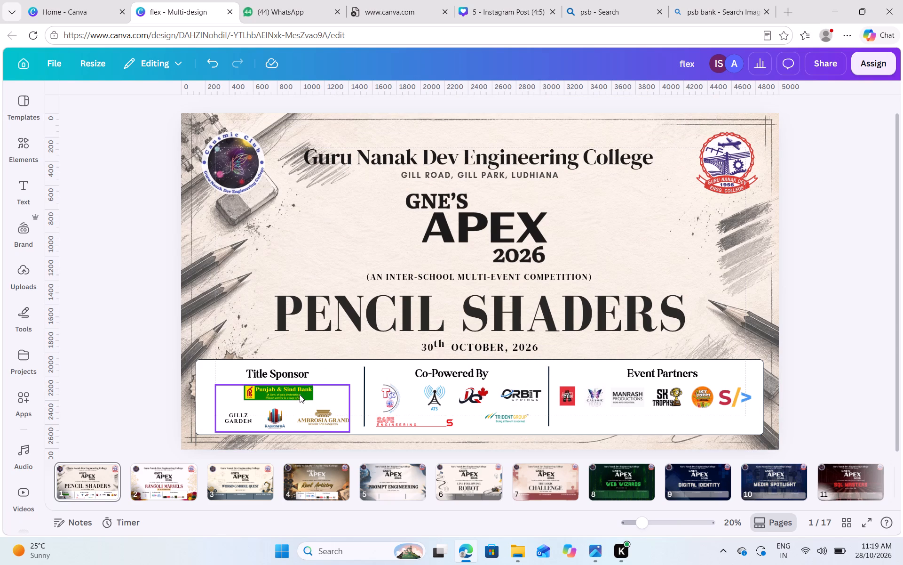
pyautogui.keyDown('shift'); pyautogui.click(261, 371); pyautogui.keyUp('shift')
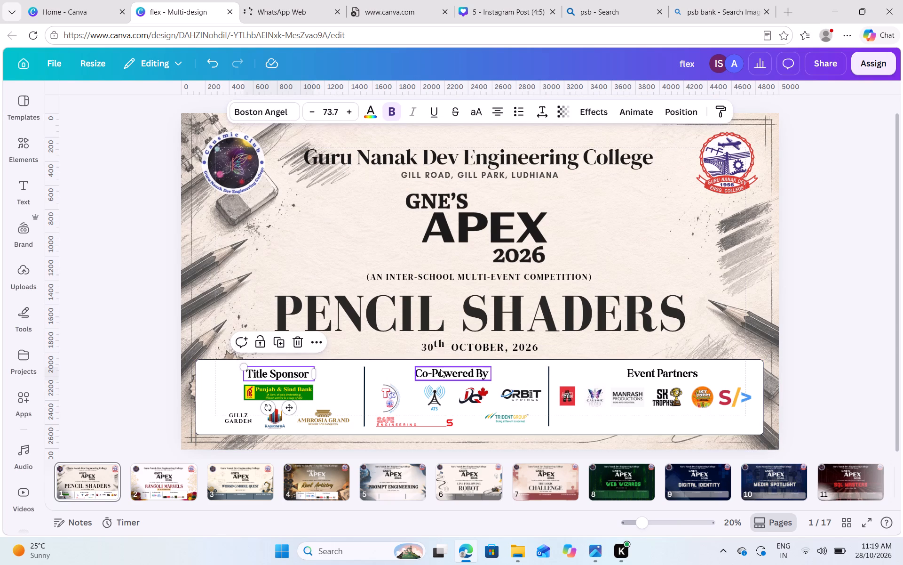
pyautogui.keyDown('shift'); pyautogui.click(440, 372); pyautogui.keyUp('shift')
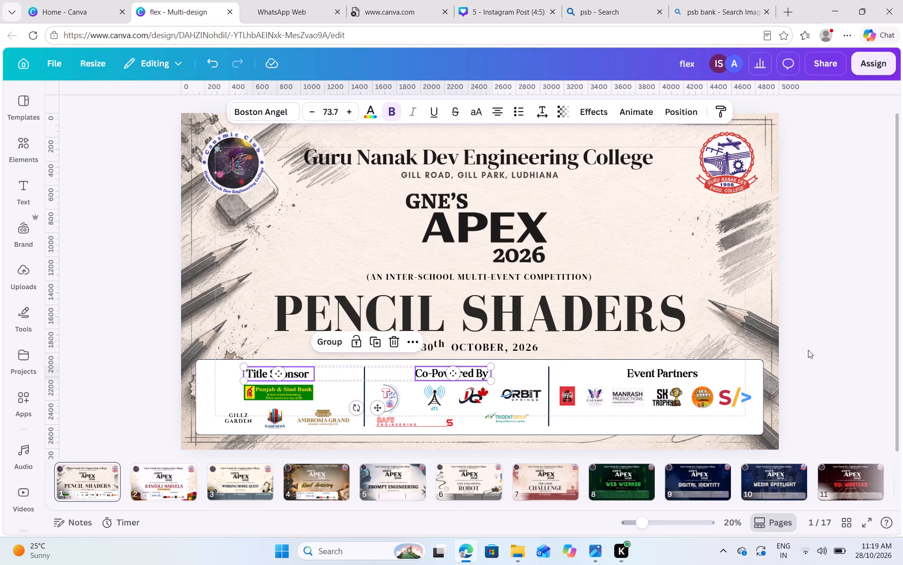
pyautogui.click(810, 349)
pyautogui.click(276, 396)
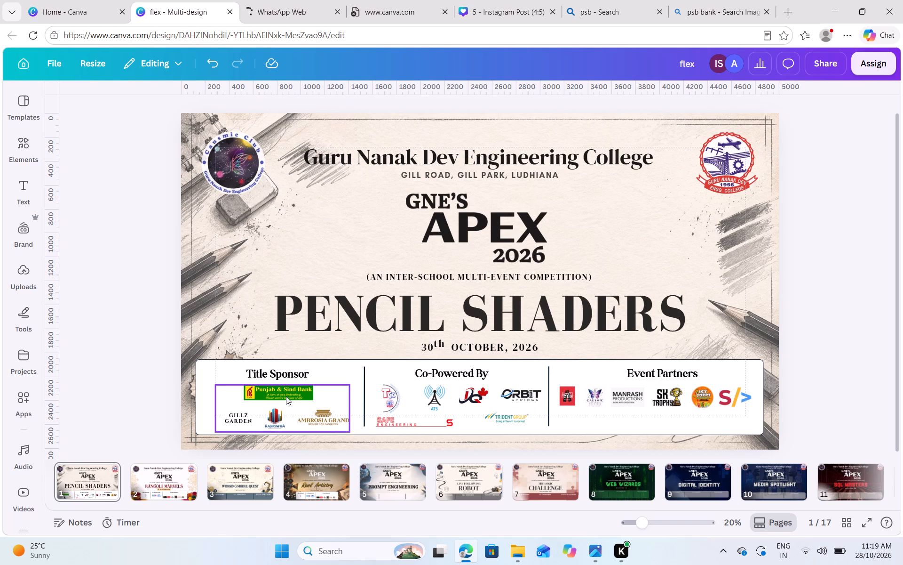
# Group the six Co-Powered By logos: TCC, ATS, JQ, Orbit Springs, Trident Group and Safe Engineering.
pyautogui.click(386, 395)
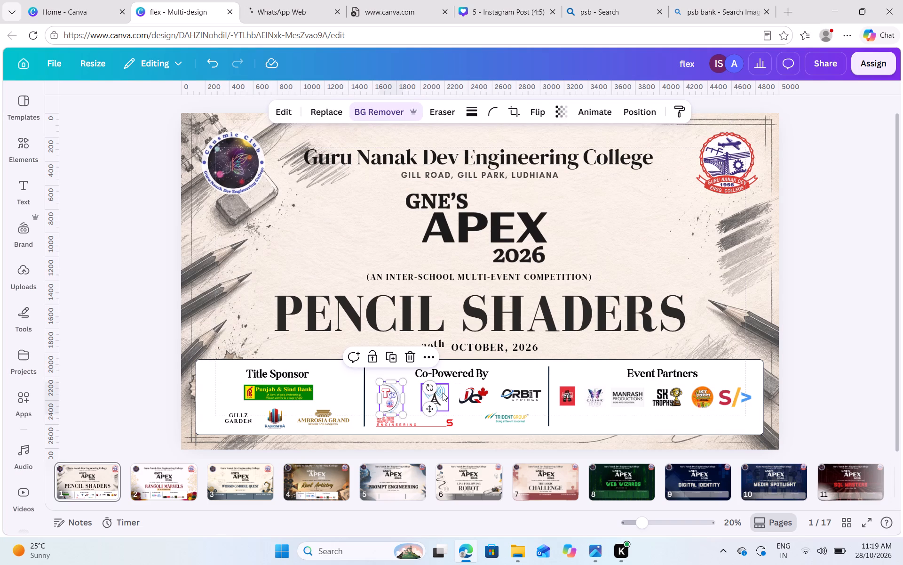
pyautogui.keyDown('shift'); pyautogui.click(442, 395); pyautogui.keyUp('shift')
pyautogui.keyDown('shift'); pyautogui.click(480, 396); pyautogui.keyUp('shift')
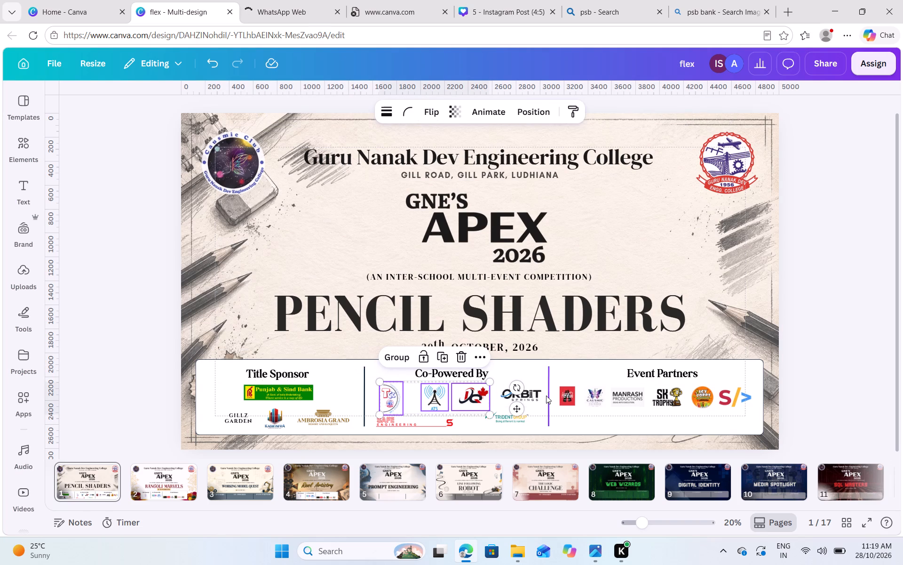
pyautogui.keyDown('shift'); pyautogui.click(536, 396); pyautogui.keyUp('shift')
pyautogui.keyDown('shift'); pyautogui.click(521, 418); pyautogui.keyUp('shift')
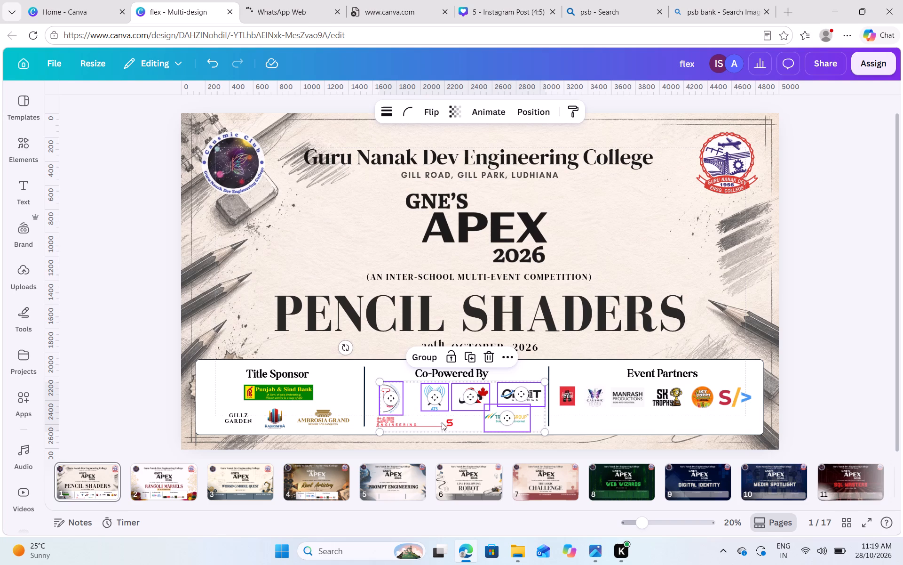
pyautogui.keyDown('shift'); pyautogui.click(428, 419); pyautogui.keyUp('shift')
pyautogui.click(429, 360)
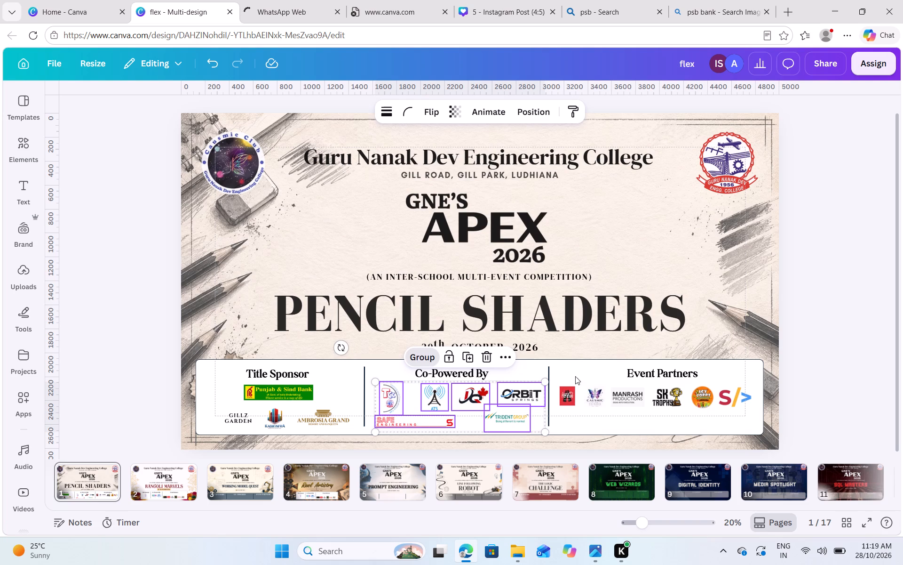
# Group the Title Sponsor, Co-Powered By and Event Partners logo sets into one group and copy it.
pyautogui.click(575, 395)
pyautogui.click(593, 424)
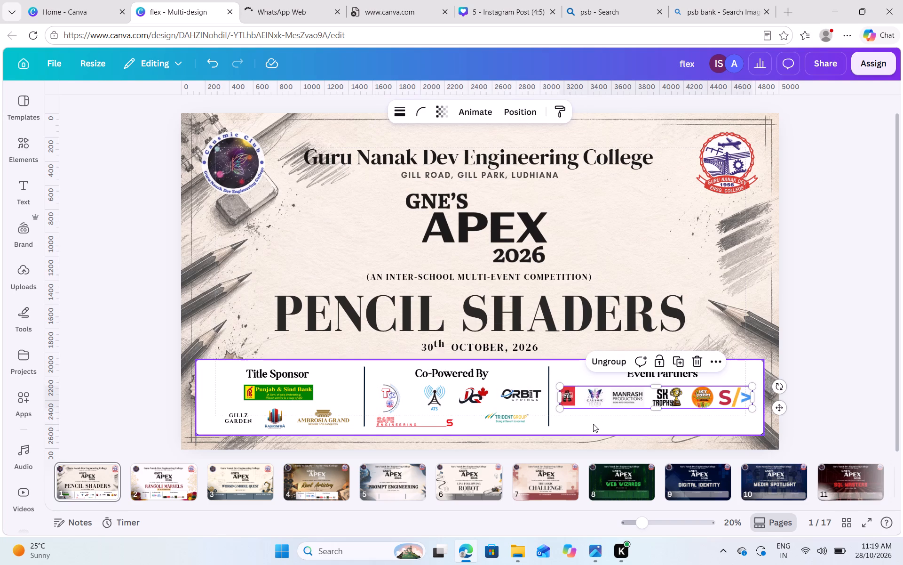
pyautogui.click(280, 397)
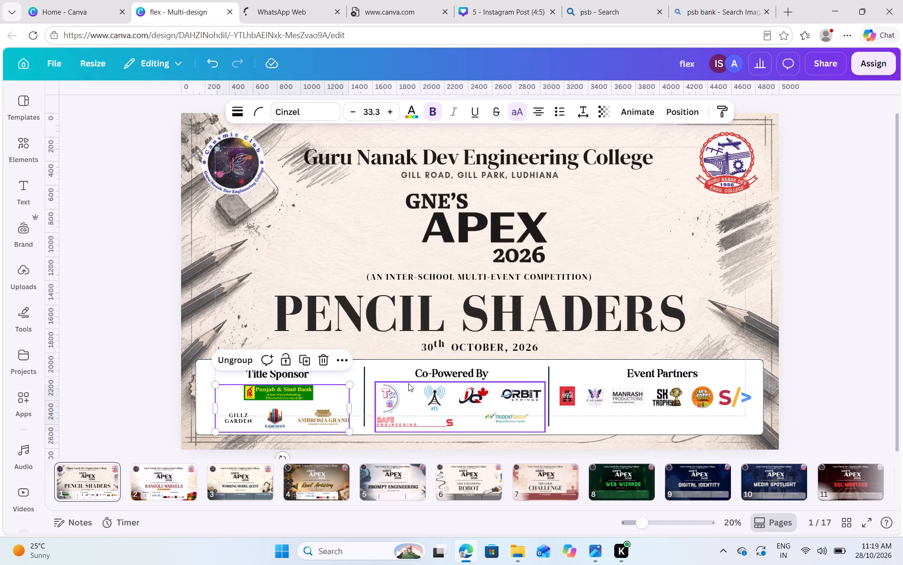
pyautogui.keyDown('shift'); pyautogui.click(410, 389); pyautogui.keyUp('shift')
pyautogui.keyDown('shift'); pyautogui.click(597, 398); pyautogui.keyUp('shift')
pyautogui.click(413, 356)
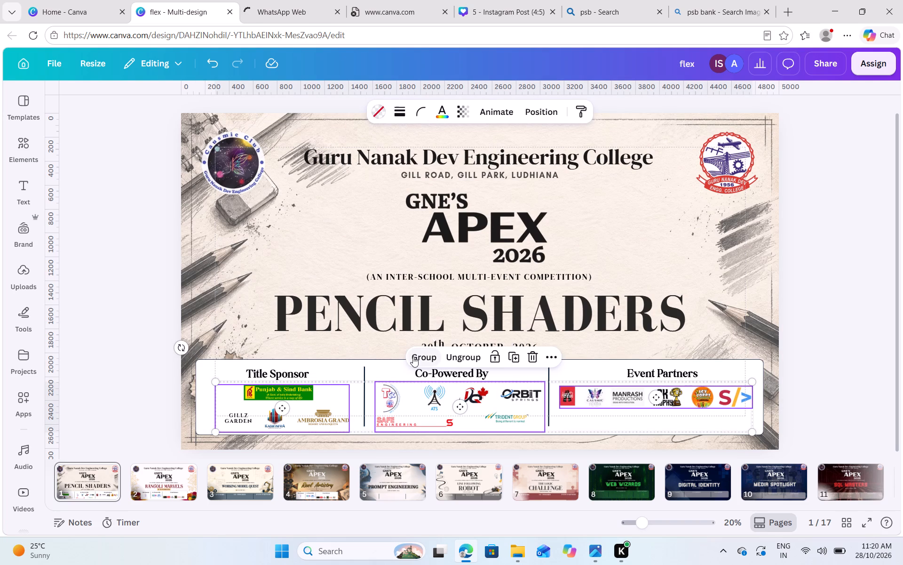
pyautogui.hotkey('ctrl', 'c')
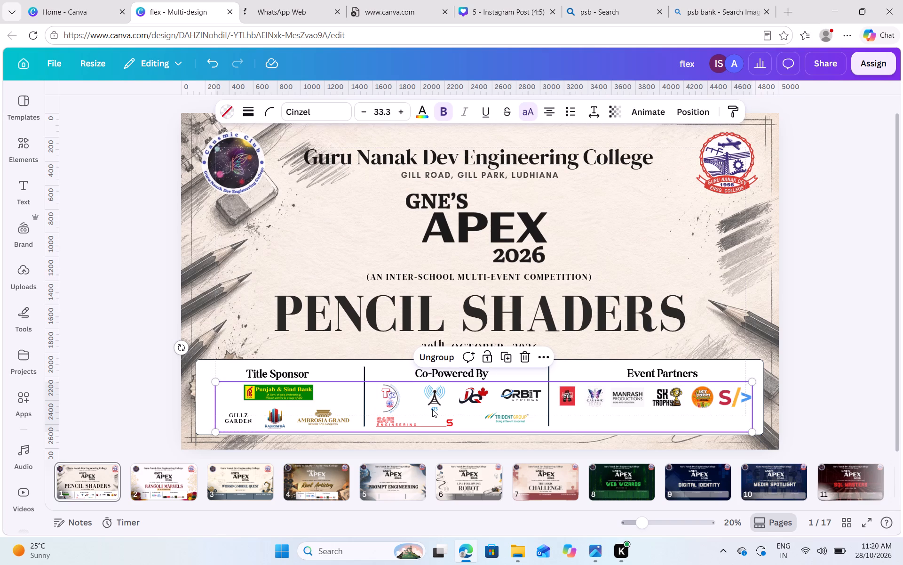
# On the Rangoli Marvels page, delete the TCC logo, the stray text over the powder bowls beside the sponsor box, and the Title Sponsor heading.
pyautogui.click(173, 485)
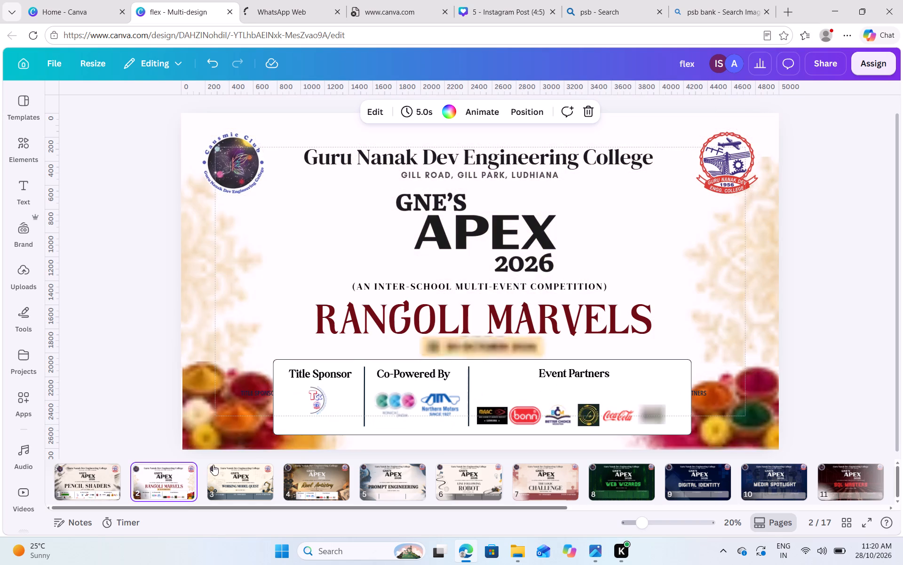
pyautogui.click(302, 413)
pyautogui.click(320, 407)
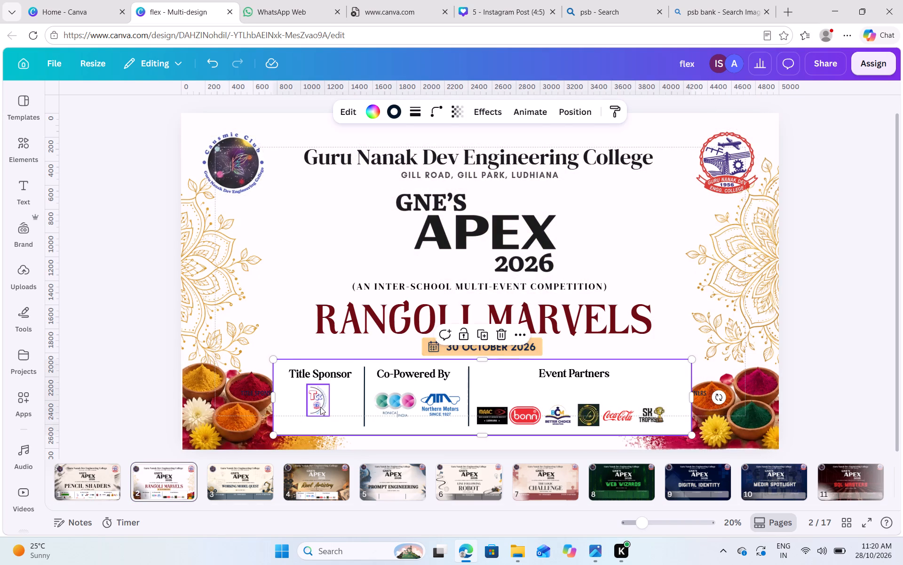
pyautogui.click(336, 363)
pyautogui.click(432, 395)
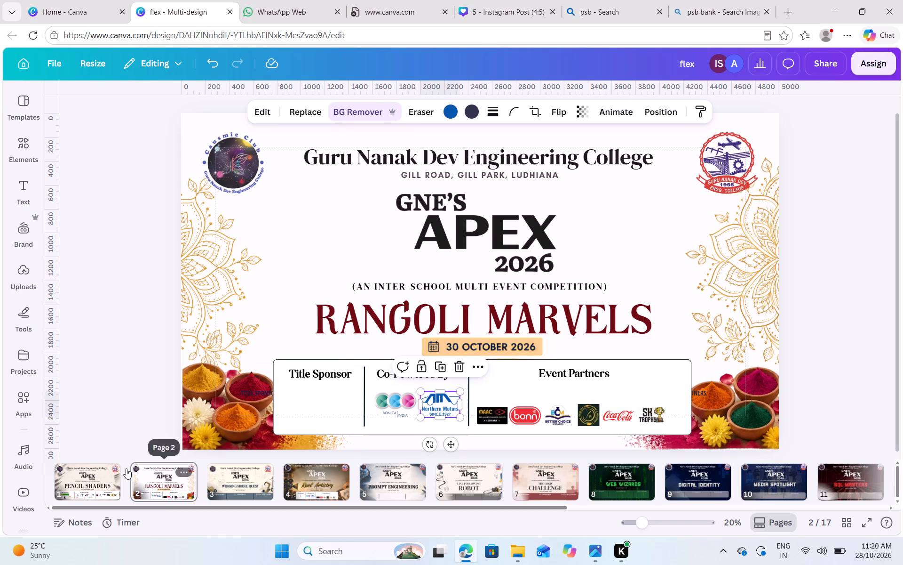
pyautogui.click(253, 391)
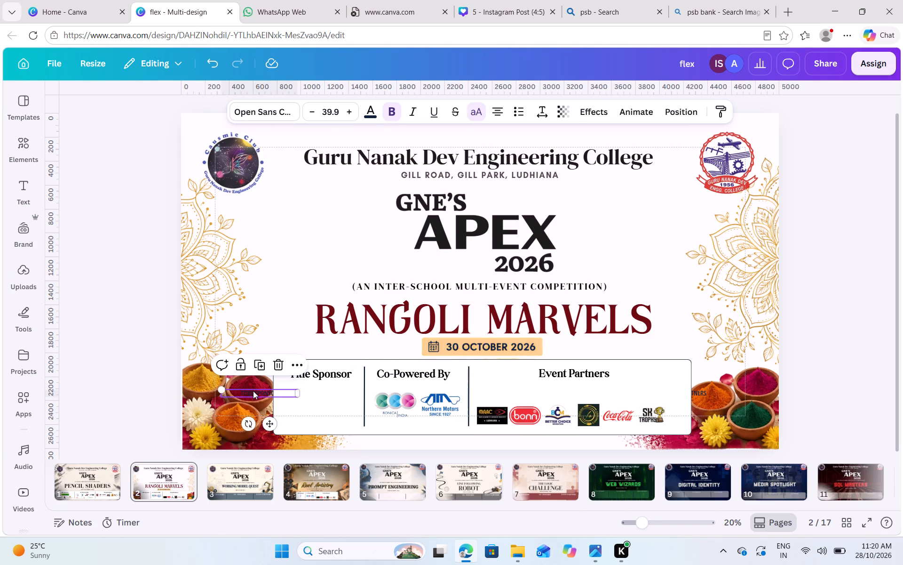
pyautogui.press('Delete')
pyautogui.click(326, 378)
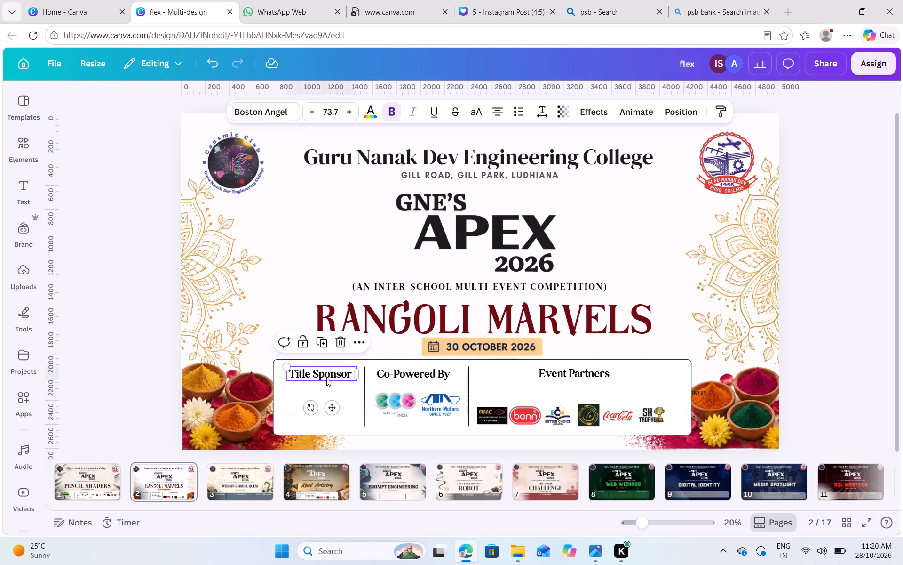
pyautogui.click(343, 343)
# Delete the Co-Powered By heading and its two logos, Konica and Northern Motors, from the Rangoli Marvels sponsor box.
pyautogui.click(417, 387)
pyautogui.click(414, 395)
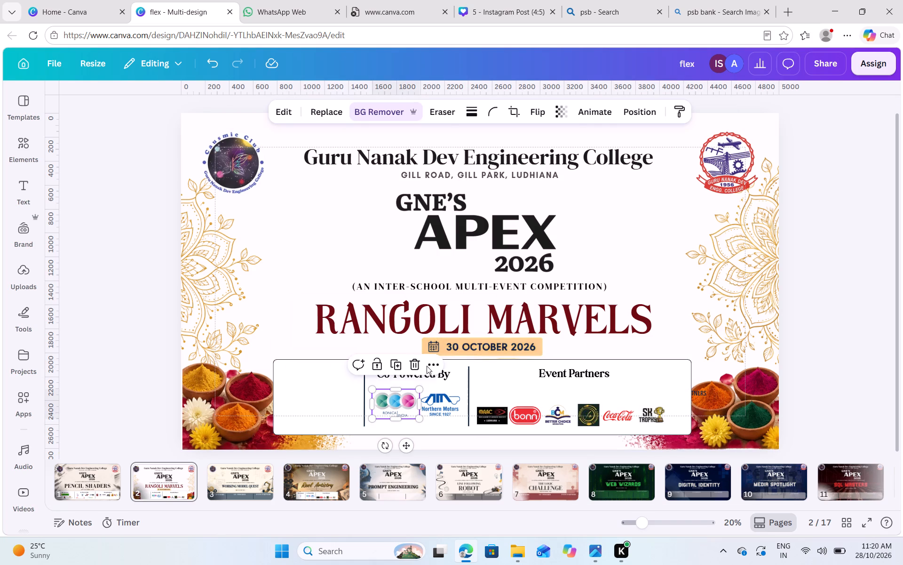
pyautogui.click(413, 363)
pyautogui.click(426, 377)
pyautogui.click(429, 339)
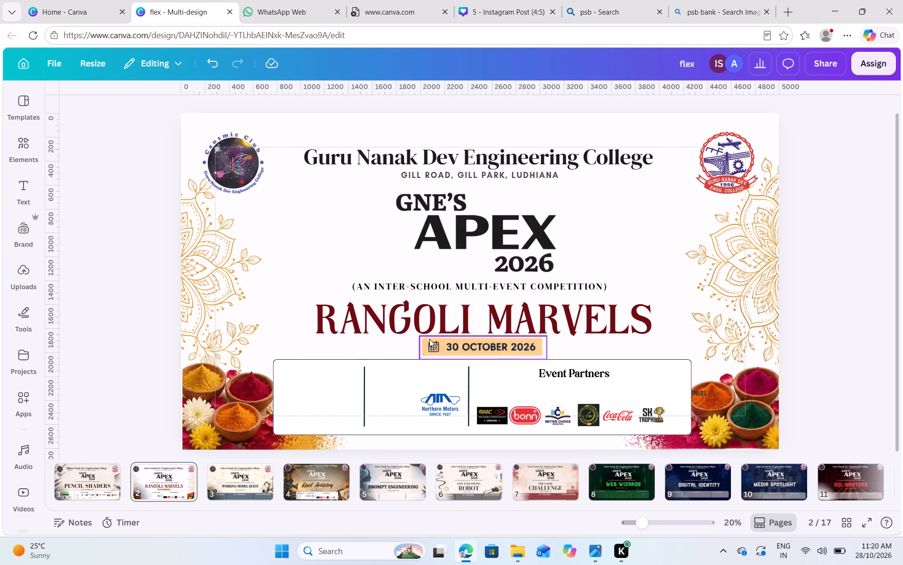
pyautogui.click(444, 407)
pyautogui.click(460, 364)
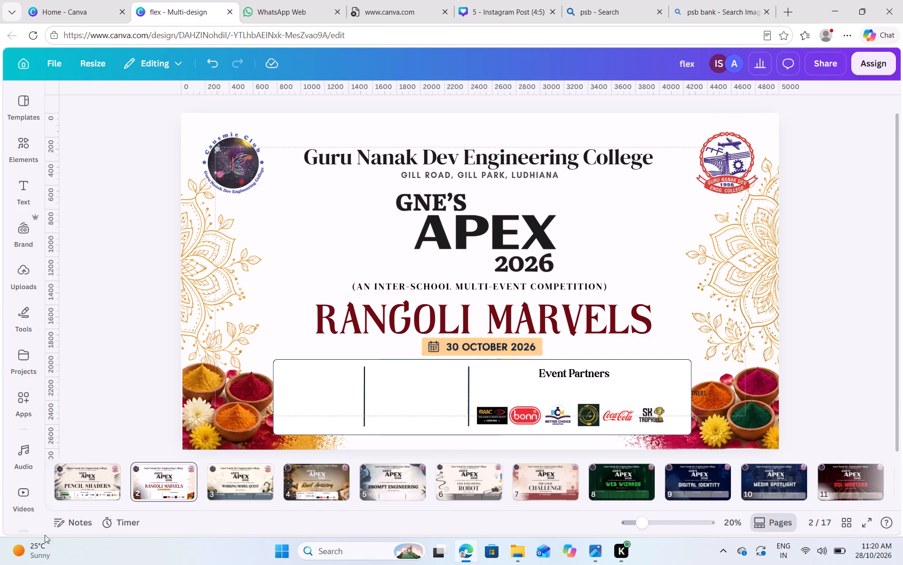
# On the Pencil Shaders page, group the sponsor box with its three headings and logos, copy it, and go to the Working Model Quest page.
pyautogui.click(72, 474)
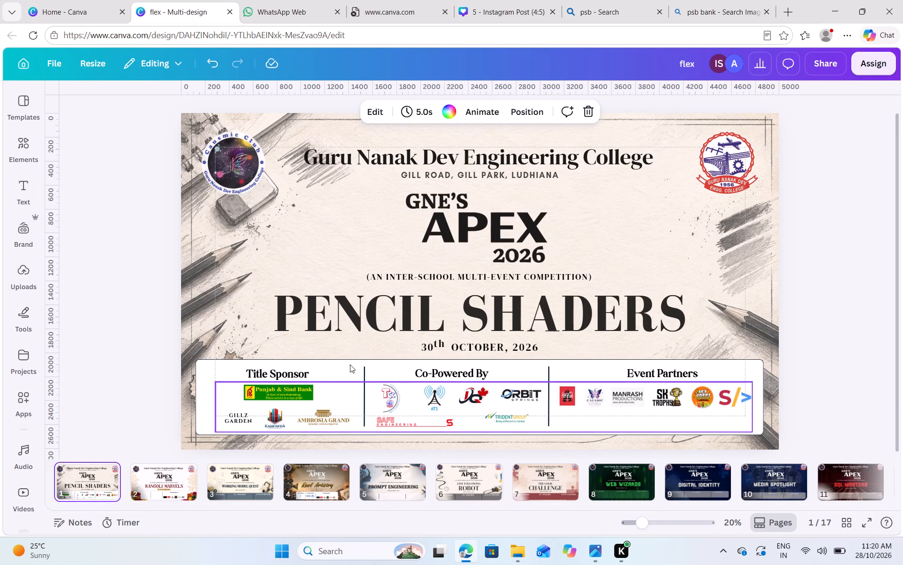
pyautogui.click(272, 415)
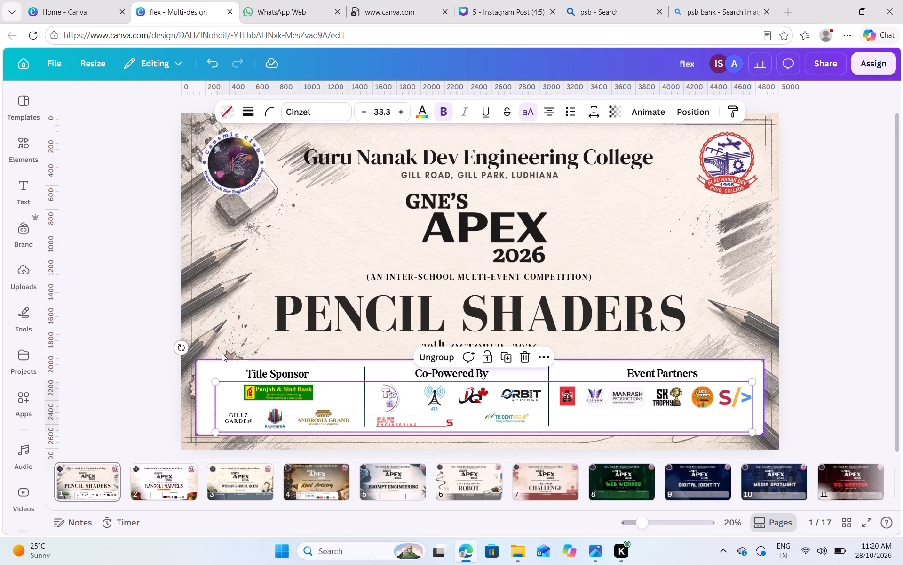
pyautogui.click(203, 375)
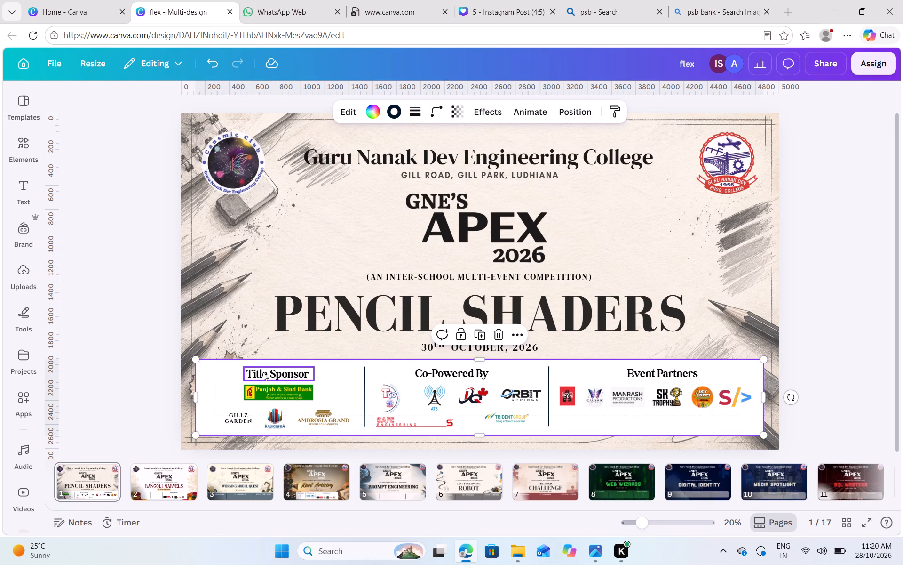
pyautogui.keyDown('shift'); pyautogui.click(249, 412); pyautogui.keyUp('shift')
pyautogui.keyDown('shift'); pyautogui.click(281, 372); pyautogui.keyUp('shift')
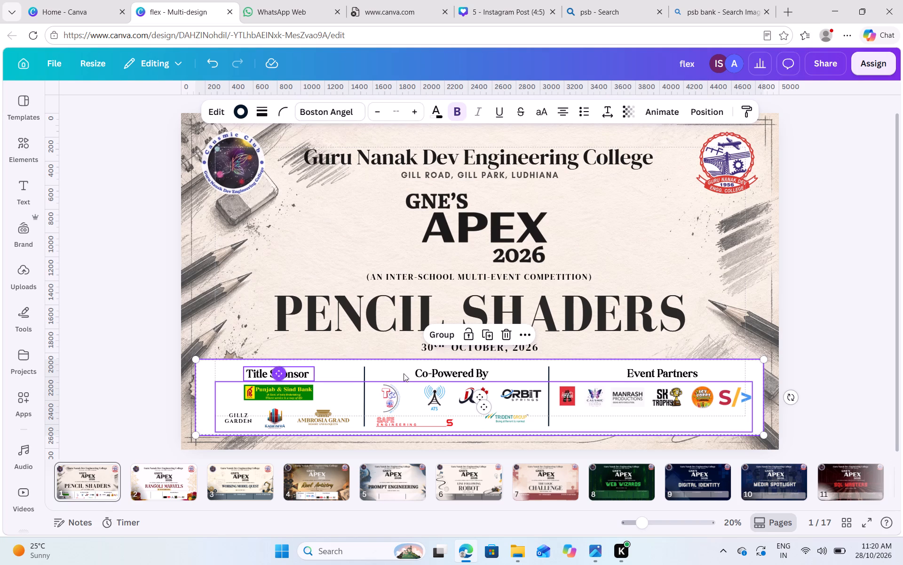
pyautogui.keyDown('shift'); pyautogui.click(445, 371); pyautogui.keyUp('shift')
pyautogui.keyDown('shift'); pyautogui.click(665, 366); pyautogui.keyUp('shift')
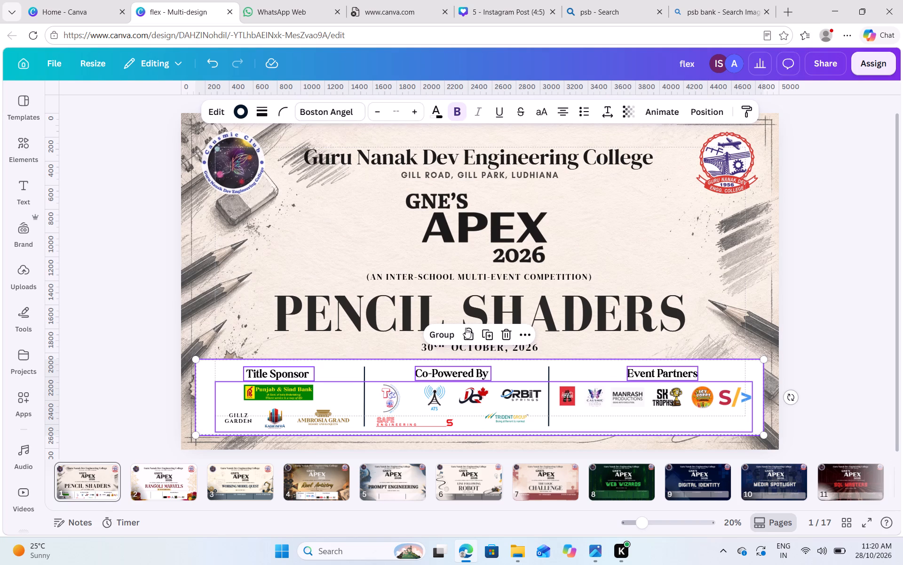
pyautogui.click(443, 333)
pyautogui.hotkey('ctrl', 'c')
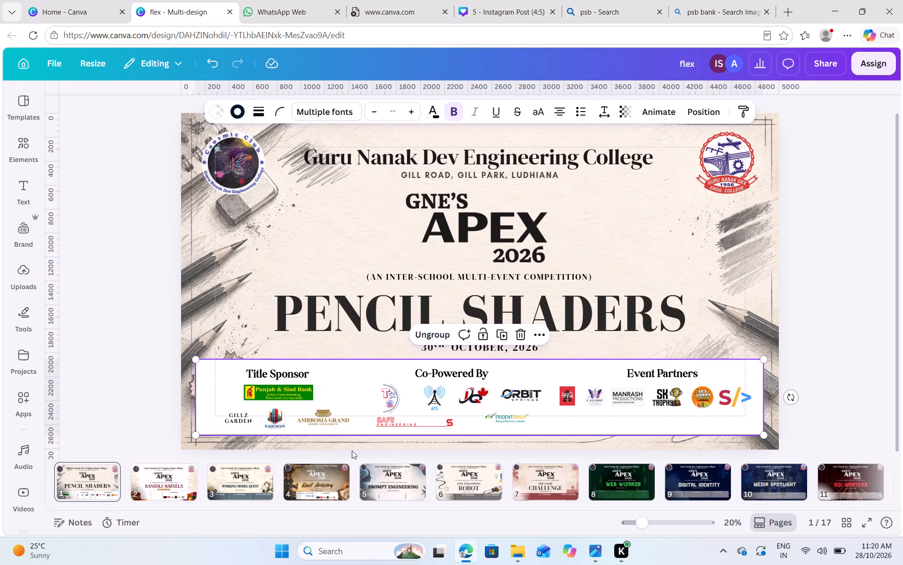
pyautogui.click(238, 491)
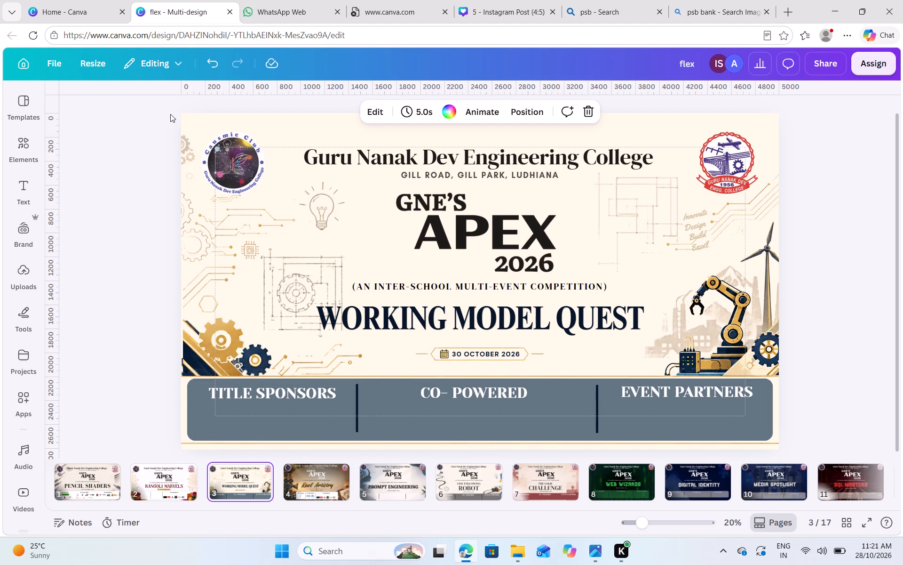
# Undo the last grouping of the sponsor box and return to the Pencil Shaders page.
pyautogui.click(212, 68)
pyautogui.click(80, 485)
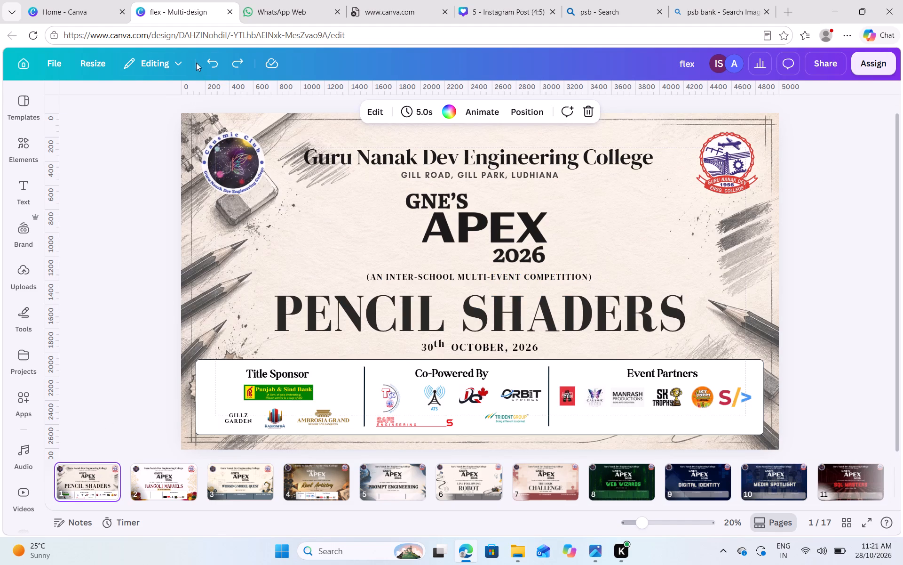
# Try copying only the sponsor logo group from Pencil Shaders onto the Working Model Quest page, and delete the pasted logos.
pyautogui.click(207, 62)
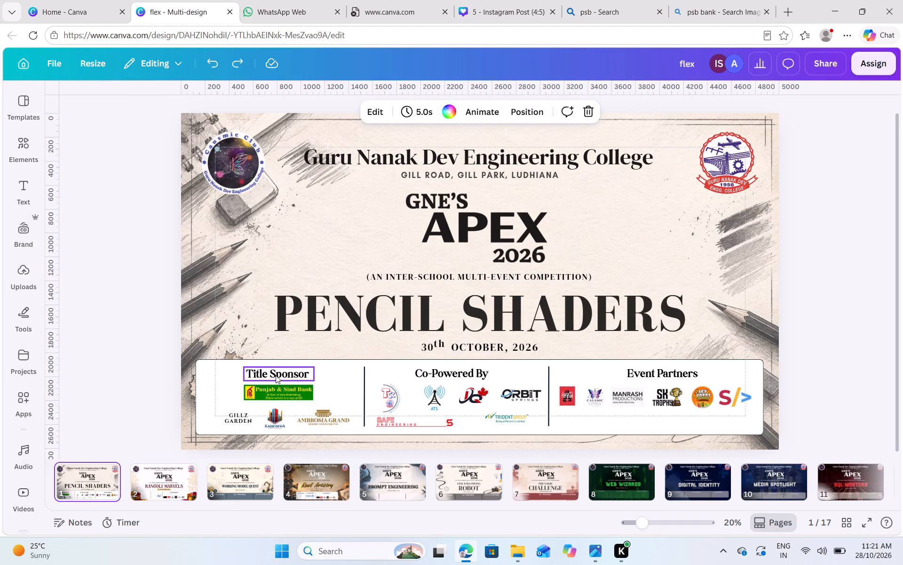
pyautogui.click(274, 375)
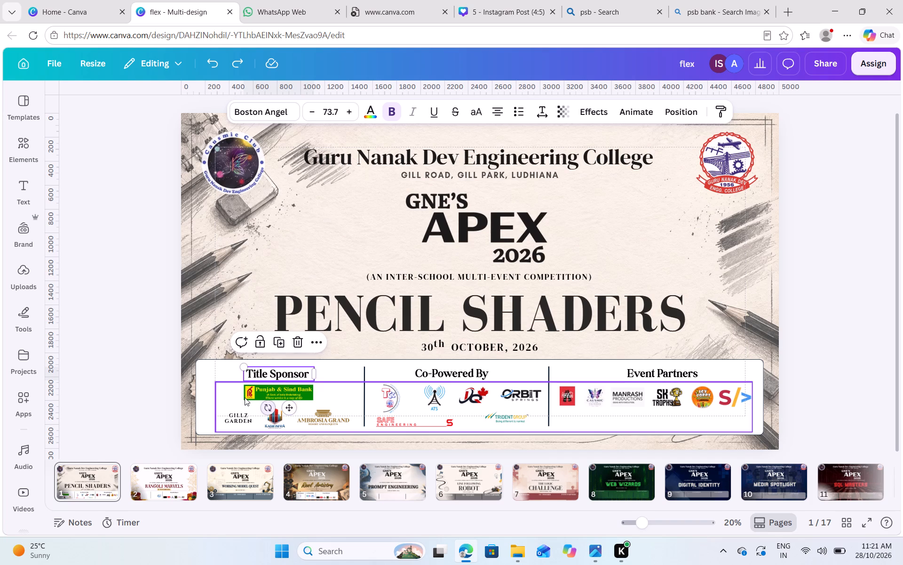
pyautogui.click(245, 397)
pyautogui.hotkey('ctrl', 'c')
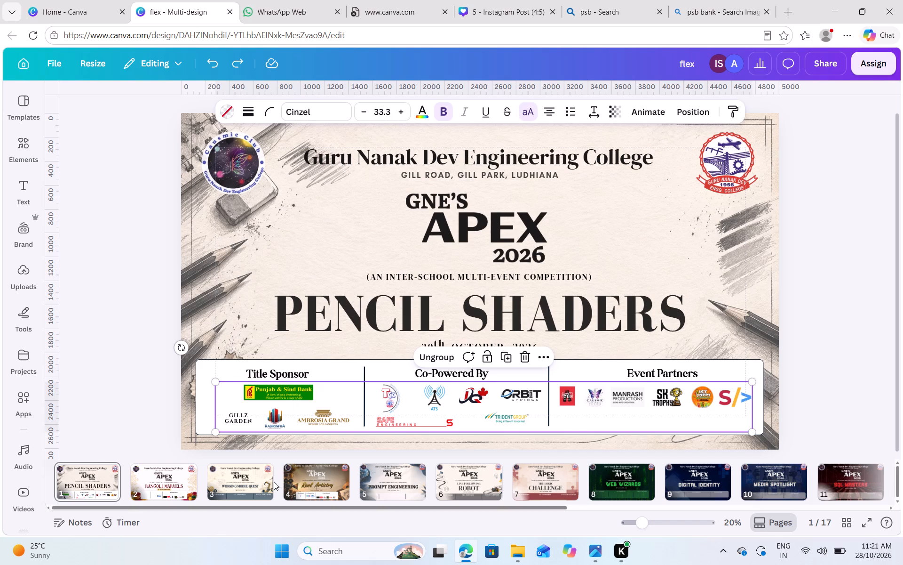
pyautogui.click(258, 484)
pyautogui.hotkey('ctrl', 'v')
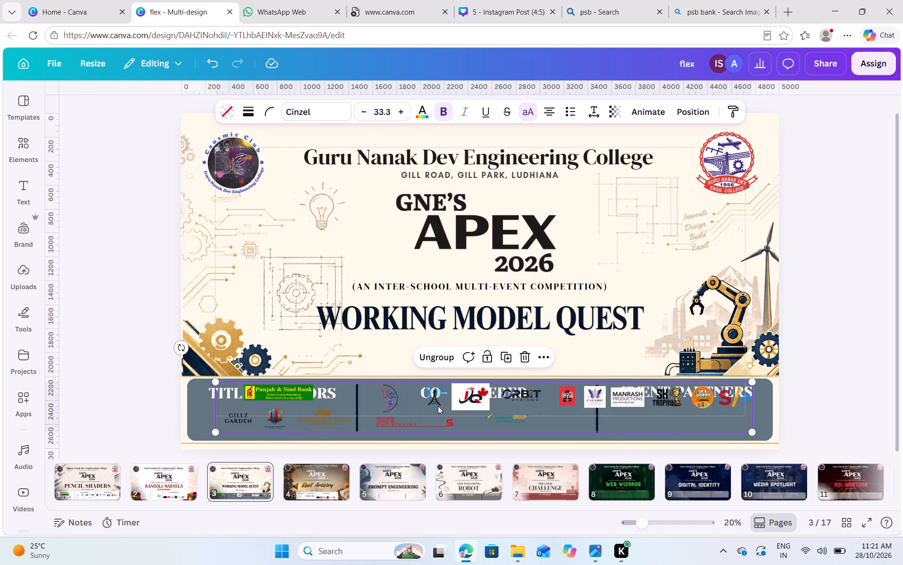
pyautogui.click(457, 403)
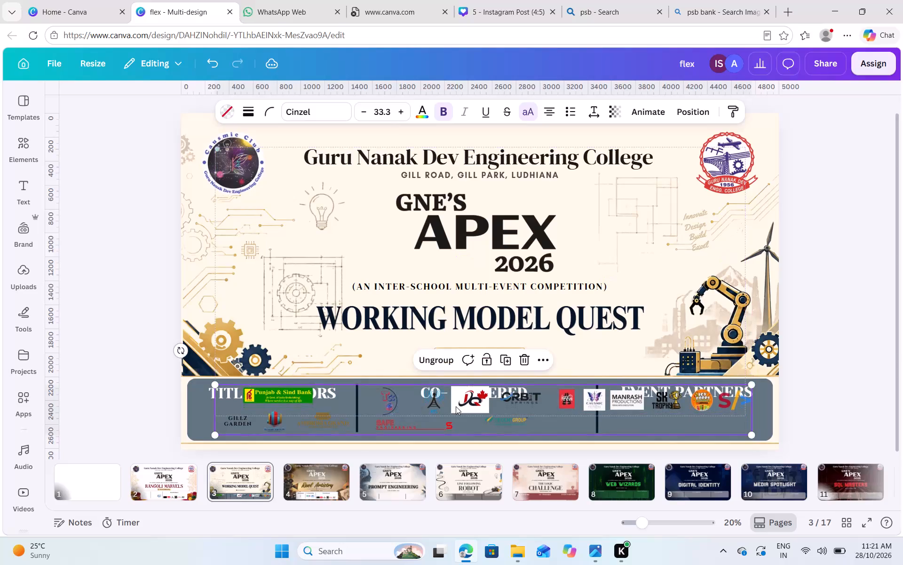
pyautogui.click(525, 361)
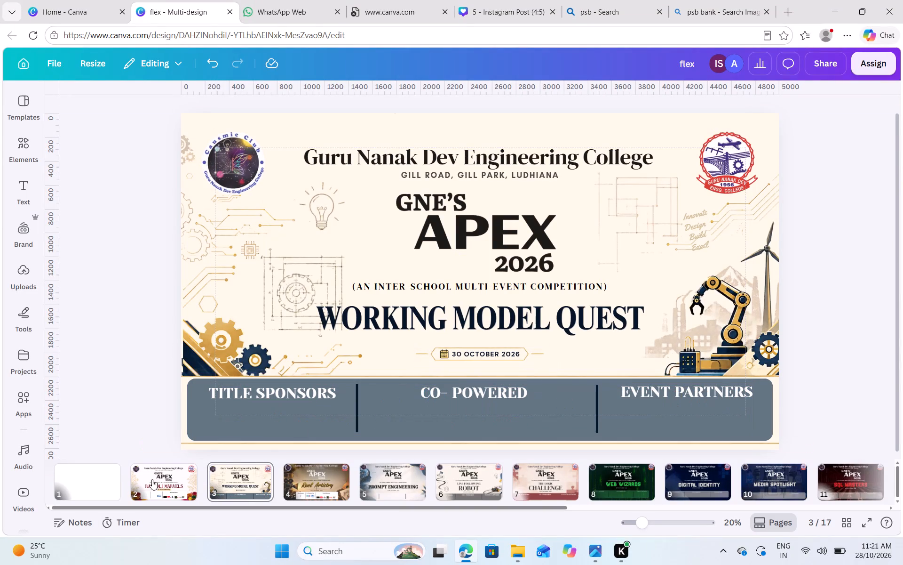
# On the Pencil Shaders page, group the sponsor box with its logos and the Title Sponsor, Co-Powered By and Event Partners headings, and copy the group.
pyautogui.click(98, 485)
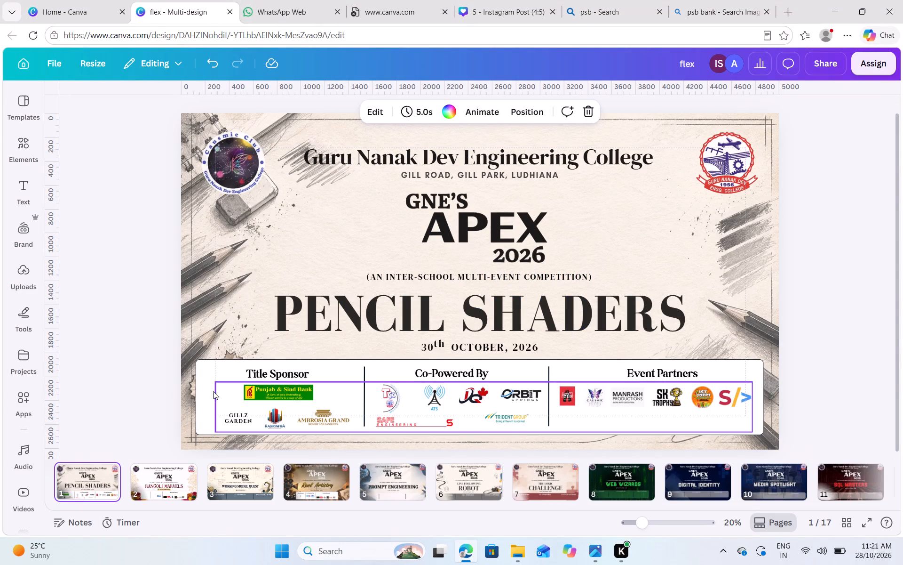
pyautogui.click(205, 389)
pyautogui.keyDown('shift'); pyautogui.click(250, 410); pyautogui.keyUp('shift')
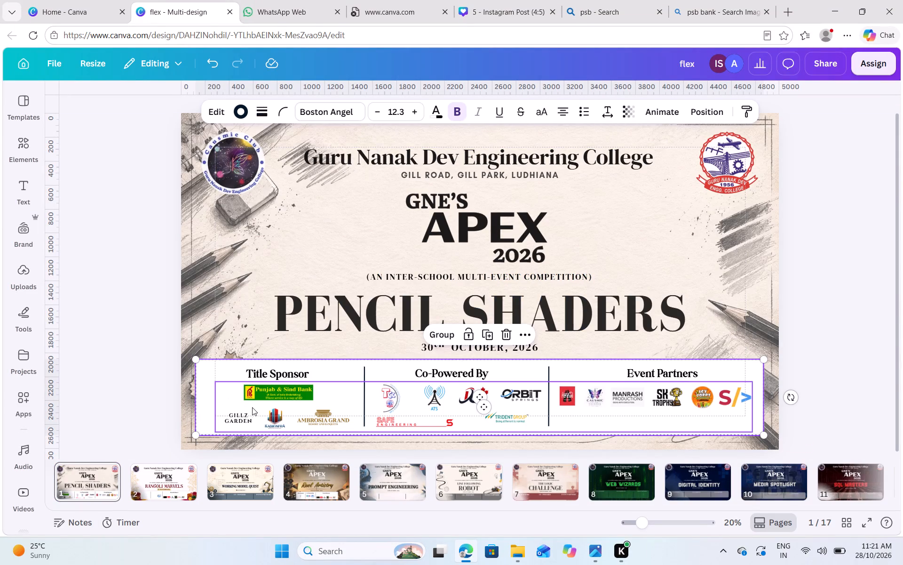
pyautogui.keyDown('shift'); pyautogui.click(263, 372); pyautogui.keyUp('shift')
pyautogui.keyDown('shift'); pyautogui.click(472, 370); pyautogui.keyUp('shift')
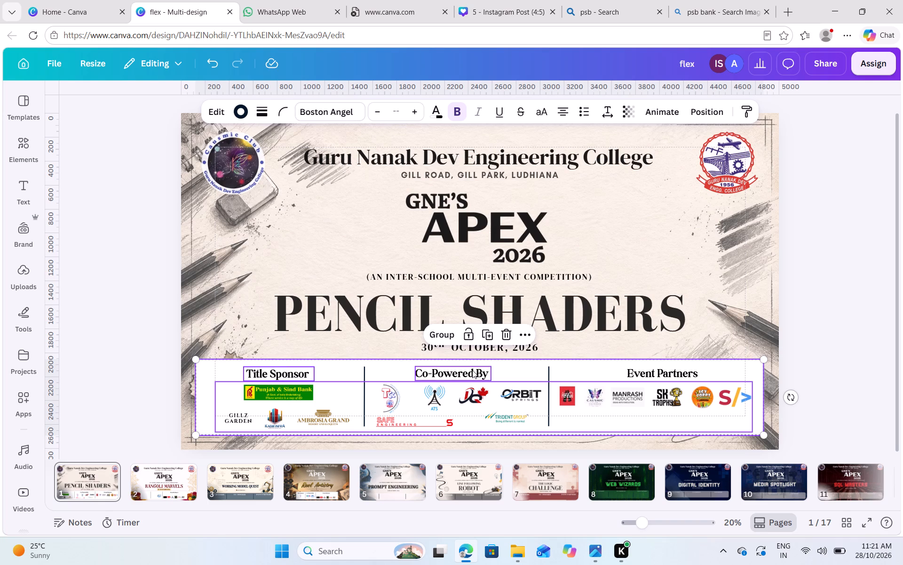
pyautogui.keyDown('shift'); pyautogui.click(645, 371); pyautogui.keyUp('shift')
pyautogui.click(436, 332)
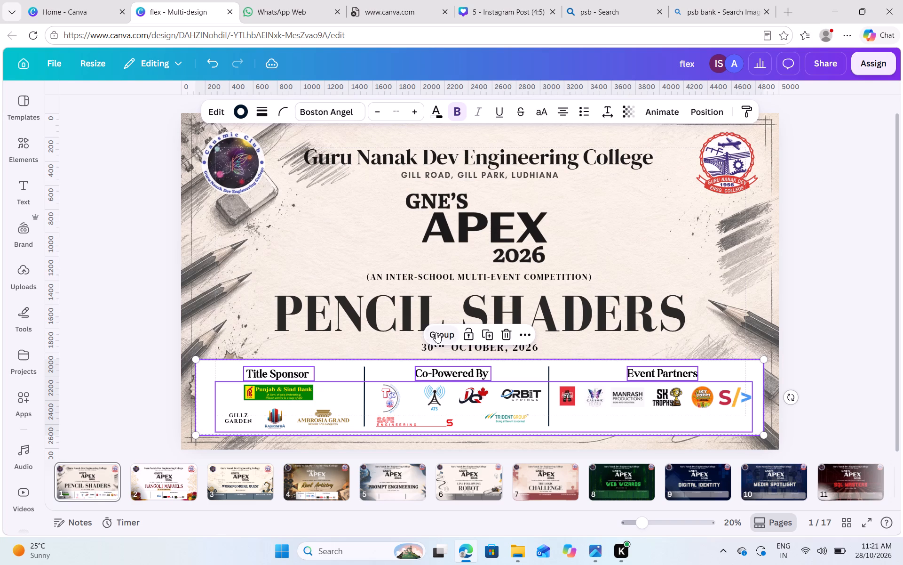
pyautogui.hotkey('ctrl', 'c')
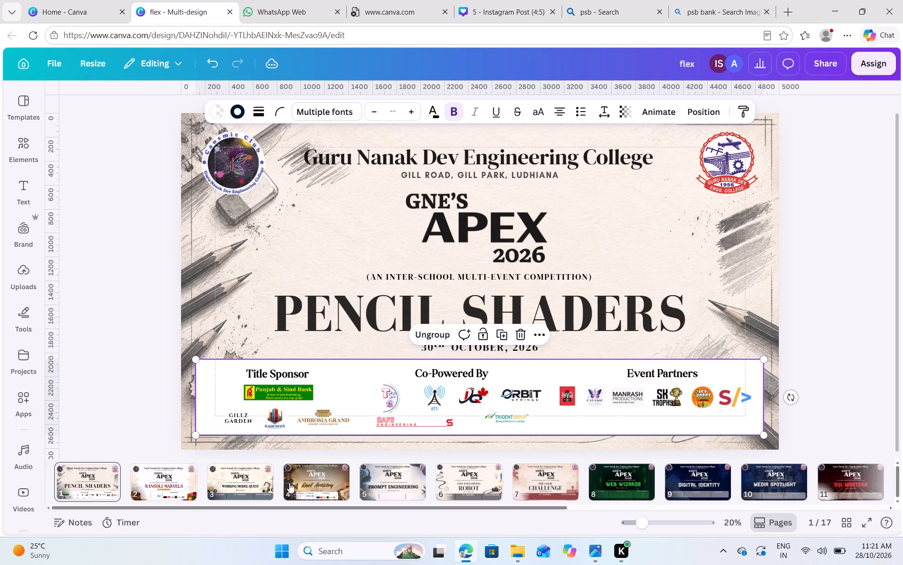
# Paste the copied sponsor group onto the Working Model Quest, Prompt Engineering and Line Following Robot pages.
pyautogui.click(270, 483)
pyautogui.hotkey('ctrl', 'v')
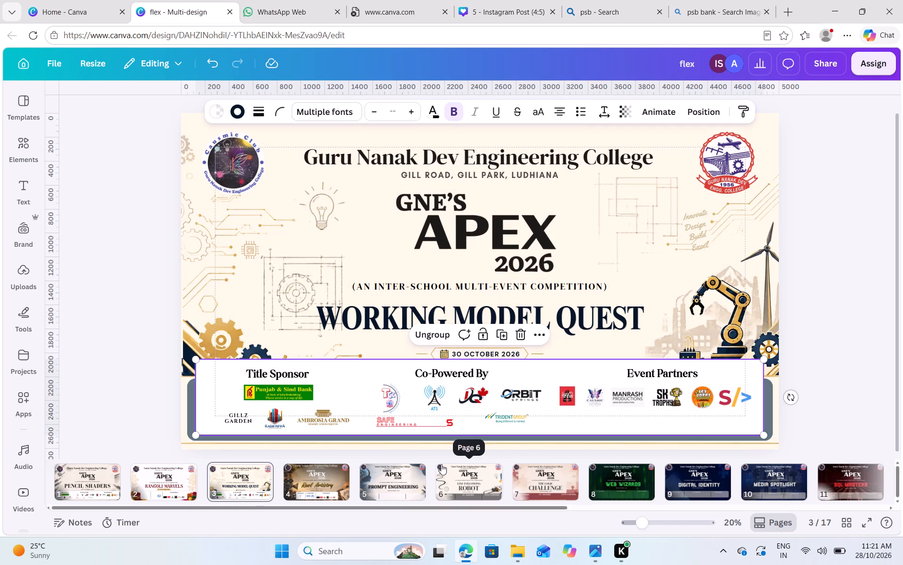
pyautogui.click(398, 485)
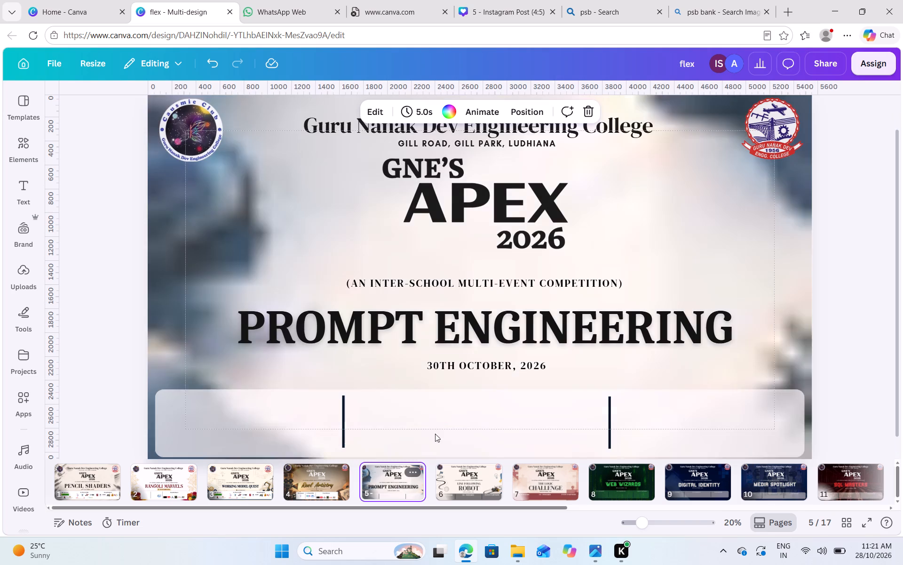
pyautogui.hotkey('ctrl', 'v')
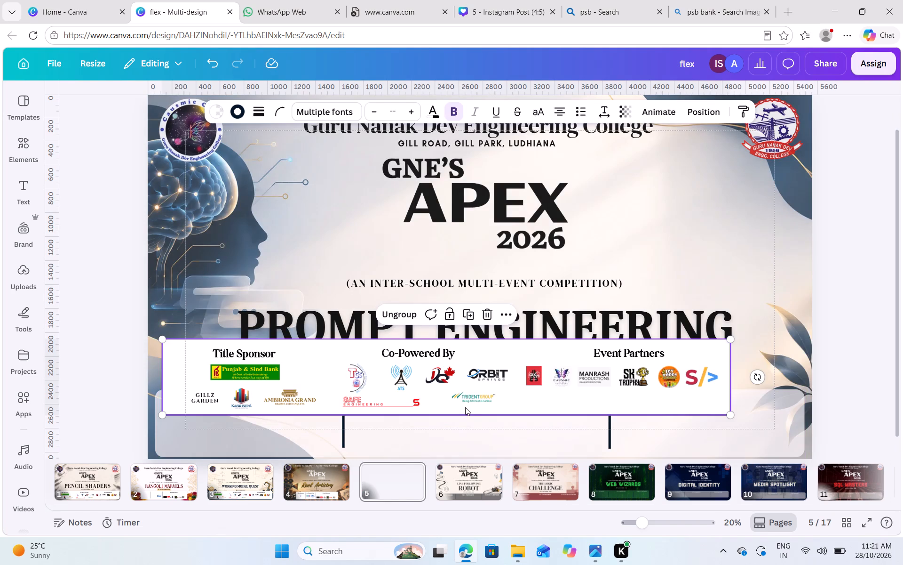
pyautogui.click(481, 476)
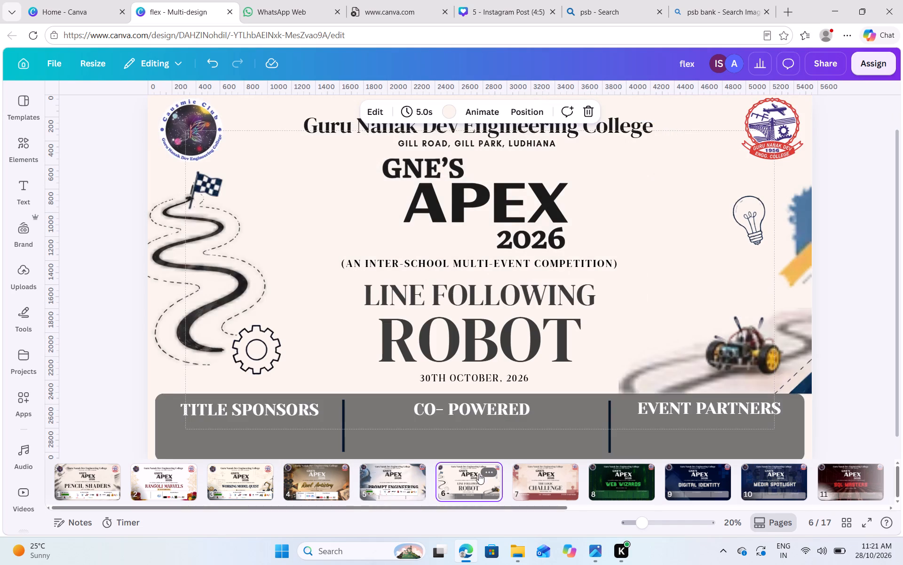
pyautogui.hotkey('ctrl', 'v')
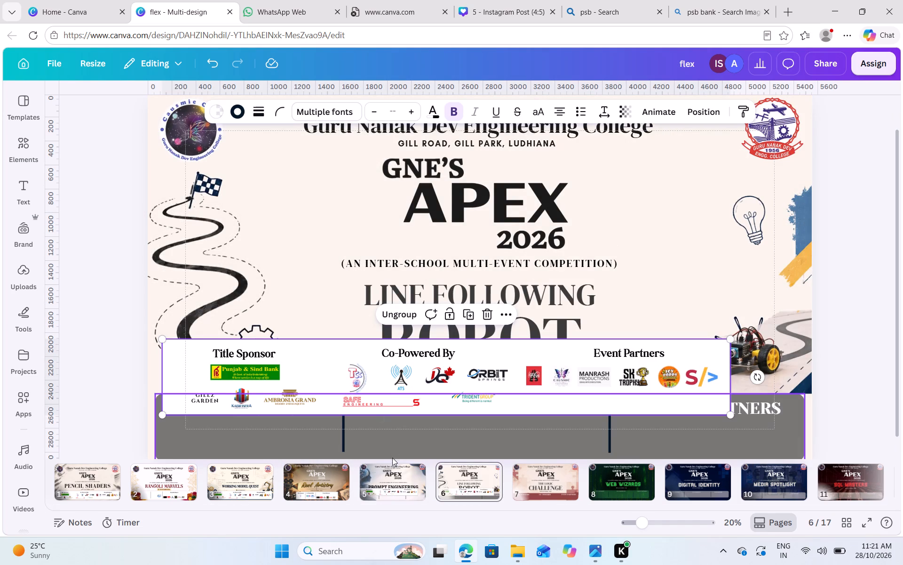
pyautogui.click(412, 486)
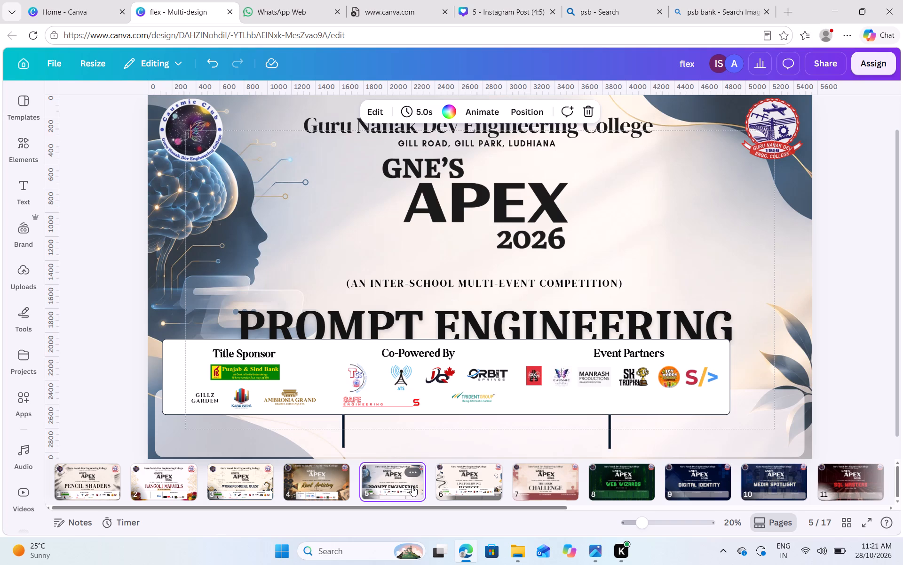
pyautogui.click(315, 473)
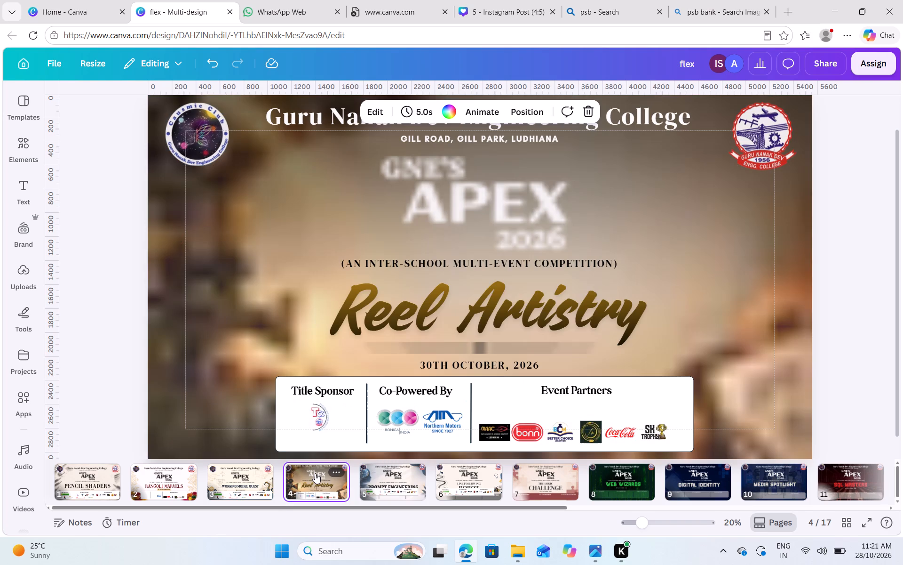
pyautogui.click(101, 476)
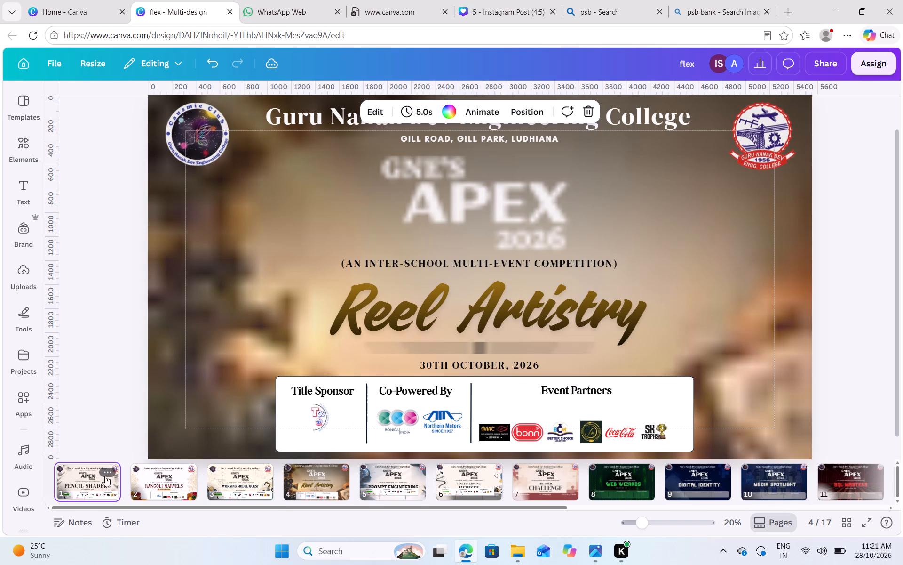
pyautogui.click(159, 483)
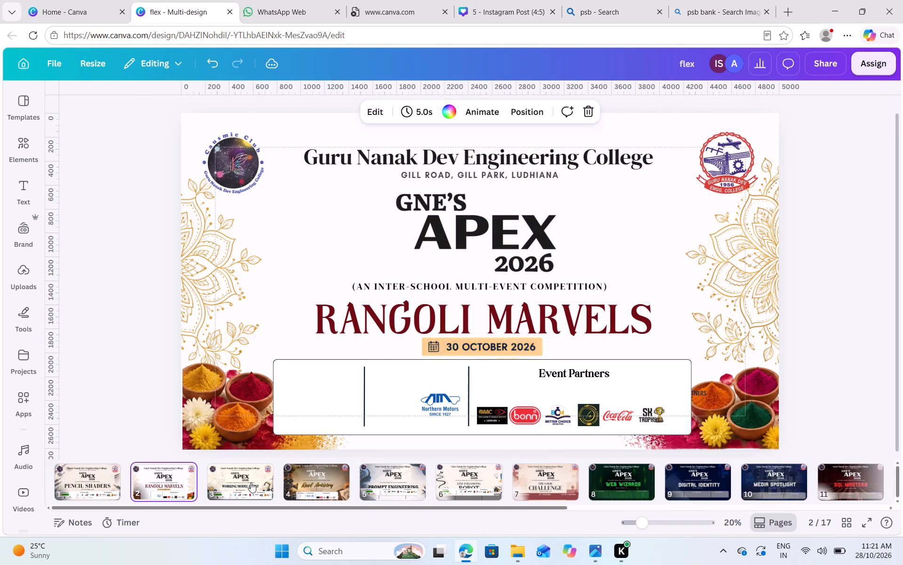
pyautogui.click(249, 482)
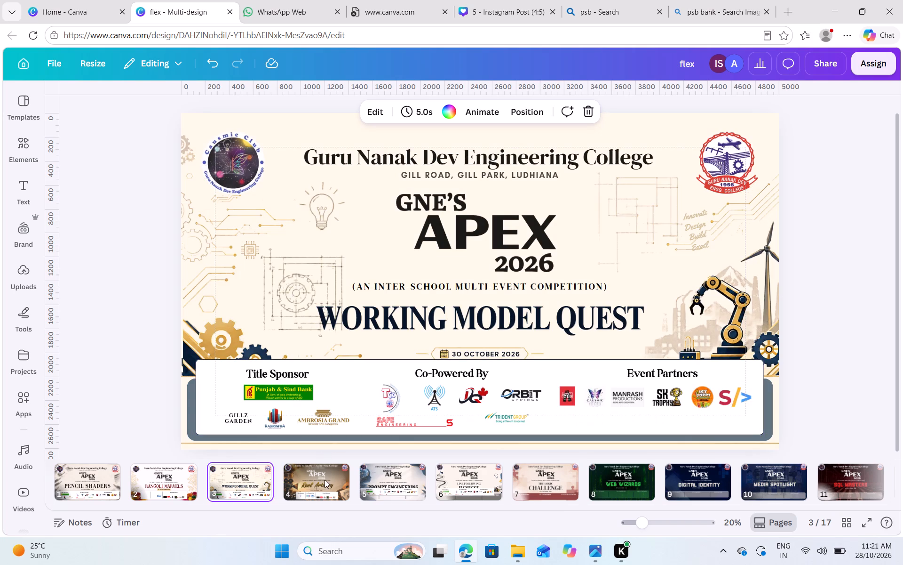
# On the Reel Artistry page, delete all the old logos in the sponsor box, from the Title Sponsor logo through the Event Partners row.
pyautogui.click(323, 486)
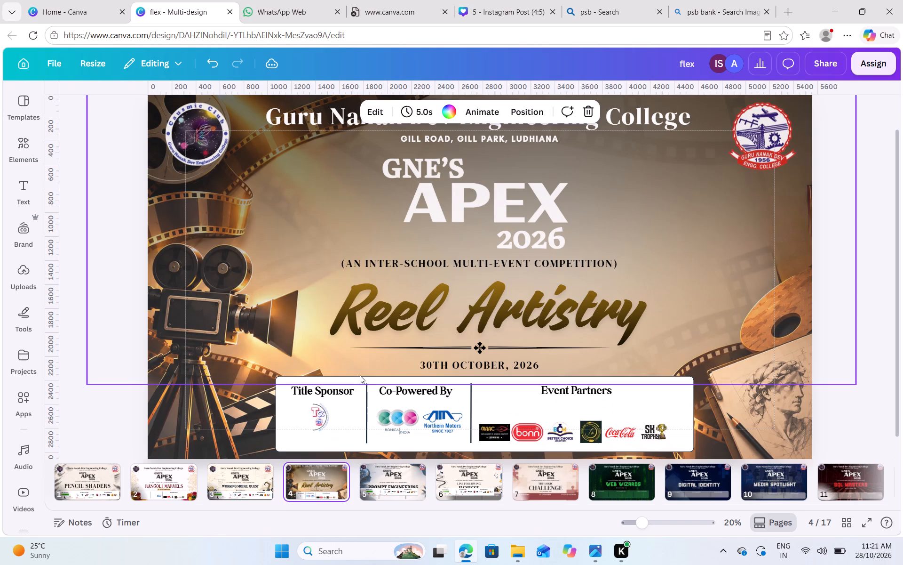
pyautogui.click(326, 415)
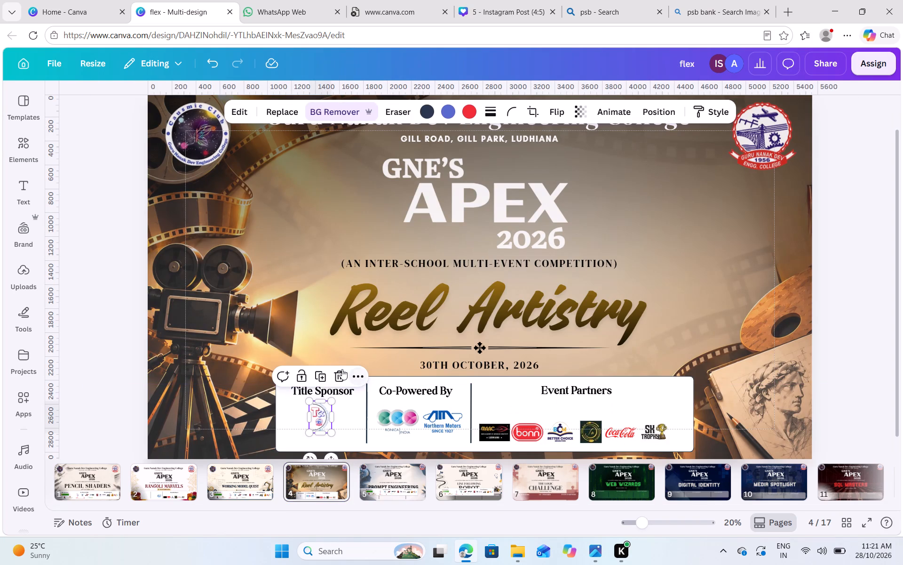
pyautogui.click(339, 375)
pyautogui.click(399, 416)
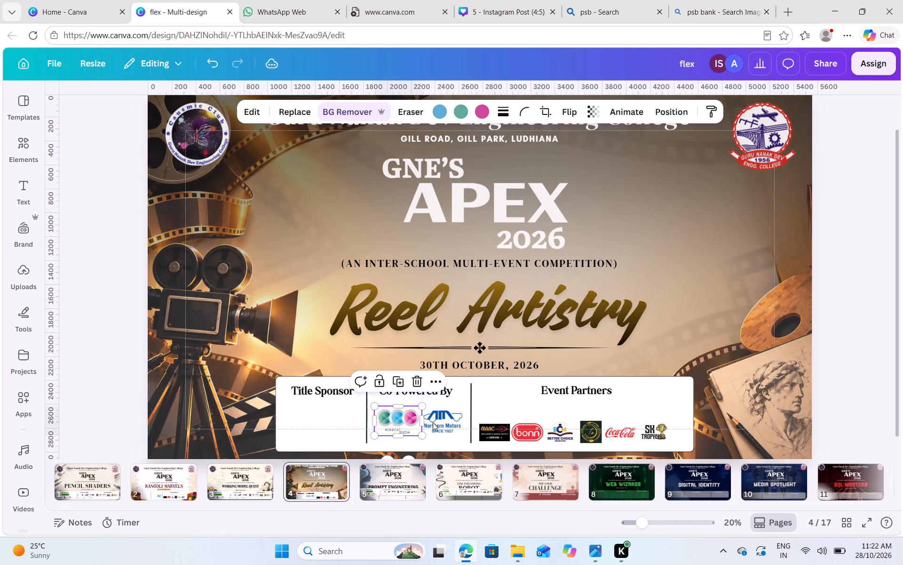
pyautogui.keyDown('shift'); pyautogui.click(436, 423); pyautogui.keyUp('shift')
pyautogui.keyDown('shift'); pyautogui.click(530, 434); pyautogui.keyUp('shift')
pyautogui.keyDown('shift'); pyautogui.click(497, 429); pyautogui.keyUp('shift')
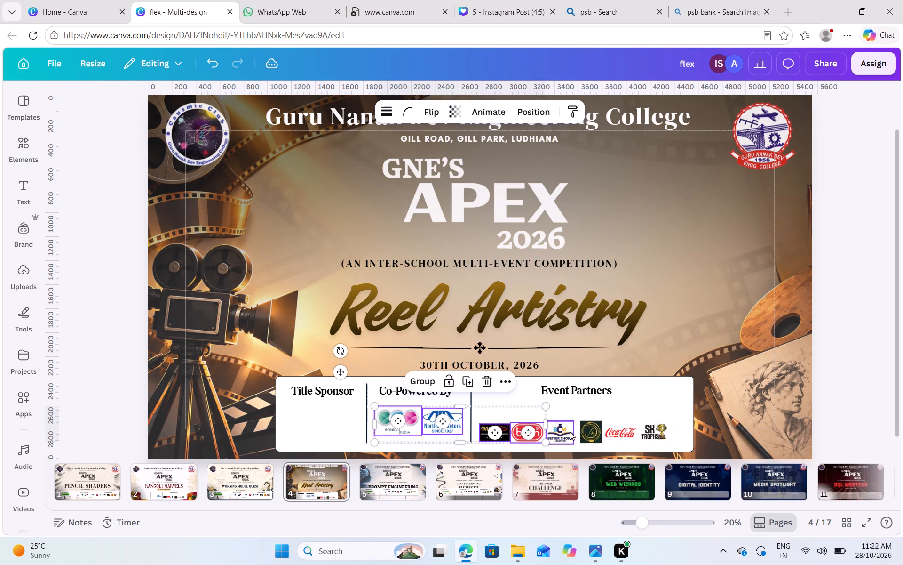
pyautogui.keyDown('shift'); pyautogui.click(562, 435); pyautogui.keyUp('shift')
pyautogui.keyDown('shift'); pyautogui.click(593, 435); pyautogui.keyUp('shift')
pyautogui.keyDown('shift'); pyautogui.click(630, 433); pyautogui.keyUp('shift')
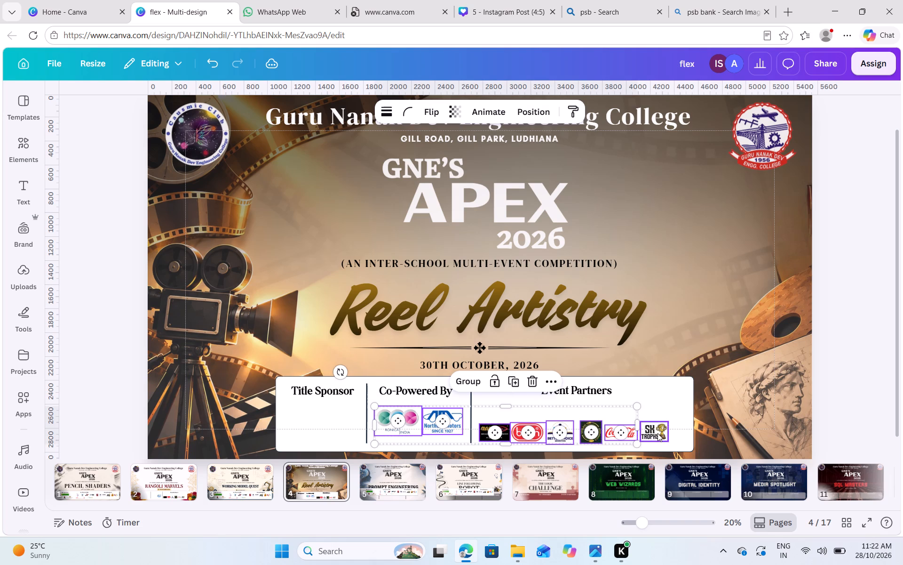
pyautogui.keyDown('shift'); pyautogui.click(657, 433); pyautogui.keyUp('shift')
pyautogui.keyDown('shift'); pyautogui.click(549, 382); pyautogui.keyUp('shift')
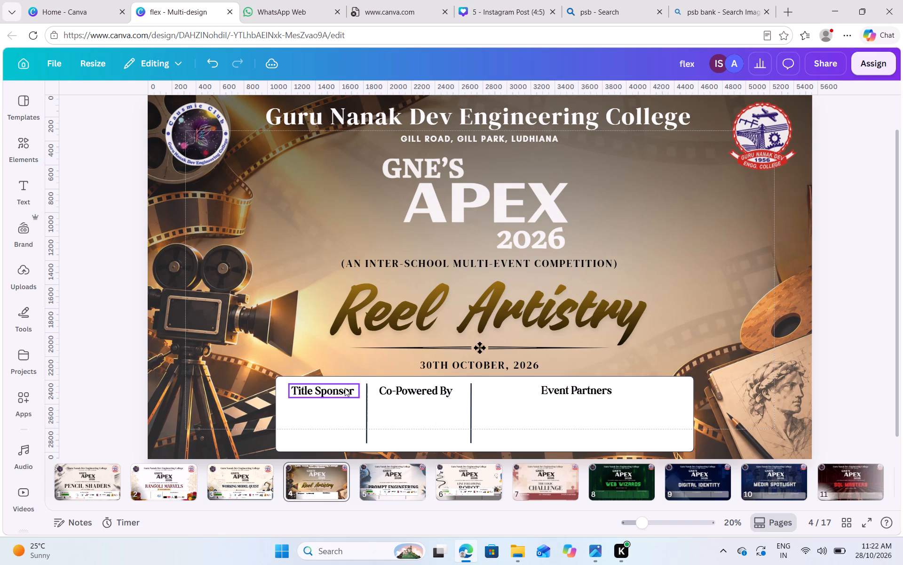
# Paste the copied sponsor group onto the Reel Artistry page, over the emptied sponsor box.
pyautogui.keyDown('shift'); pyautogui.click(348, 393); pyautogui.keyUp('shift')
pyautogui.click(341, 425)
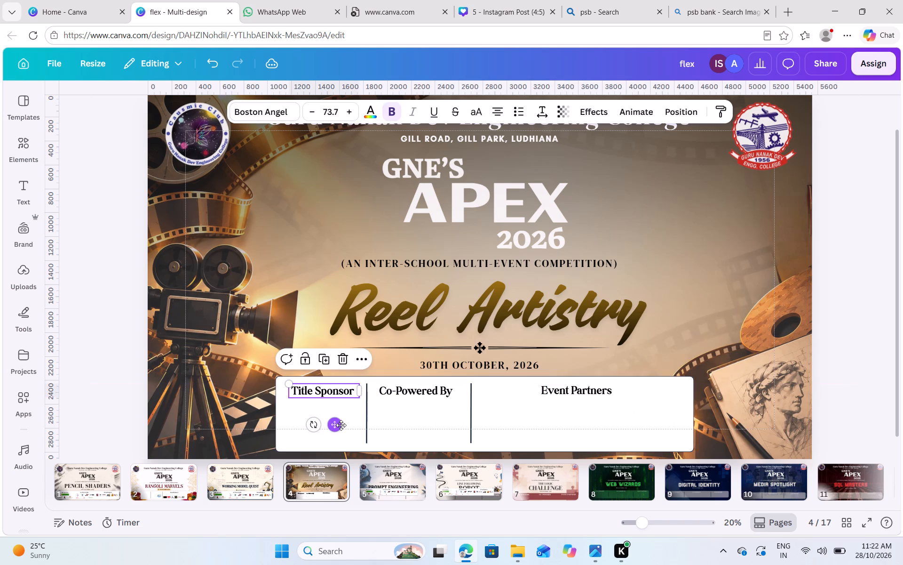
pyautogui.click(377, 426)
pyautogui.hotkey('ctrl', 'v')
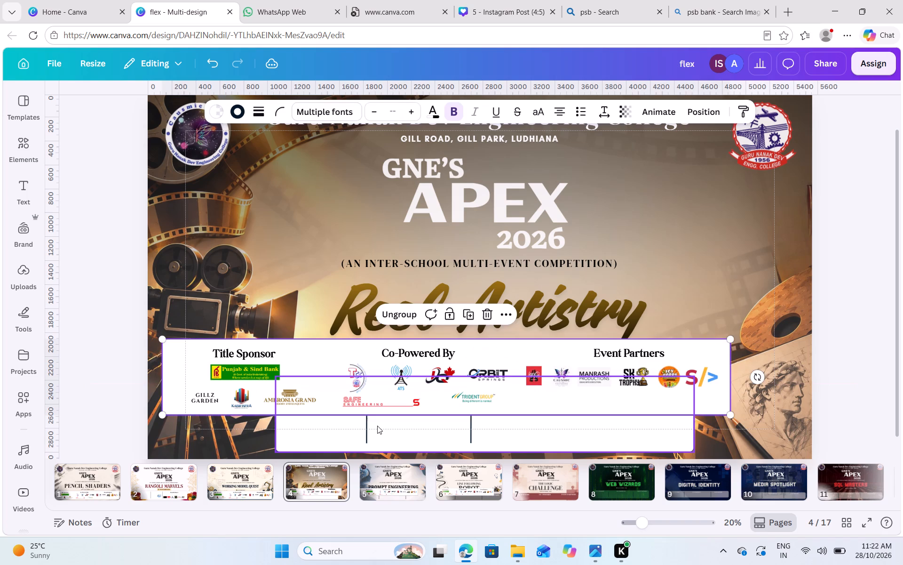
pyautogui.click(783, 429)
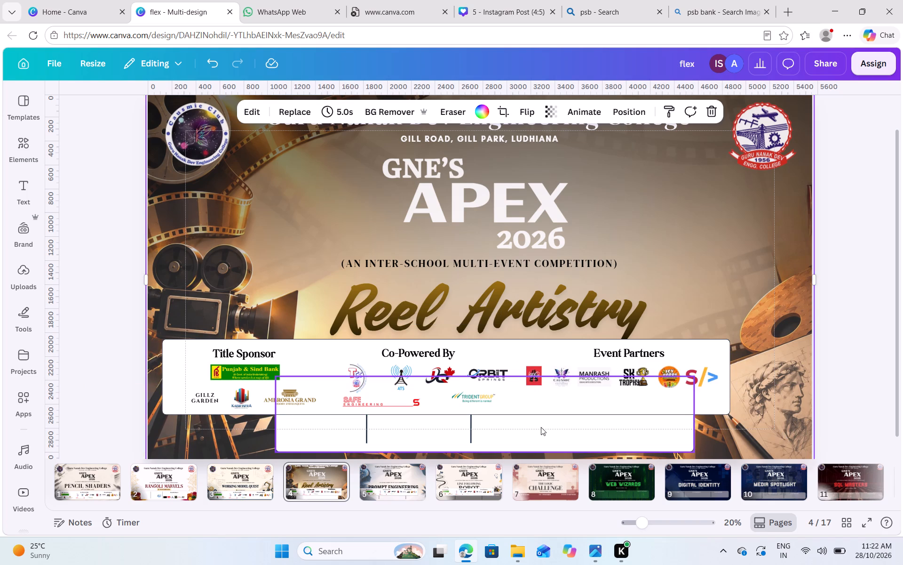
# Paste the copied sponsor group onto The Logic Challenge and Web Wizards pages.
pyautogui.click(388, 479)
pyautogui.click(476, 485)
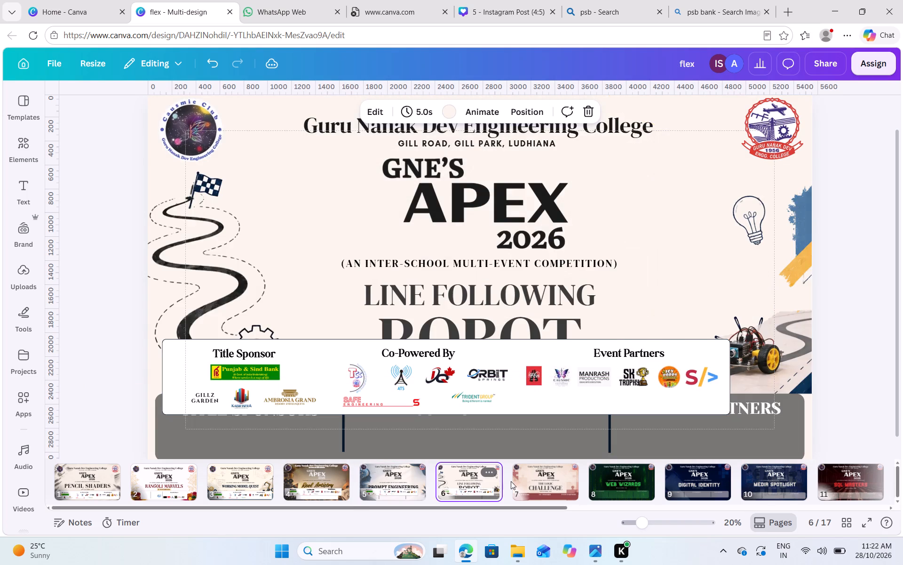
pyautogui.click(546, 484)
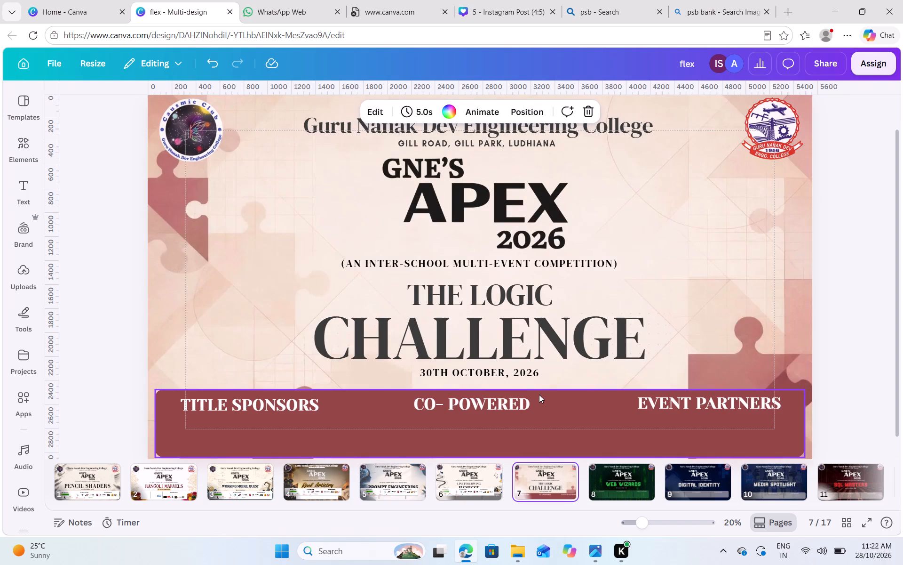
pyautogui.hotkey('ctrl', 'v')
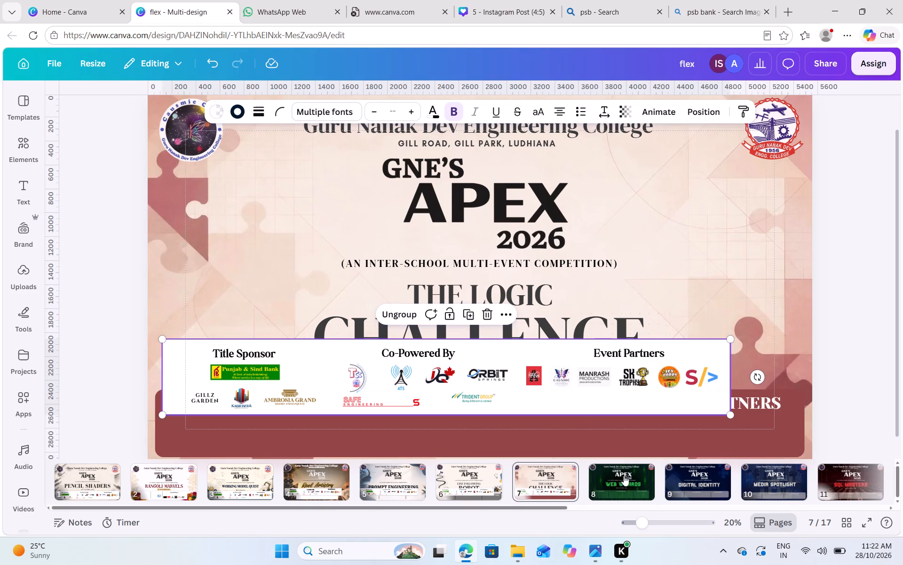
pyautogui.click(619, 476)
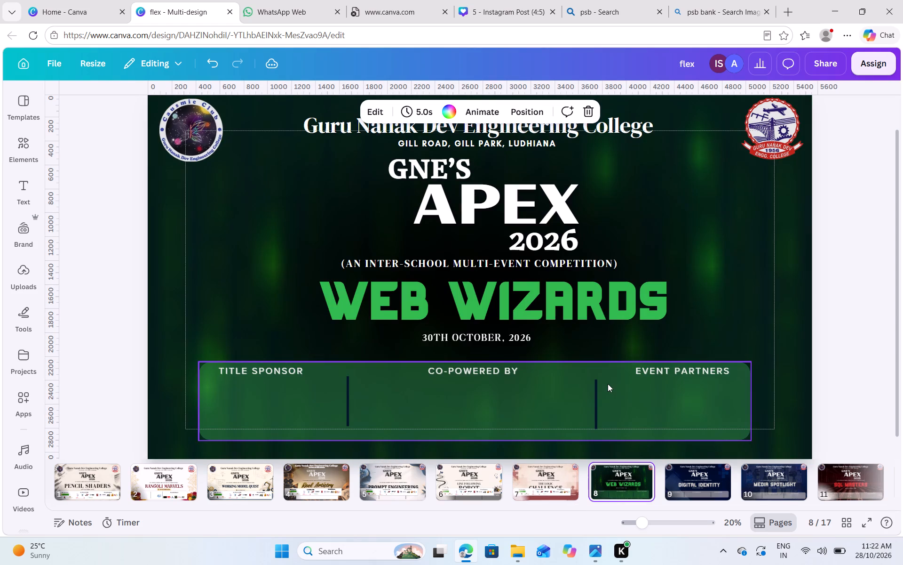
pyautogui.hotkey('ctrl', 'v')
# On the Digital Identity page, recall the copied sponsor group from the clipboard history and paste it.
pyautogui.click(685, 478)
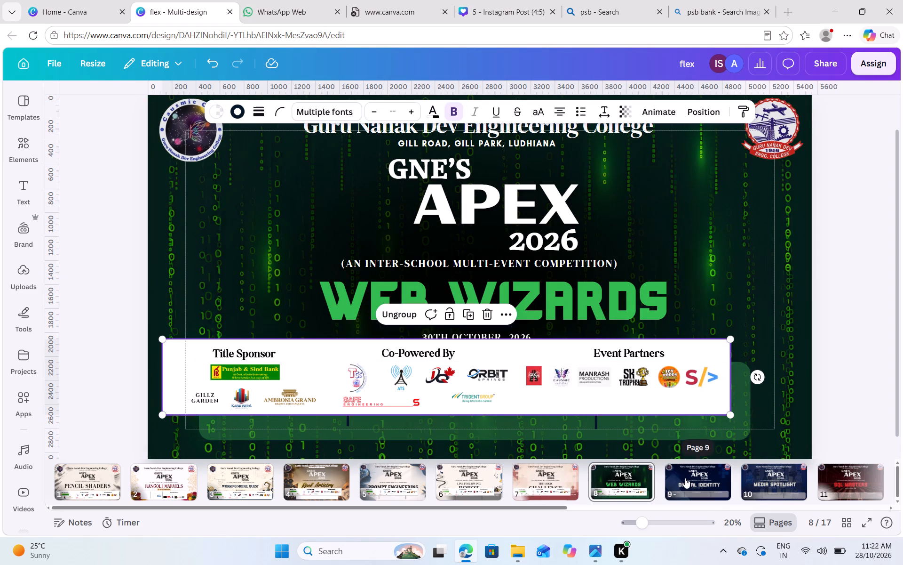
pyautogui.hotkey('ctrl', 'c')
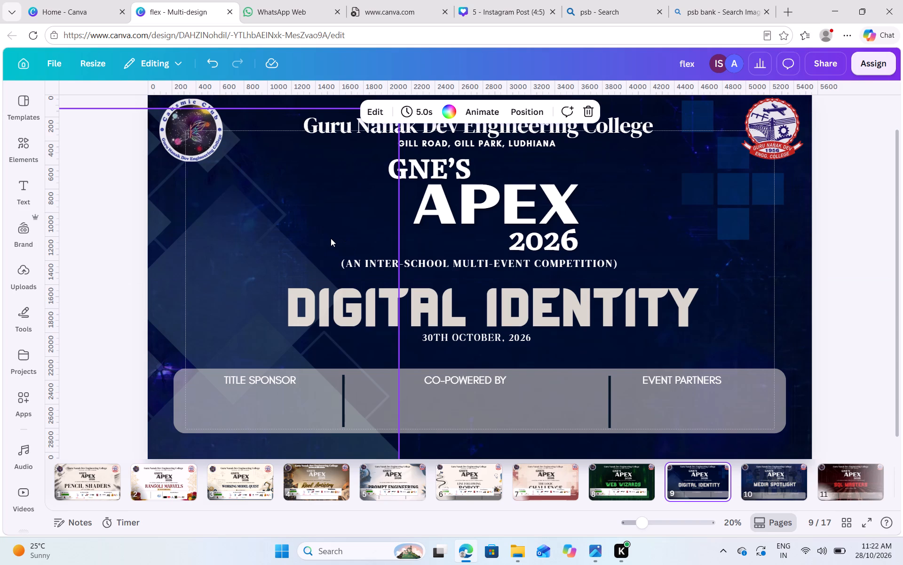
pyautogui.press('super+v')
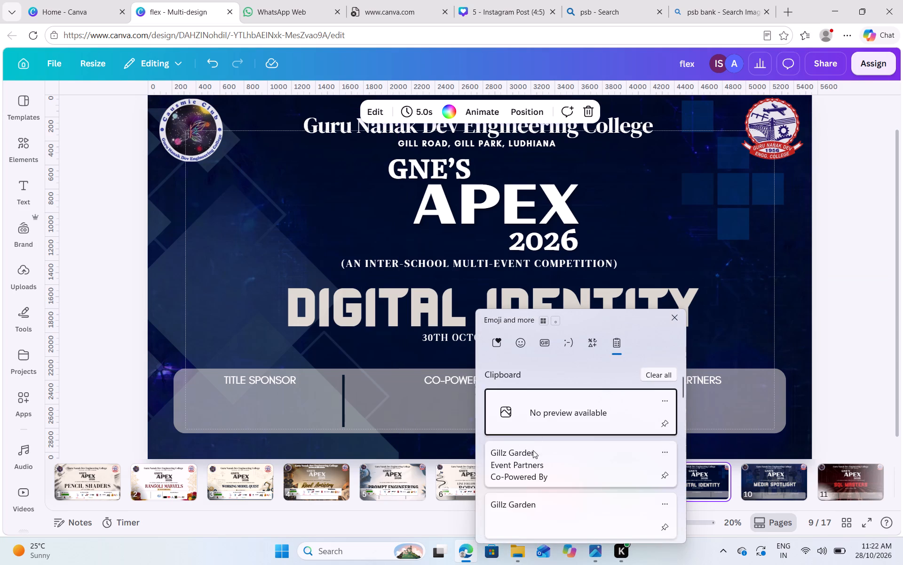
pyautogui.click(526, 465)
pyautogui.hotkey('ctrl', 'v')
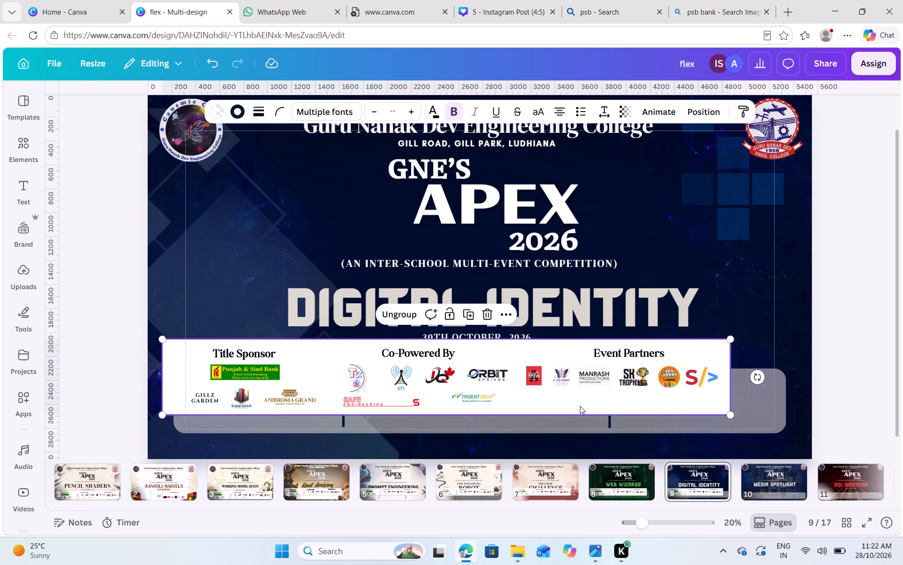
# Paste the sponsor group onto the dark Media Spotlight, SQL Masters and My Best Classroom Management Tricks pages.
pyautogui.click(752, 483)
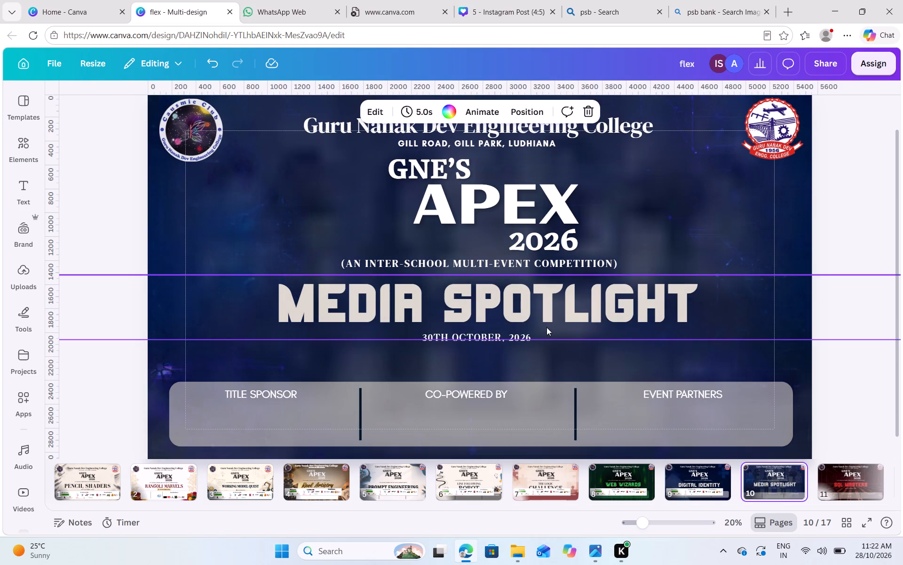
pyautogui.hotkey('ctrl', 'v')
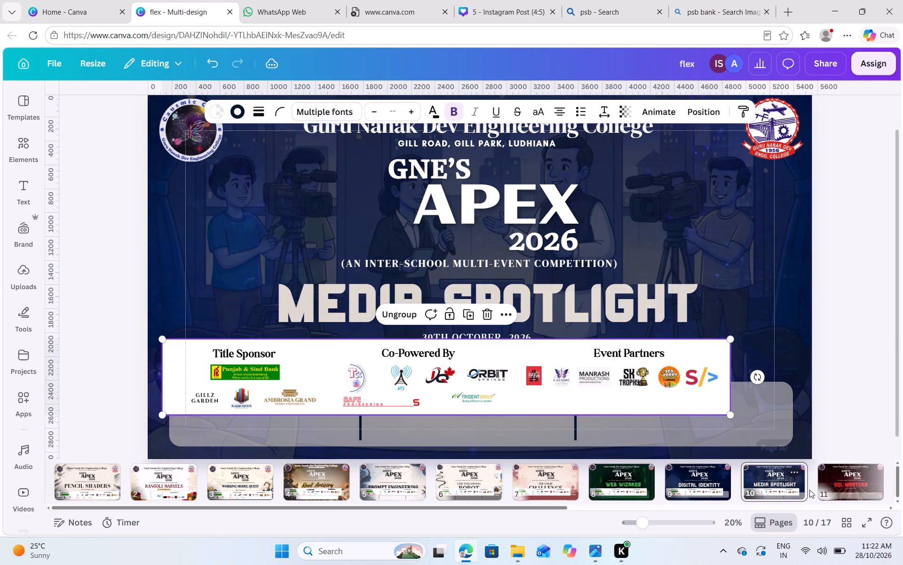
pyautogui.click(840, 487)
pyautogui.hotkey('ctrl', 'v')
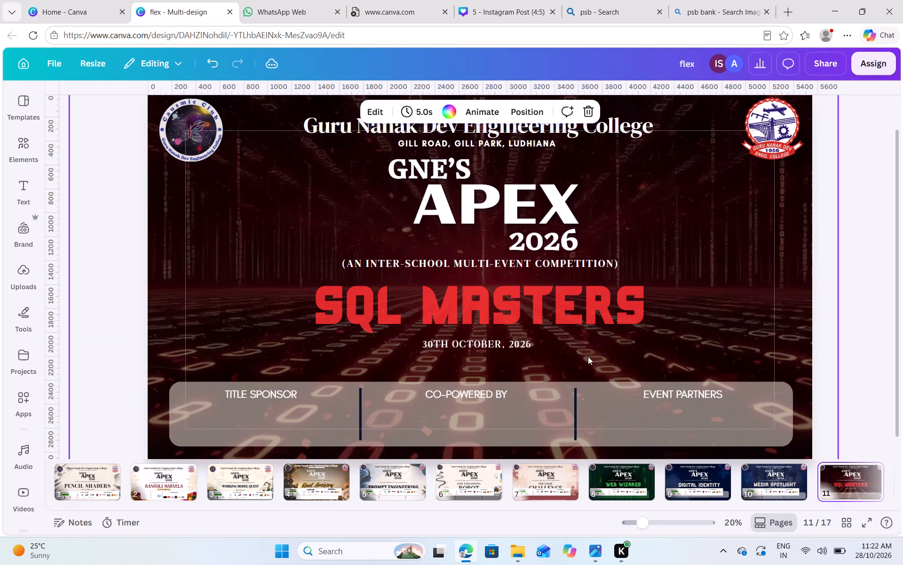
pyautogui.hscroll(-5, 688, 481)
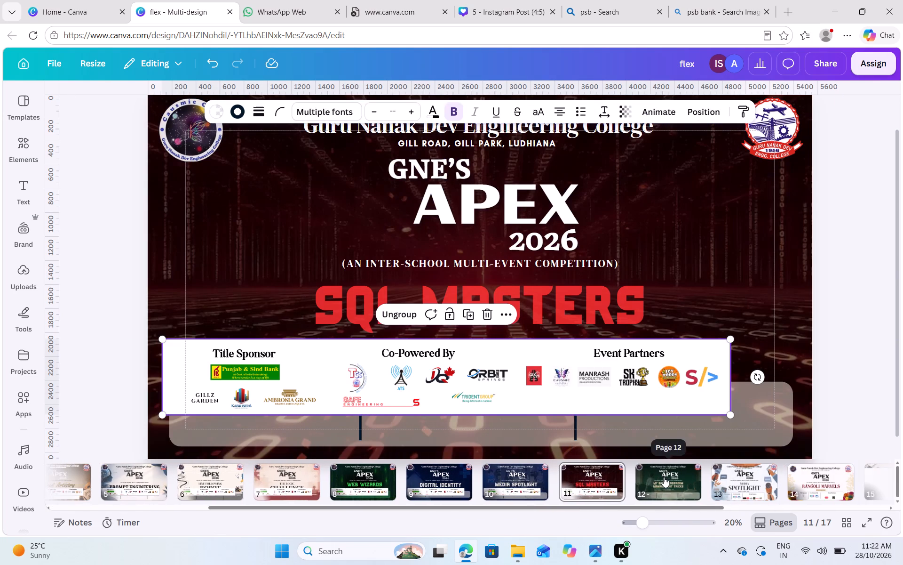
pyautogui.click(665, 477)
pyautogui.hotkey('ctrl', 'v')
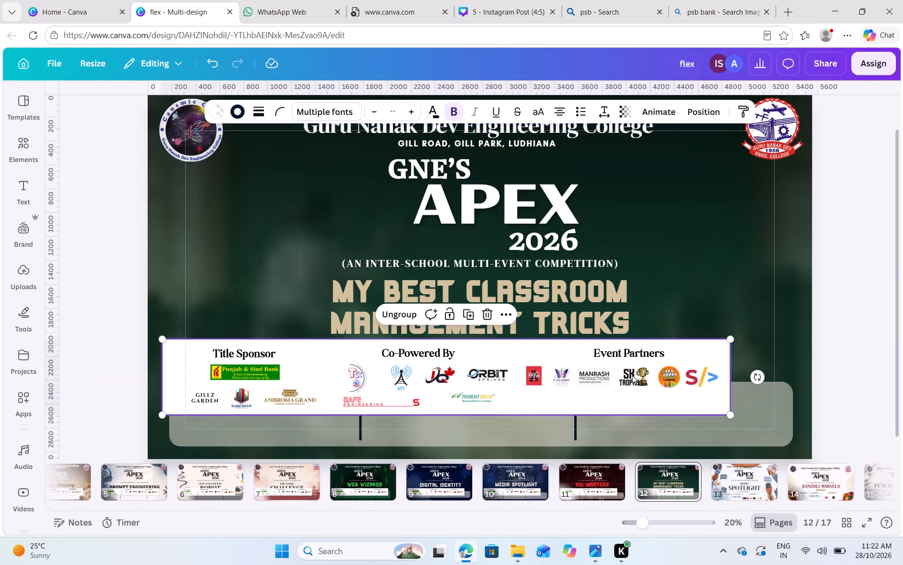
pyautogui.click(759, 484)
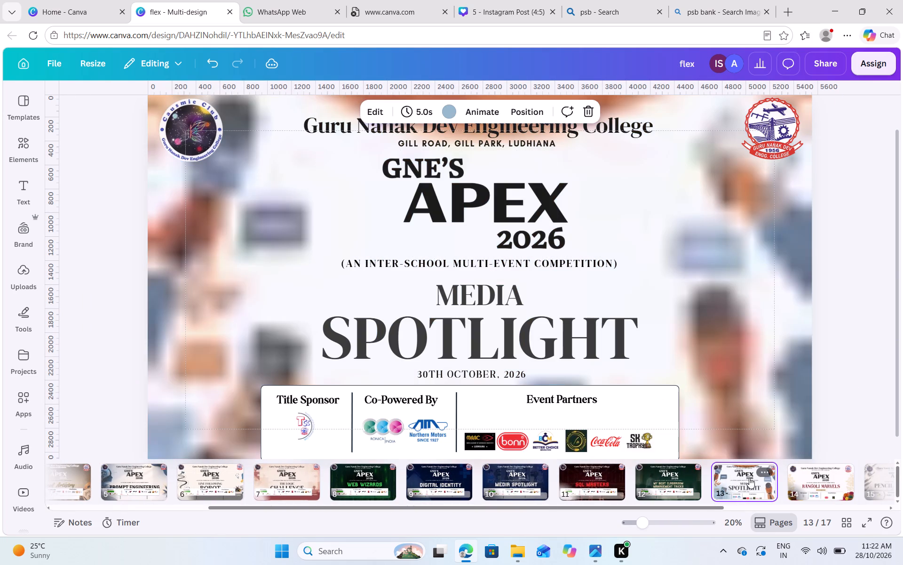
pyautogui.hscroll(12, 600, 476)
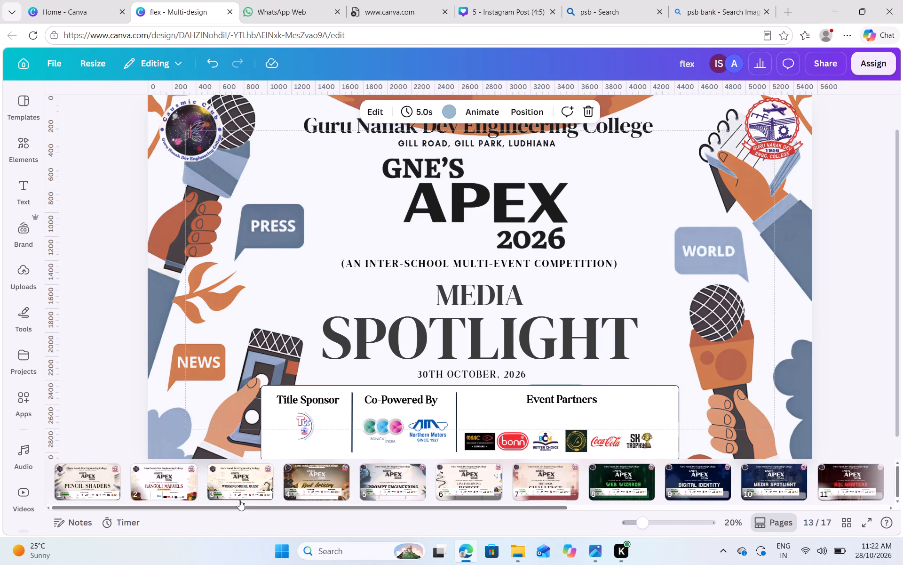
# On the Working Model Quest page, delete the old dark sponsor box group behind the pasted sponsor section.
pyautogui.click(247, 486)
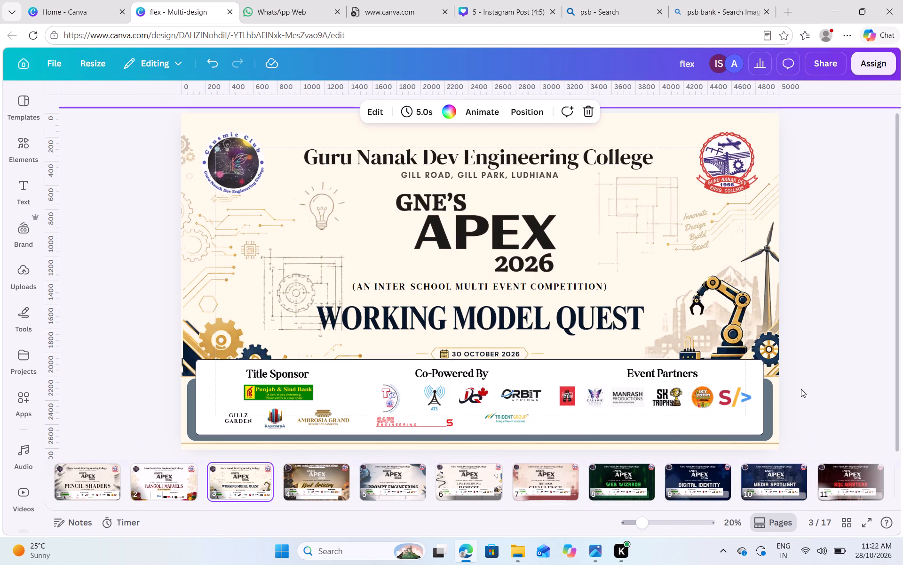
pyautogui.click(769, 412)
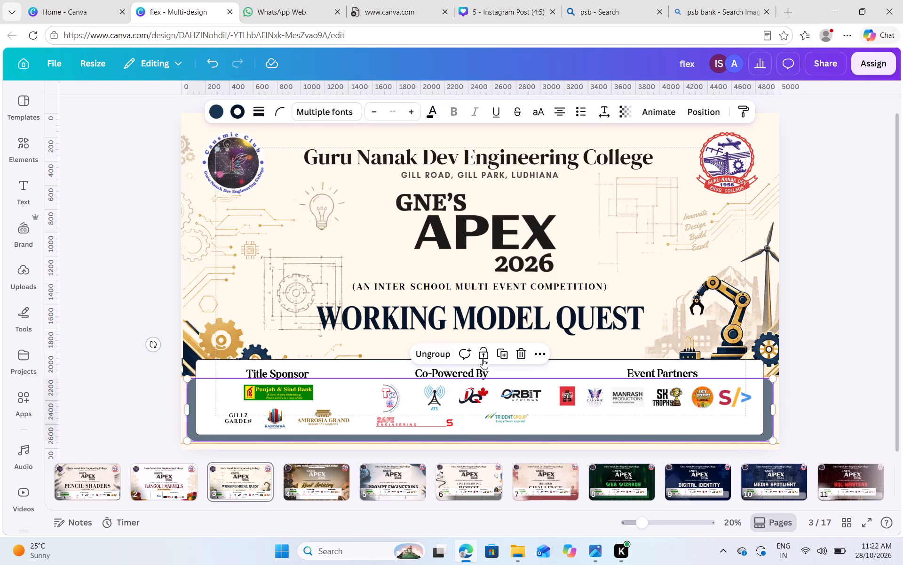
pyautogui.click(523, 351)
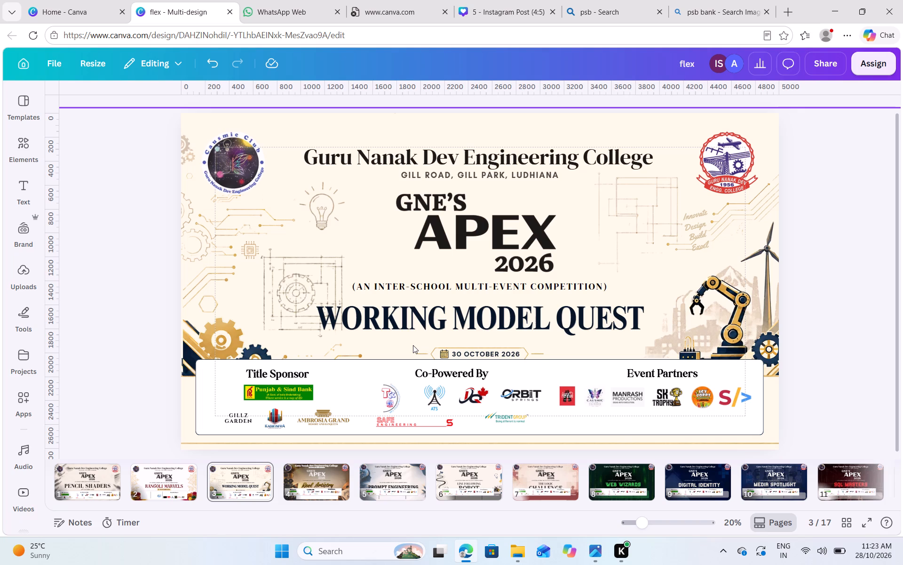
# Nudge the Working Model Quest sponsor group straight down, clear of the date, until it sits just above the page's bottom edge.
pyautogui.click(507, 383)
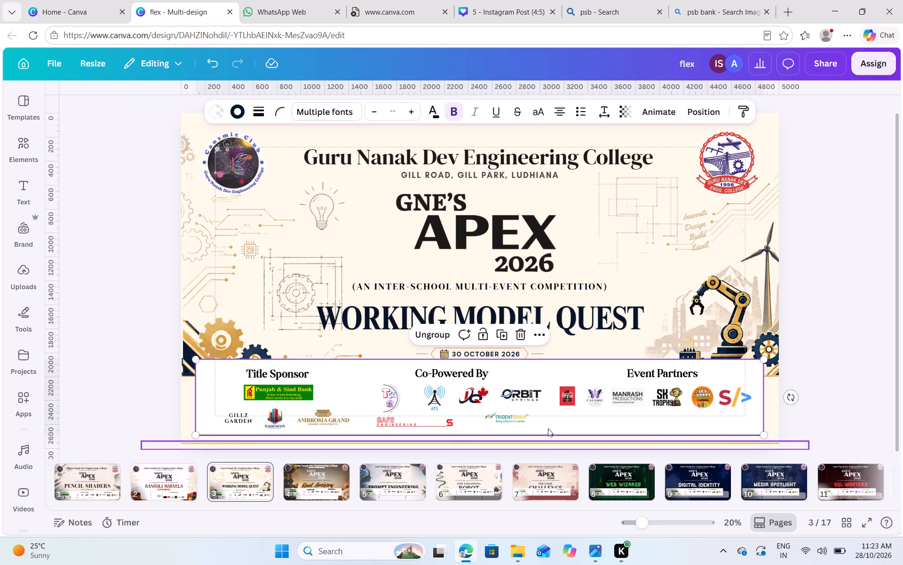
pyautogui.hscroll(1, 680, 383)
pyautogui.click(832, 396)
pyautogui.click(751, 376)
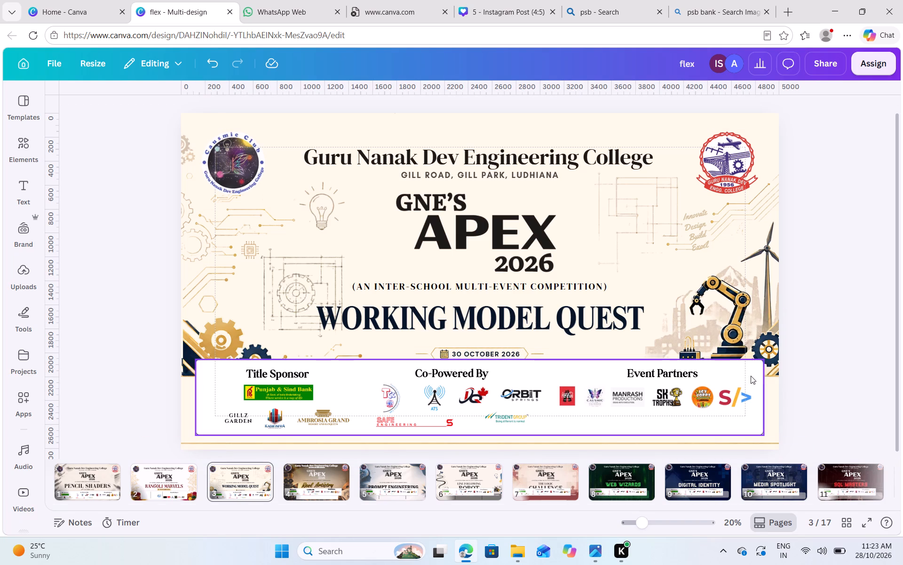
pyautogui.press('Down')
pyautogui.press('Down')
pyautogui.press('Down')
pyautogui.press('Down')
pyautogui.press('Down')
pyautogui.press('Down')
pyautogui.press('Down')
pyautogui.press('Down')
pyautogui.press('Down')
pyautogui.press('Down')
pyautogui.press('Down')
pyautogui.press('Down')
pyautogui.press('Down')
pyautogui.press('Down')
pyautogui.press('Down')
pyautogui.press('Down')
pyautogui.press('Down')
pyautogui.press('Down')
pyautogui.press('Down')
pyautogui.press('Down')
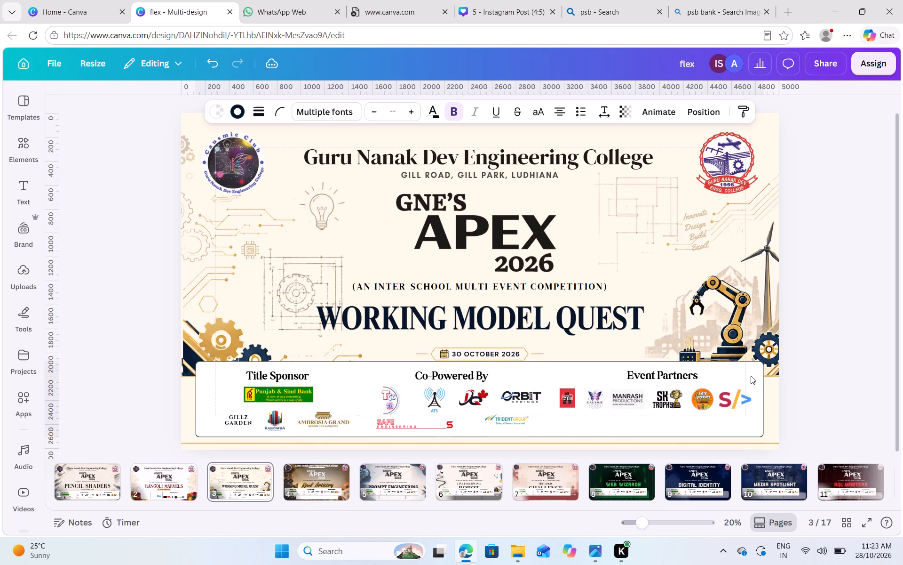
pyautogui.press('Down')
pyautogui.press('Down')
pyautogui.press('Down')
pyautogui.press('Down')
pyautogui.press('Down')
pyautogui.press('Down')
pyautogui.press('Down')
pyautogui.press('Down')
pyautogui.press('Down')
pyautogui.press('Down')
pyautogui.press('Down')
pyautogui.press('Down')
pyautogui.press('Down')
pyautogui.press('Down')
pyautogui.press('Down')
pyautogui.press('Down')
pyautogui.press('Down')
pyautogui.press('Down')
pyautogui.press('Down')
pyautogui.press('Down')
pyautogui.press('Down')
pyautogui.press('Down')
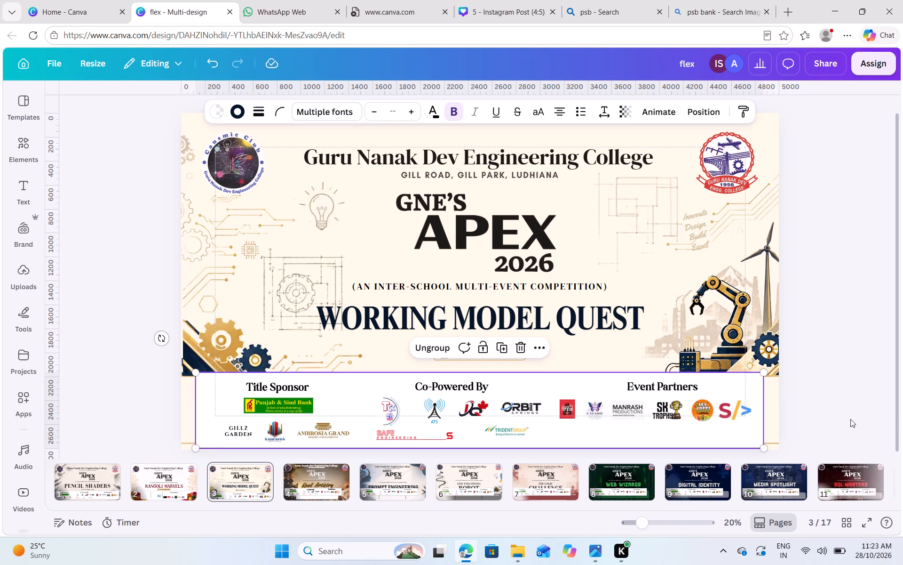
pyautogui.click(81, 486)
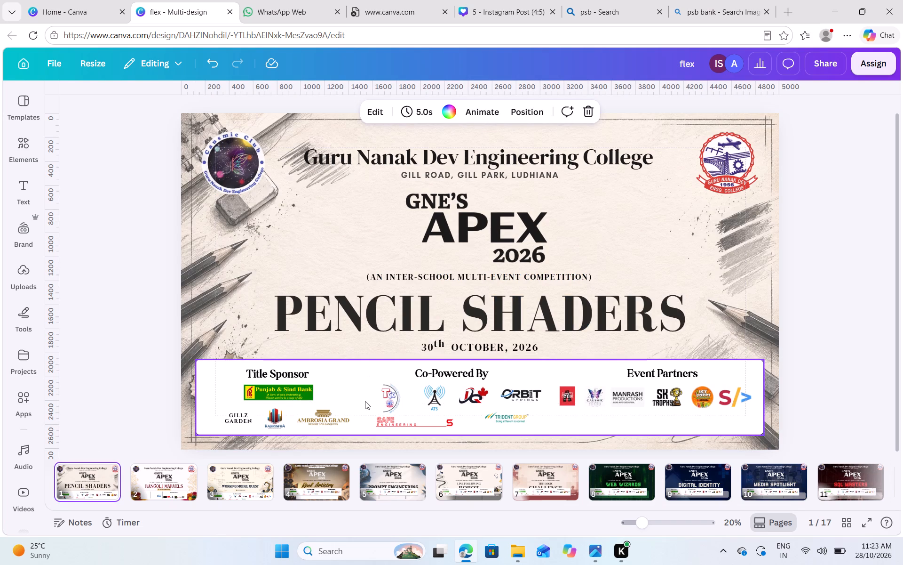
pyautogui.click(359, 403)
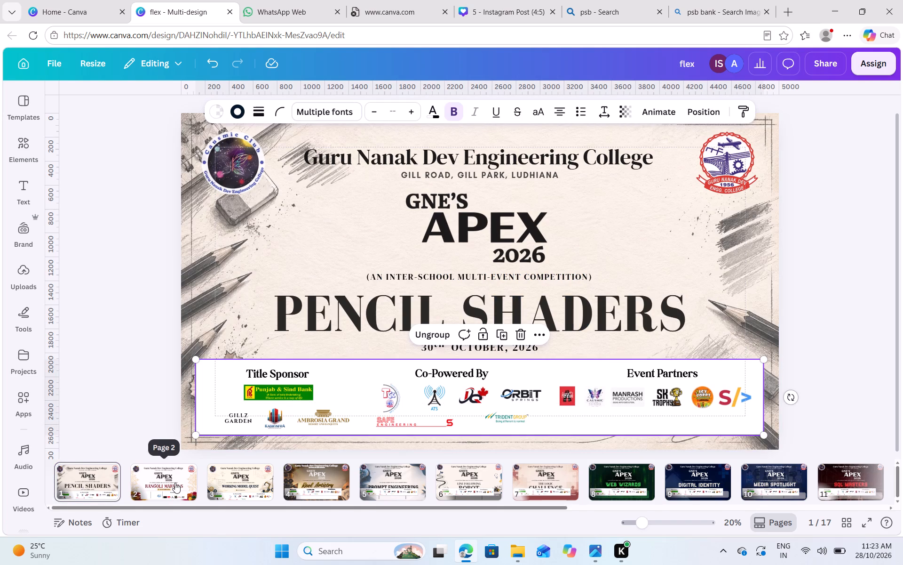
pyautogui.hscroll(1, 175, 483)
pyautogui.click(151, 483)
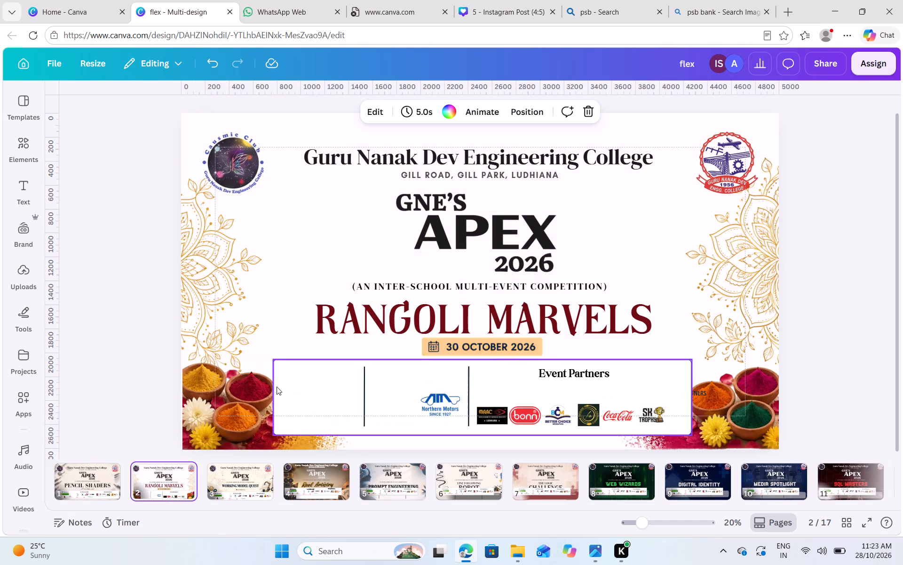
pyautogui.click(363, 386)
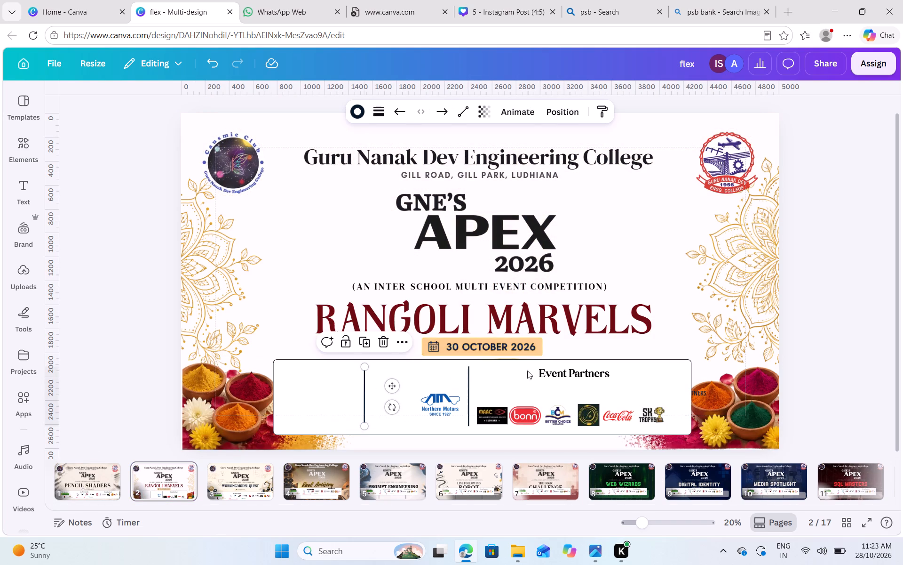
# On the Pencil Shaders page, group the two vertical divider lines hidden behind the sponsor box and bring them to the front.
pyautogui.click(82, 475)
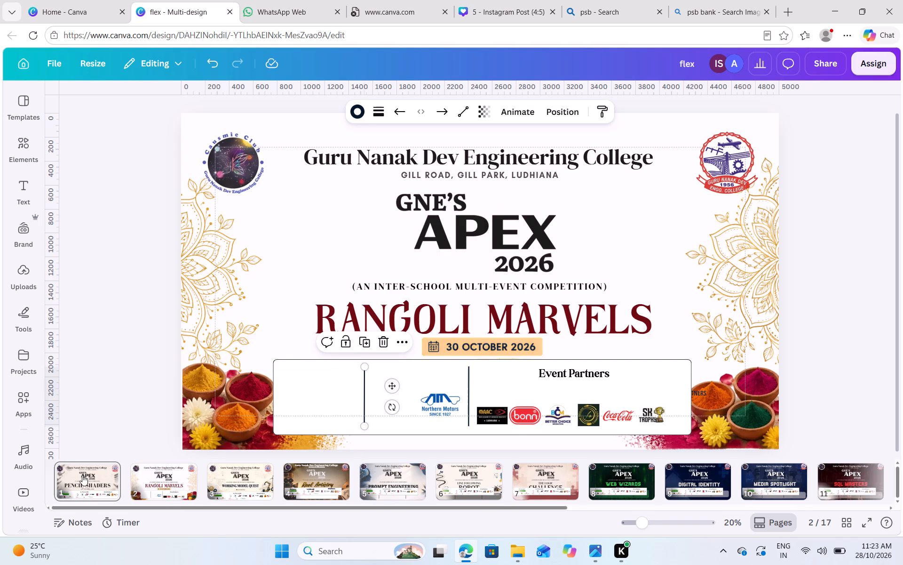
pyautogui.click(526, 111)
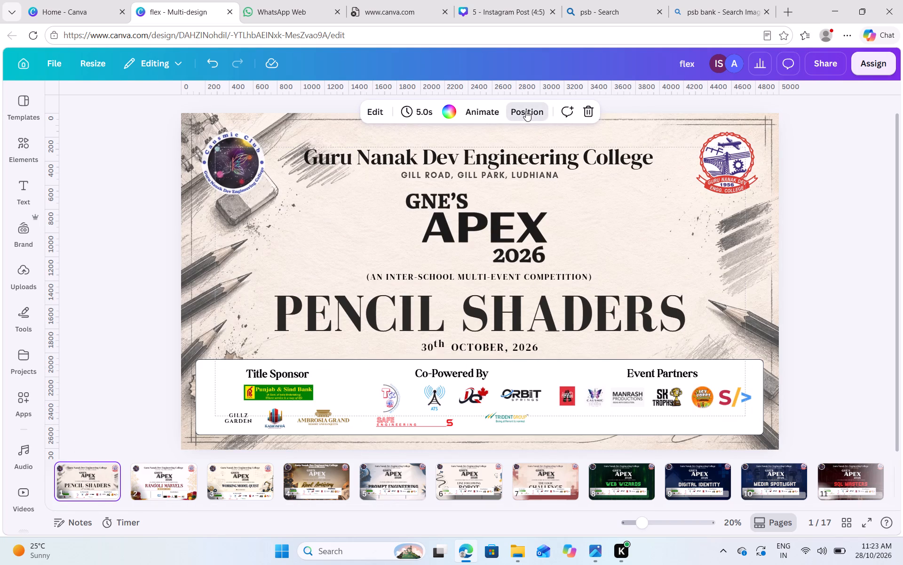
pyautogui.scroll(-1, 225, 396)
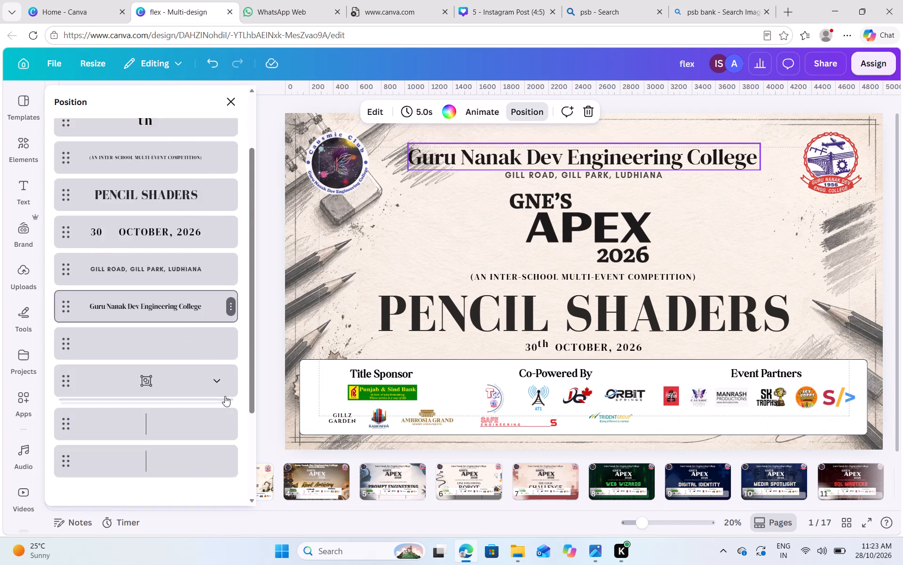
pyautogui.scroll(-1, 225, 396)
pyautogui.click(198, 336)
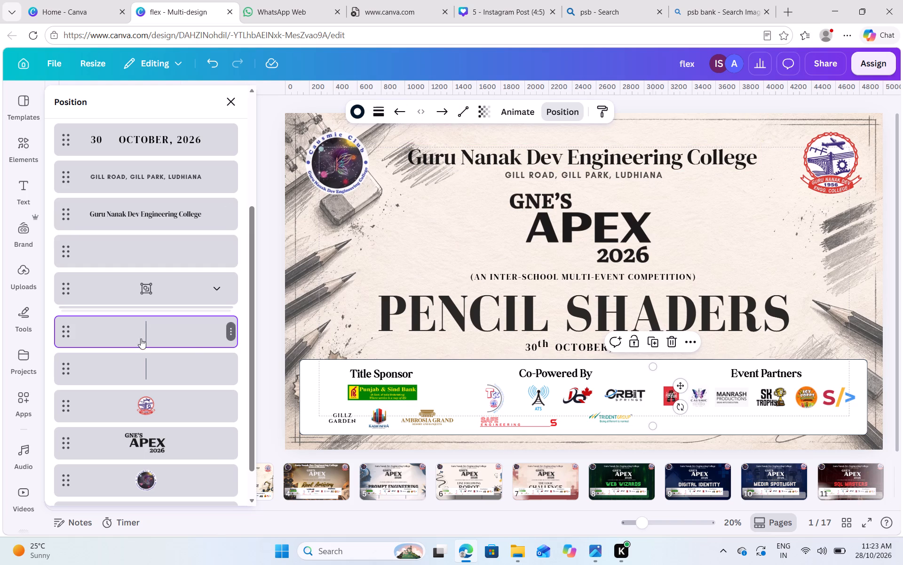
pyautogui.keyDown('shift'); pyautogui.click(137, 372); pyautogui.keyUp('shift')
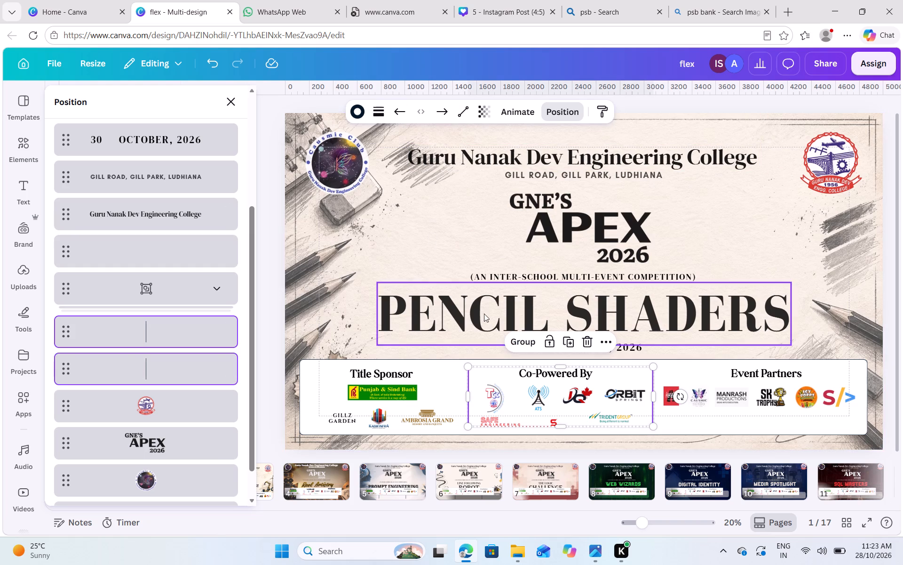
pyautogui.click(524, 346)
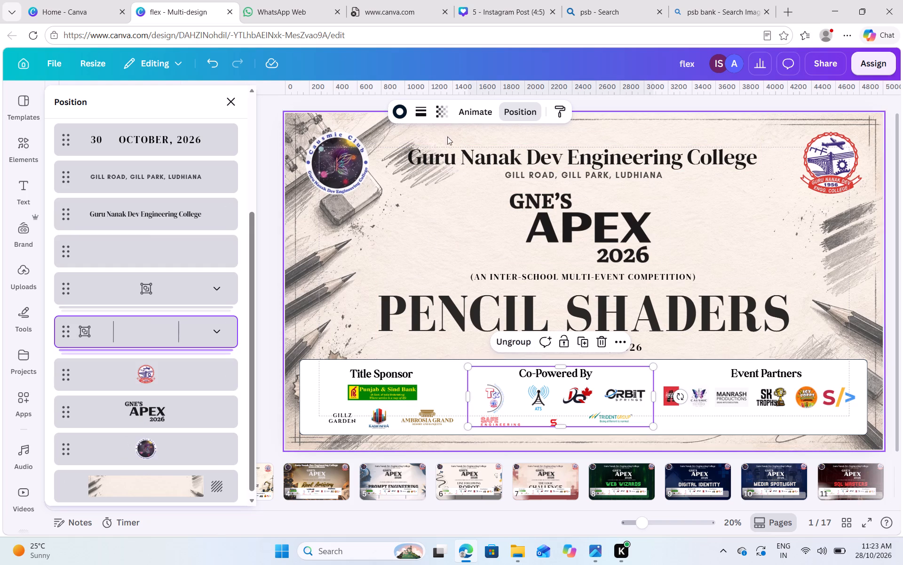
pyautogui.scroll(9, 198, 129)
pyautogui.click(130, 128)
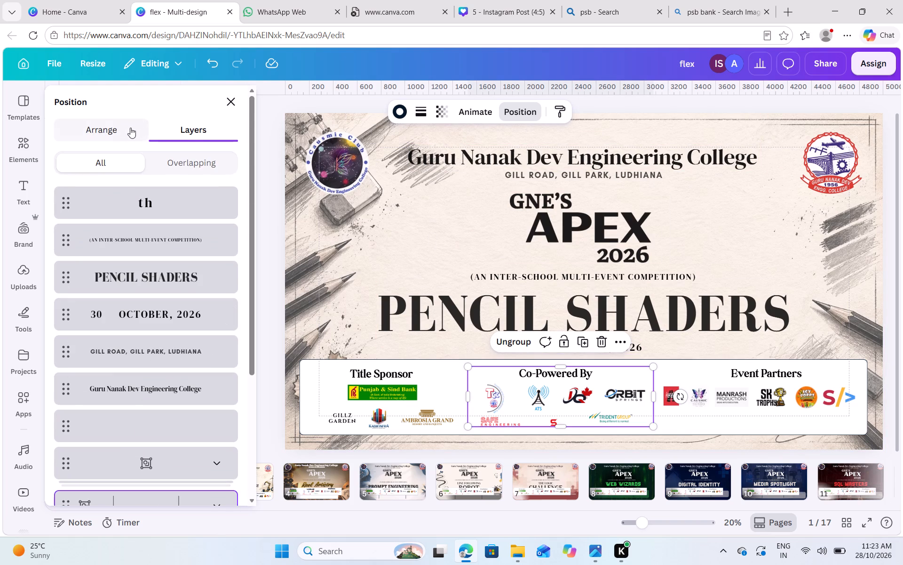
pyautogui.click(102, 198)
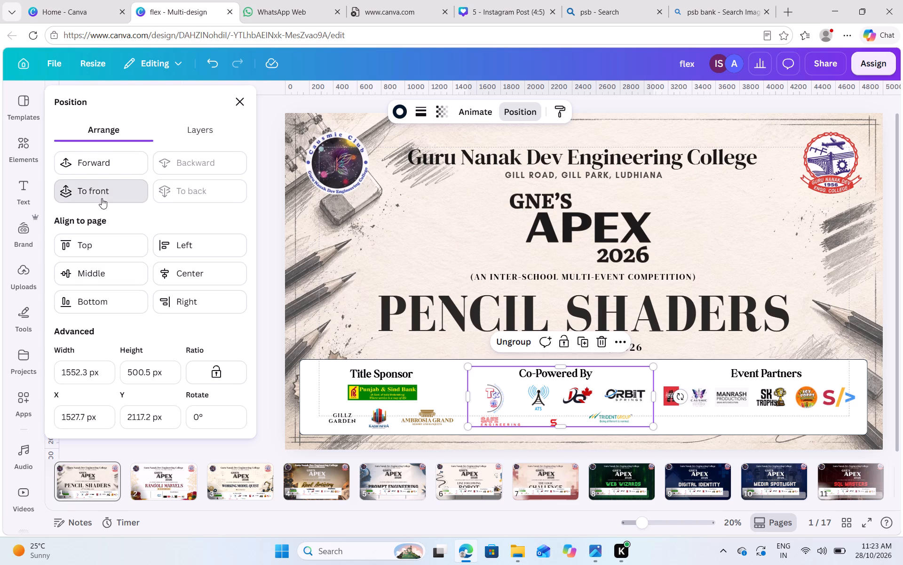
pyautogui.click(343, 290)
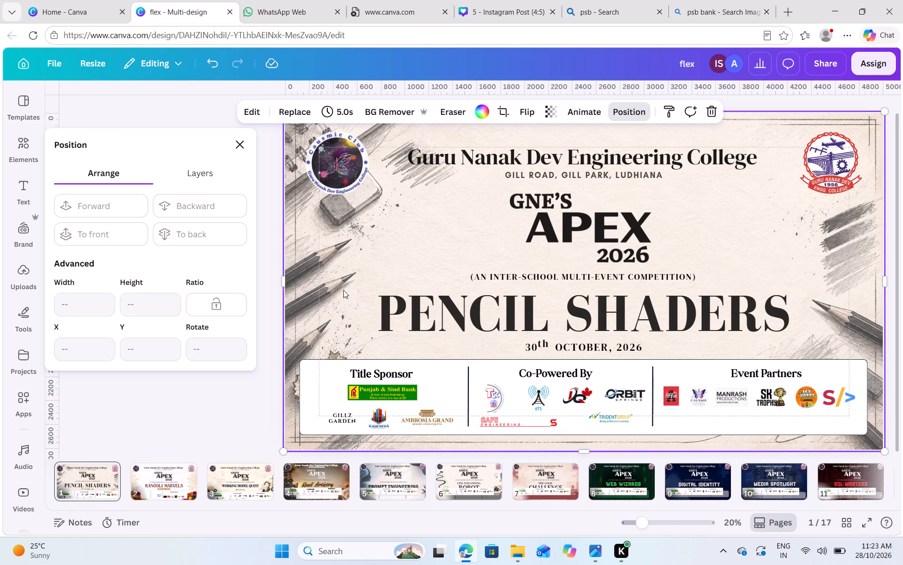
# Copy the Pencil Shaders divider-line pair onto the Working Model Quest page and move it down inside the sponsor box, about X 1513, Y 2248 px.
pyautogui.click(467, 394)
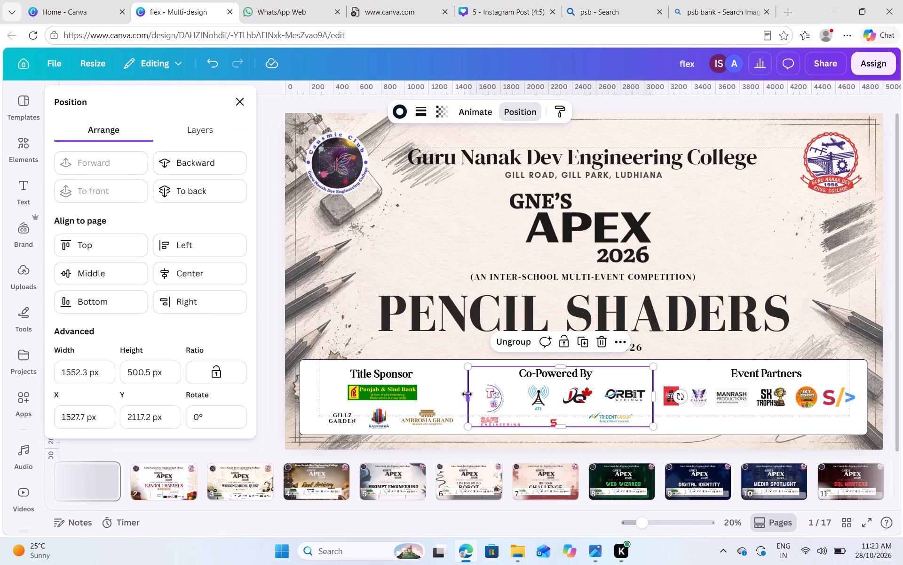
pyautogui.hotkey('ctrl', 'c')
pyautogui.click(261, 477)
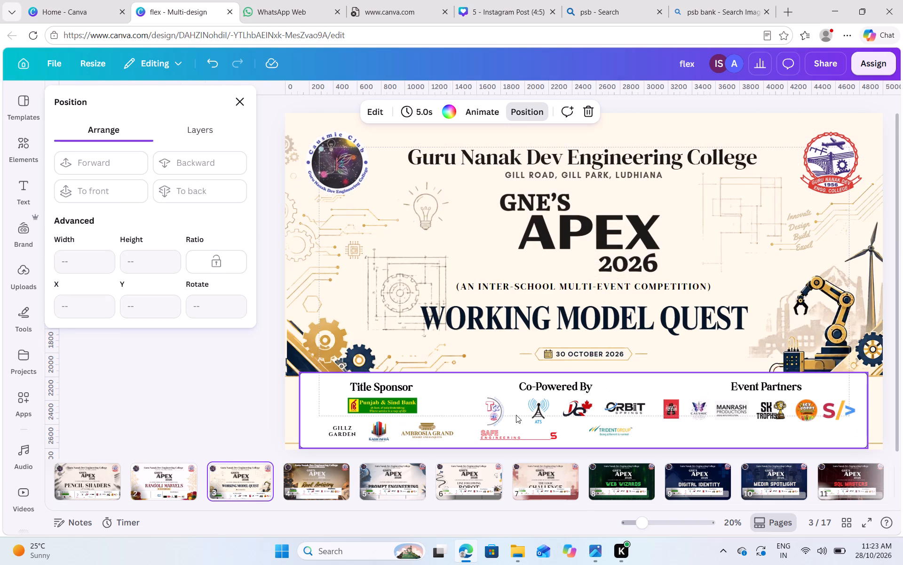
pyautogui.hotkey('ctrl', 'v')
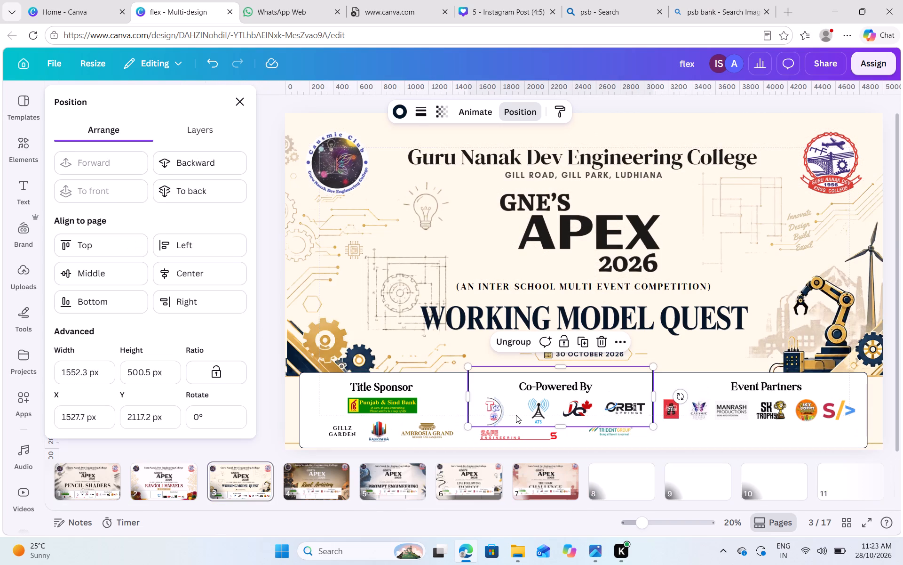
pyautogui.moveTo(562, 387); pyautogui.dragTo(562, 400)
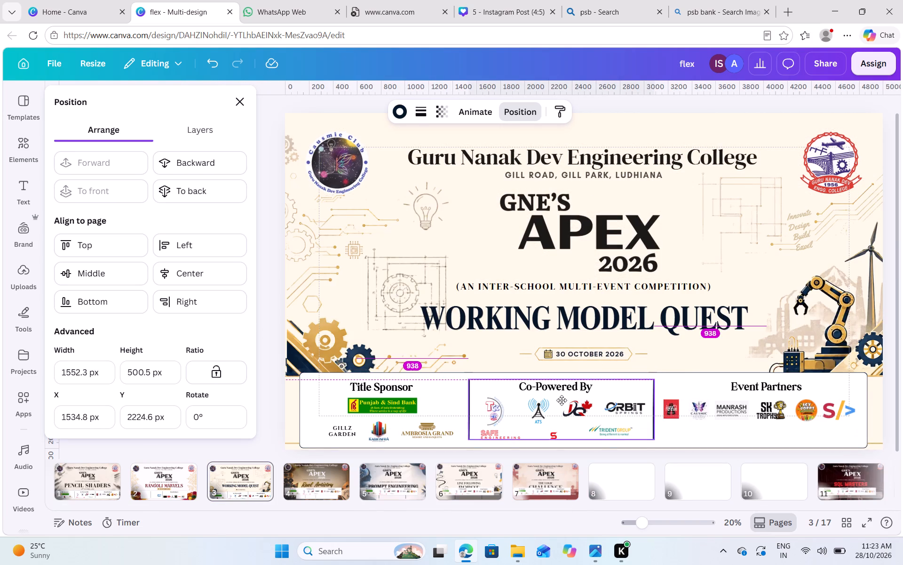
pyautogui.moveTo(562, 400); pyautogui.dragTo(562, 403)
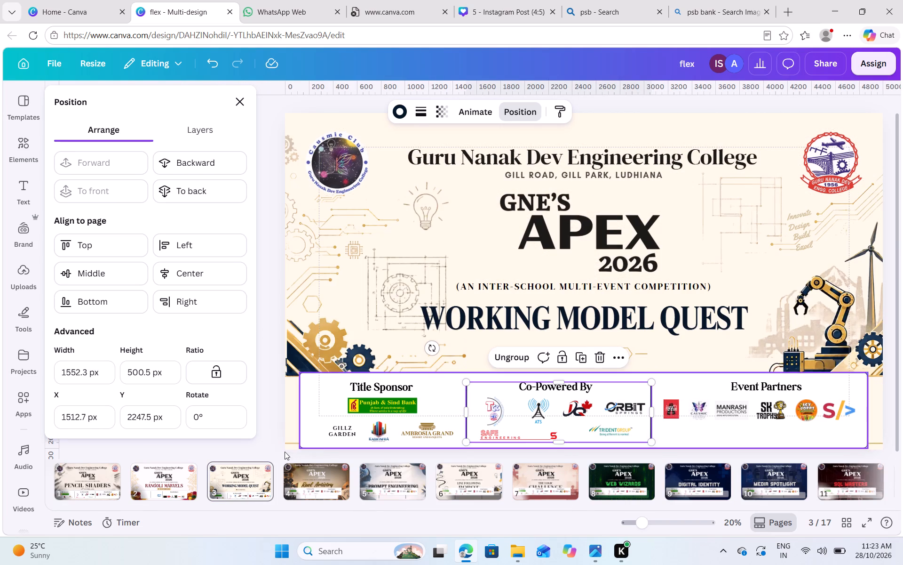
# Paste the divider-line pair onto the Reel Artistry, Prompt Engineering, Line Following Robot and The Logic Challenge pages.
pyautogui.click(324, 476)
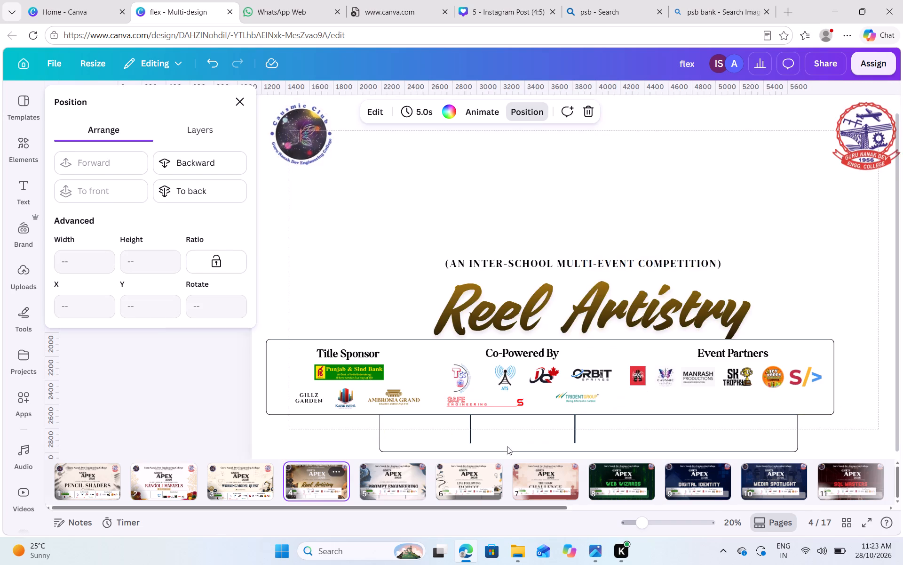
pyautogui.click(417, 443)
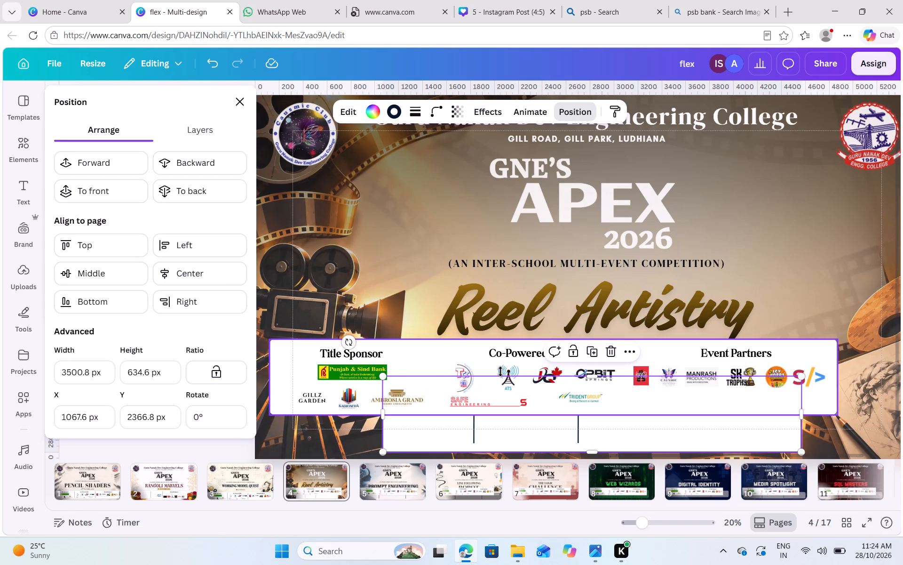
pyautogui.click(410, 359)
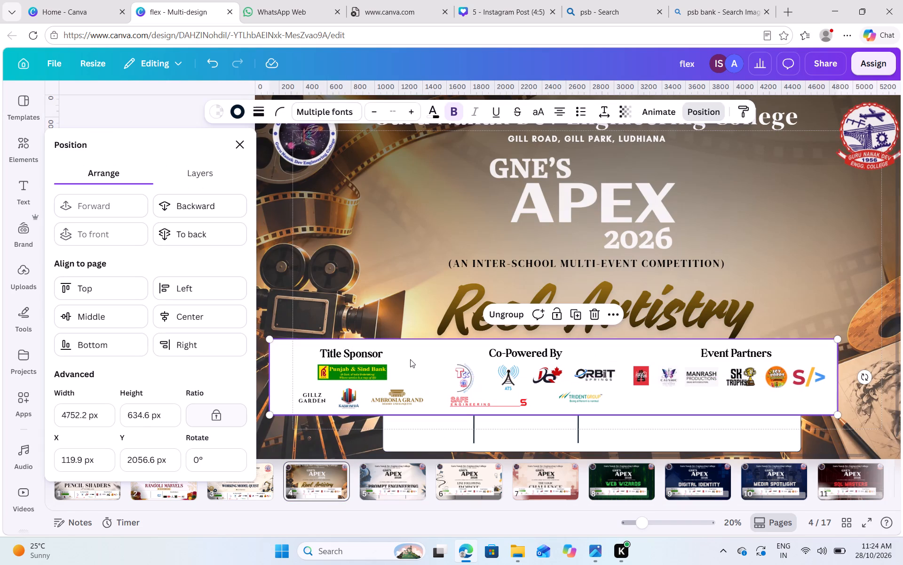
pyautogui.hotkey('ctrl', 'v')
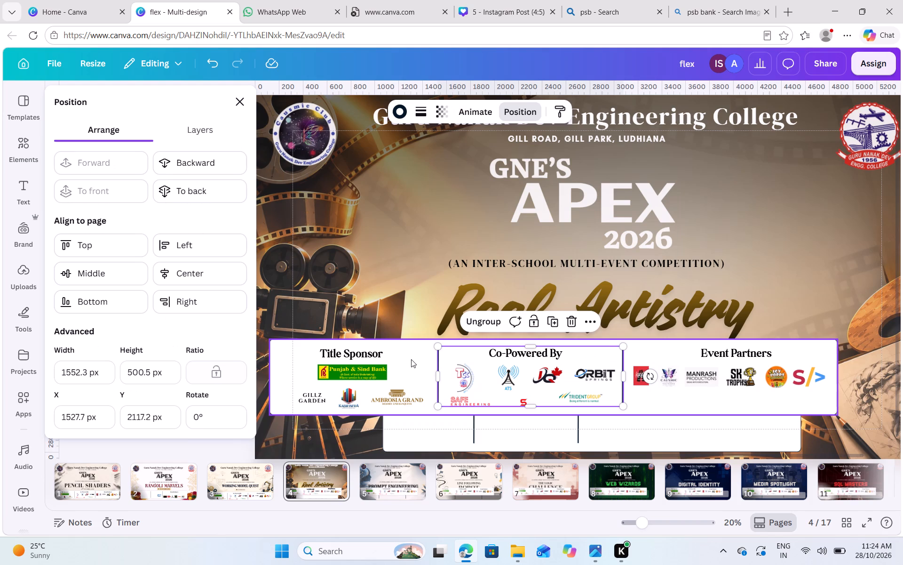
pyautogui.click(380, 479)
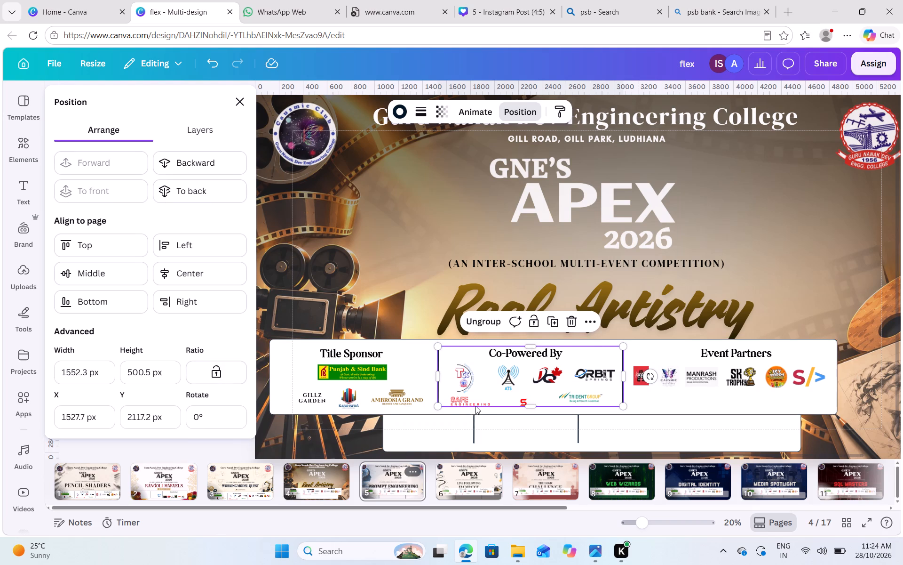
pyautogui.hotkey('ctrl', 'v')
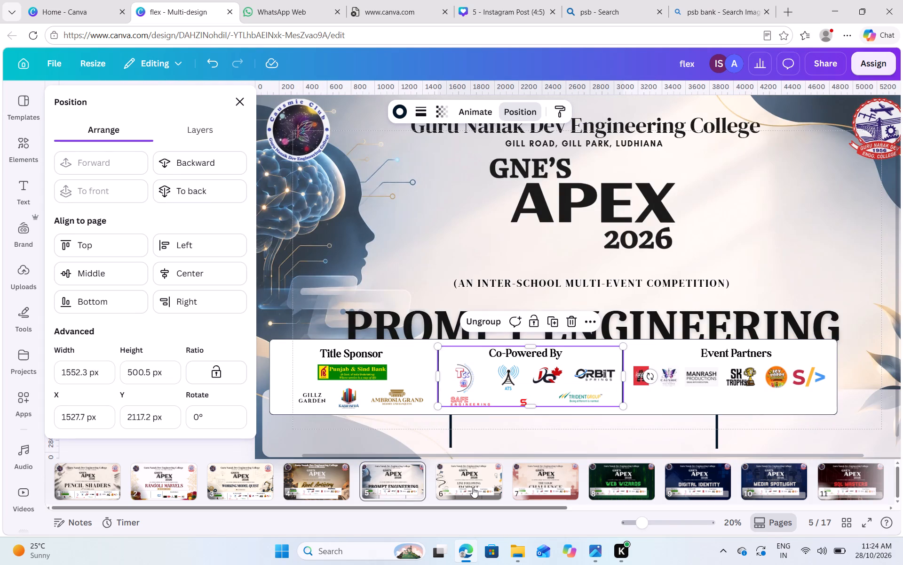
pyautogui.click(459, 485)
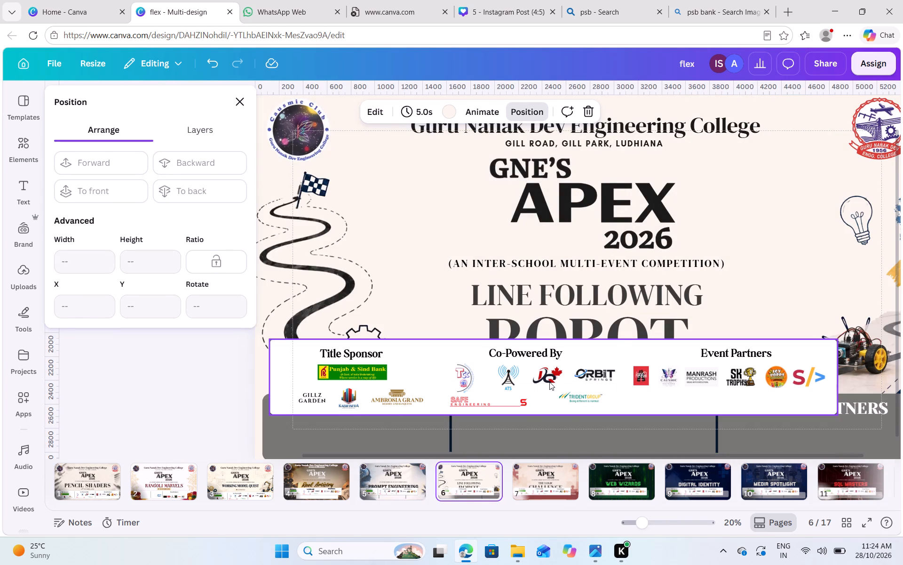
pyautogui.hotkey('ctrl', 'v')
pyautogui.click(521, 475)
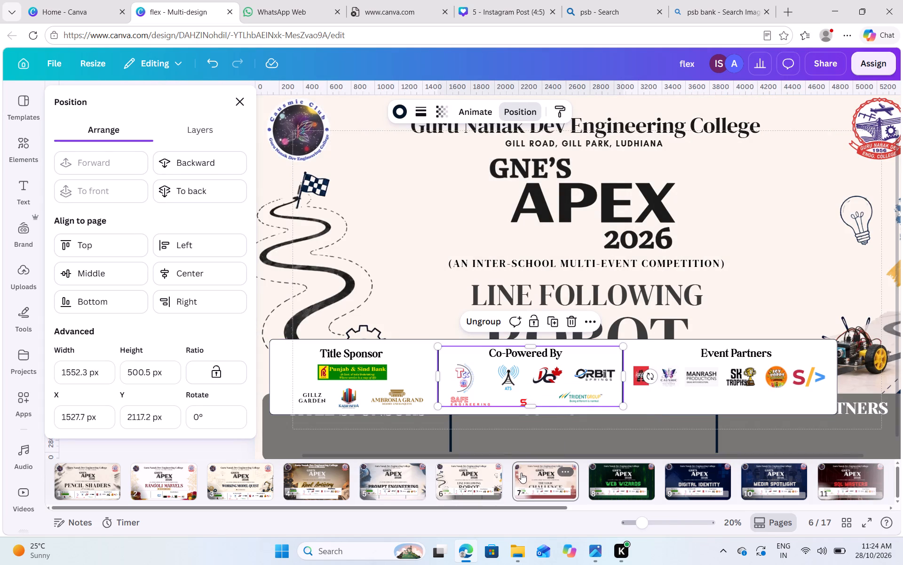
pyautogui.hotkey('ctrl', 'v')
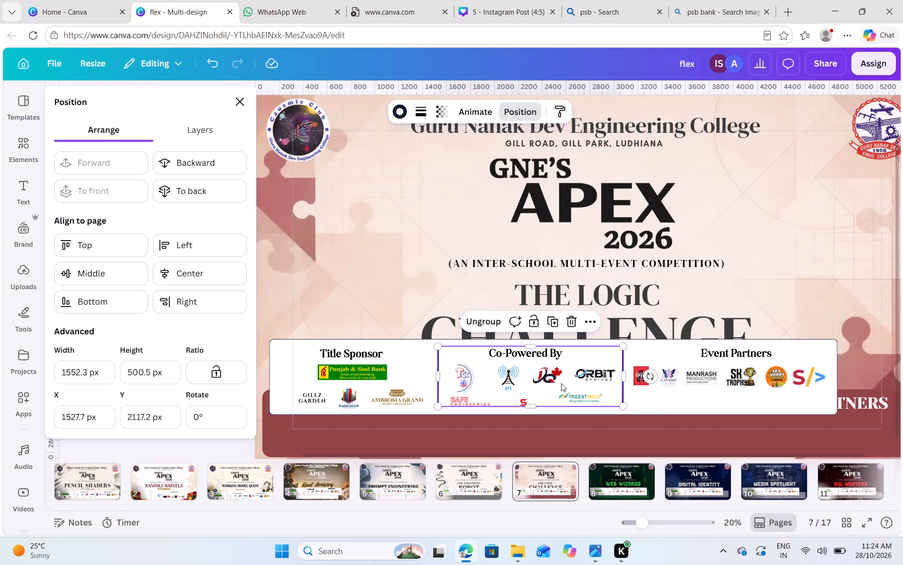
# Paste the divider-line pair onto the Web Wizards, Digital Identity, dark Media Spotlight, SQL Masters and My Best Classroom Management Tricks pages.
pyautogui.click(630, 490)
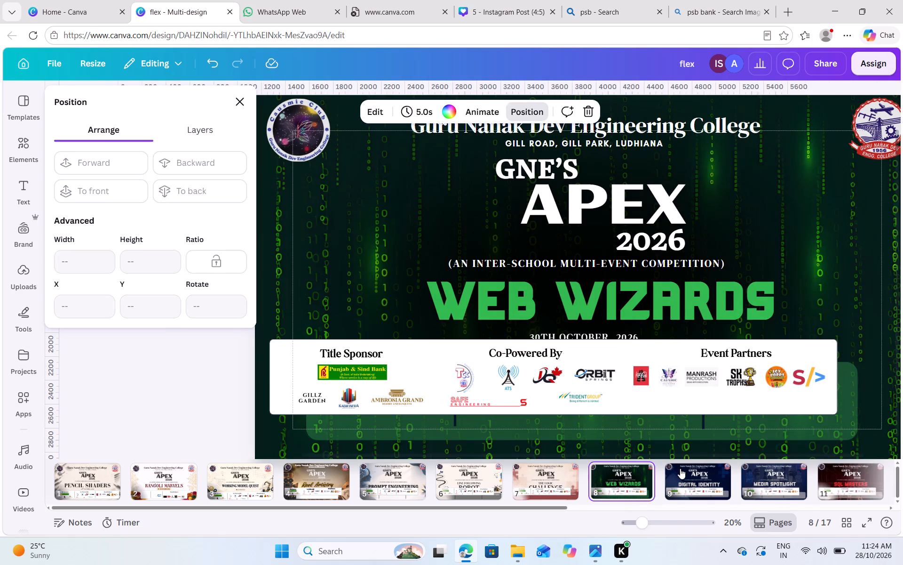
pyautogui.hotkey('ctrl', 'v')
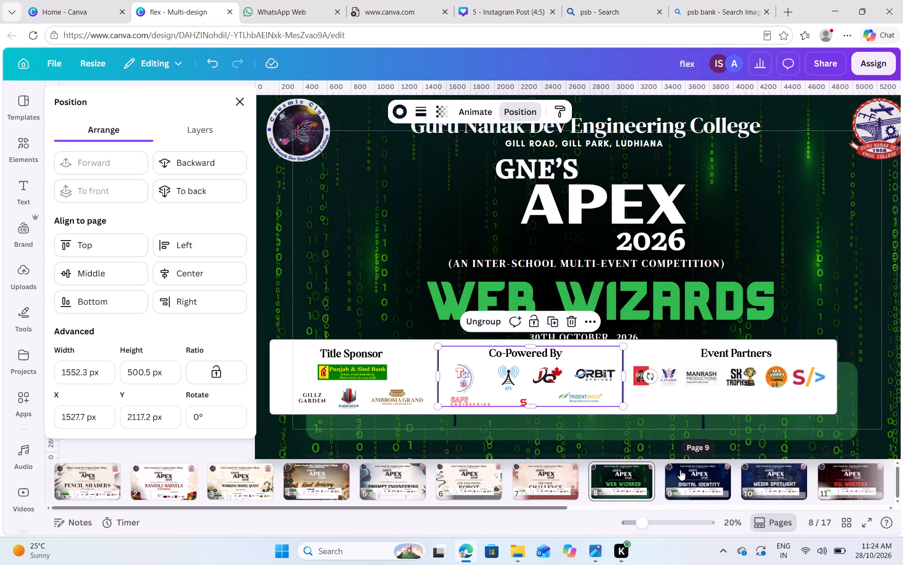
pyautogui.click(688, 482)
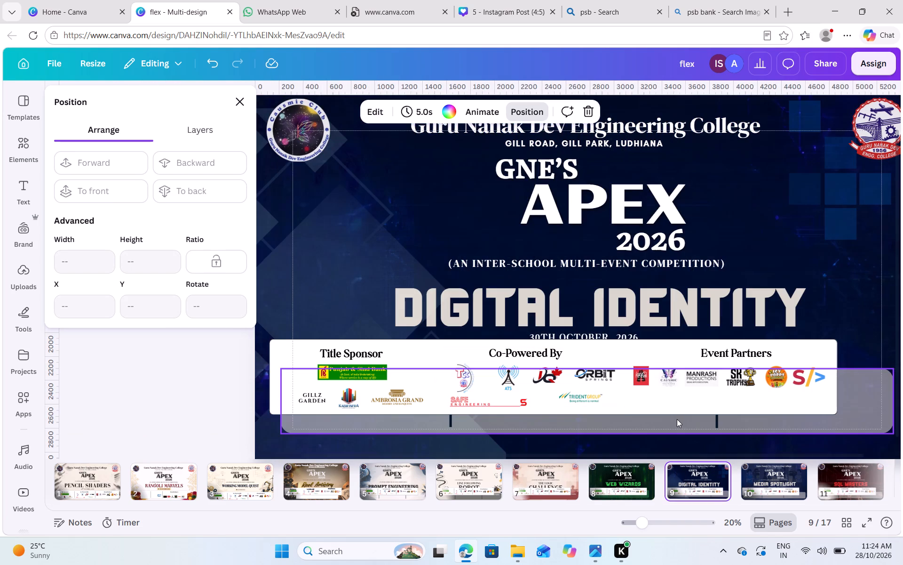
pyautogui.hotkey('ctrl', 'v')
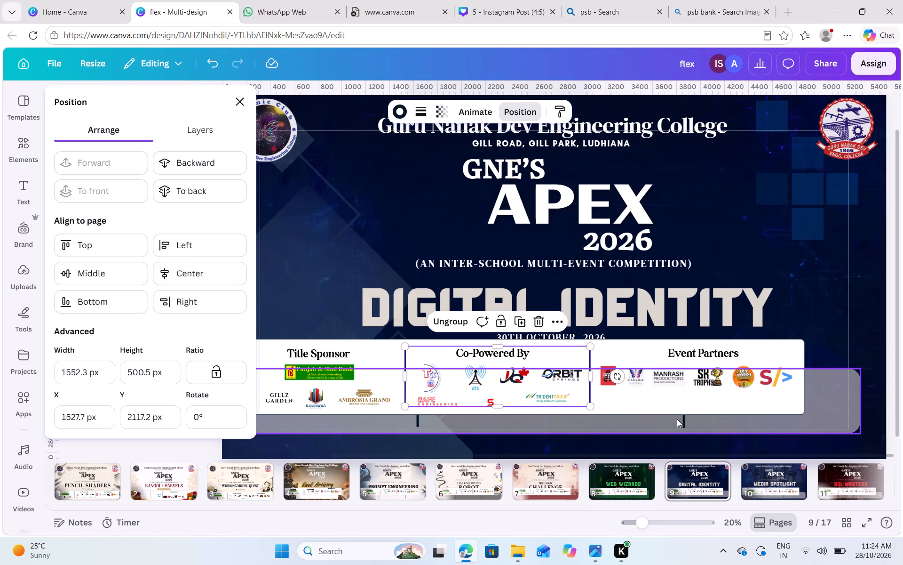
pyautogui.hscroll(-3, 744, 476)
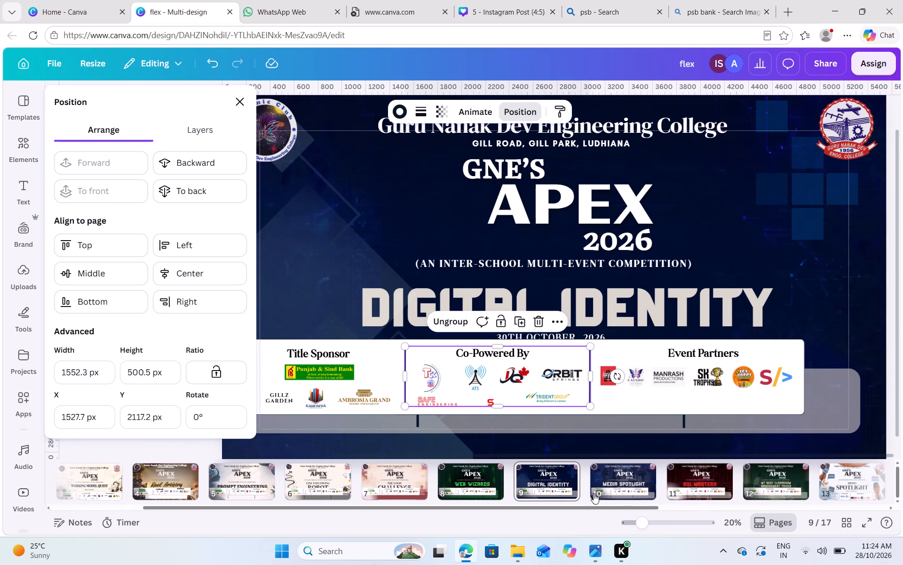
pyautogui.click(604, 484)
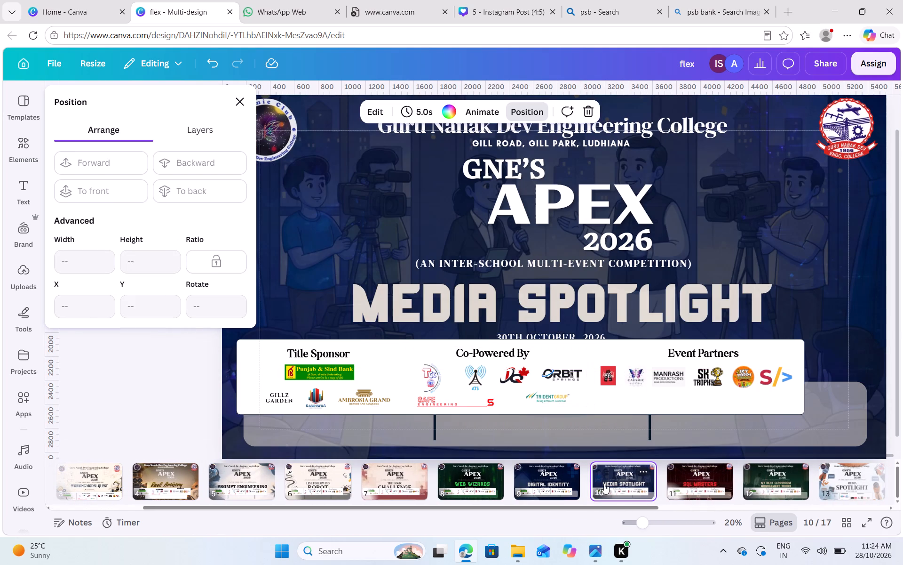
pyautogui.hotkey('ctrl', 'v')
pyautogui.click(704, 486)
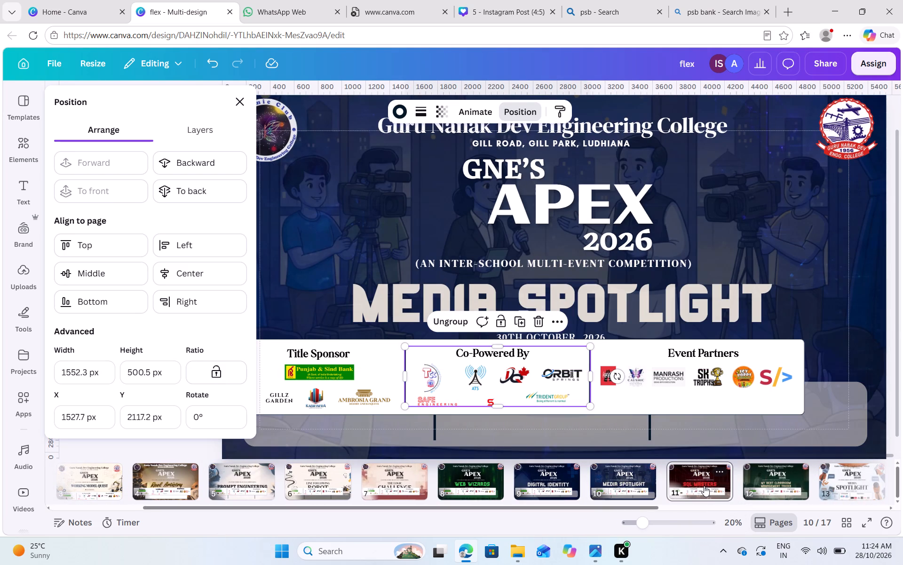
pyautogui.hotkey('ctrl', 'v')
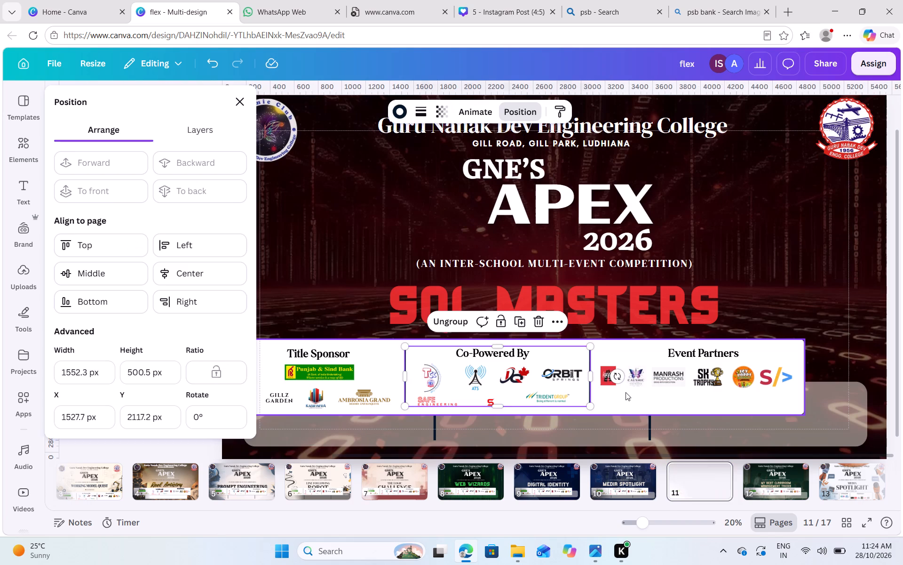
pyautogui.click(761, 469)
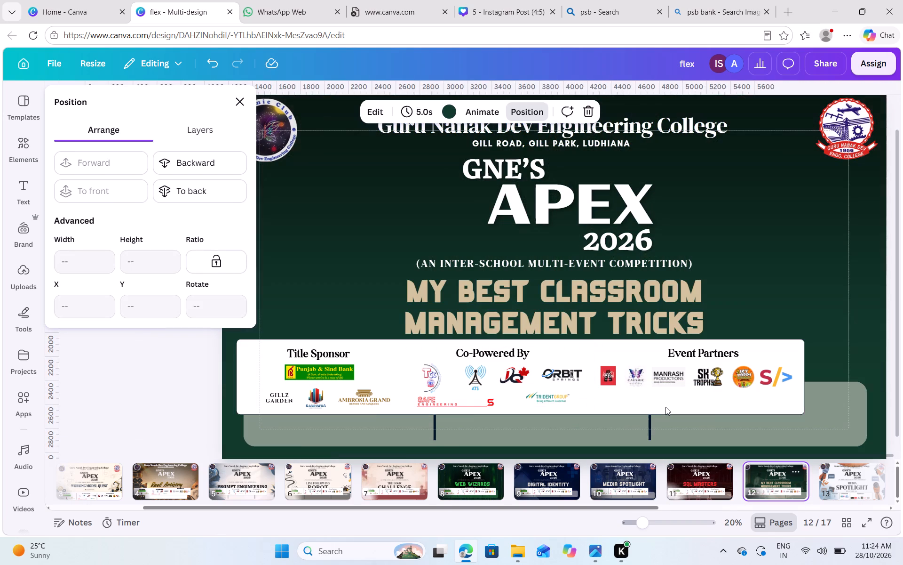
pyautogui.hotkey('ctrl', 'v')
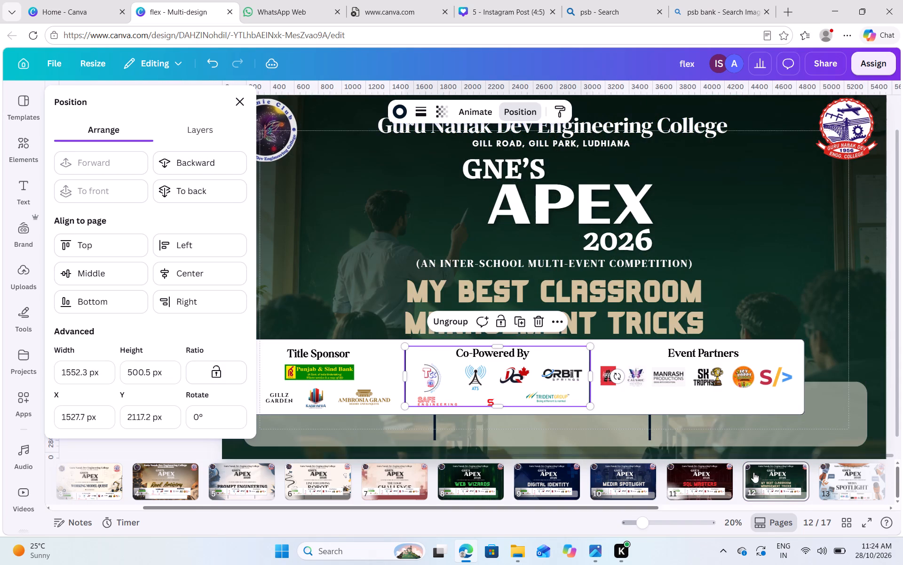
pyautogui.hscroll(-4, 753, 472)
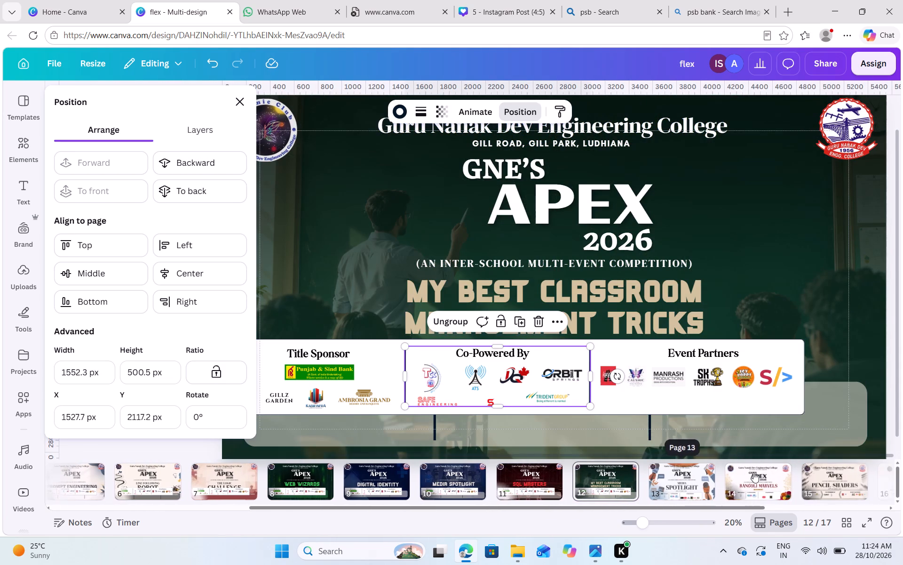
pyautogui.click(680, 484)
# On the Pencil Shaders page, group the divider-line pair together with the sponsor section.
pyautogui.hscroll(5, 671, 486)
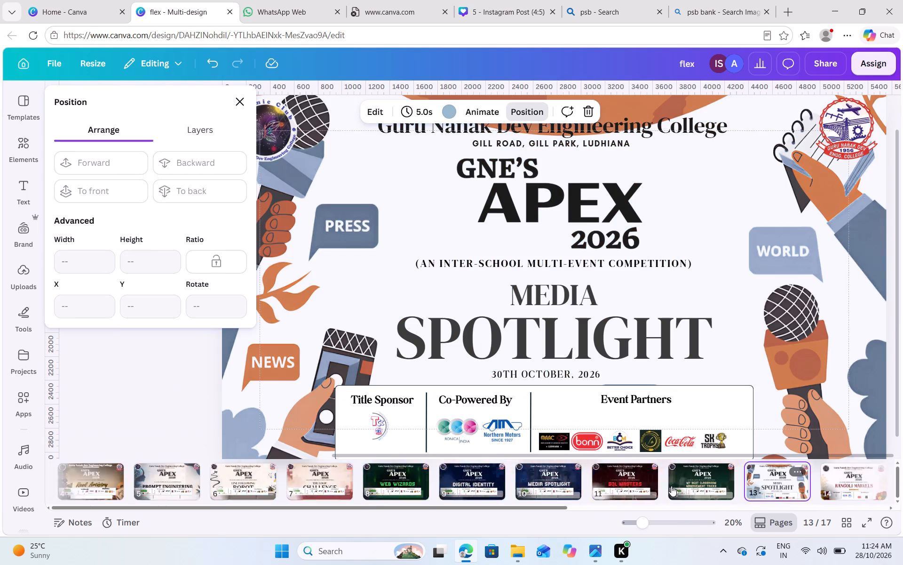
pyautogui.hscroll(8, 671, 486)
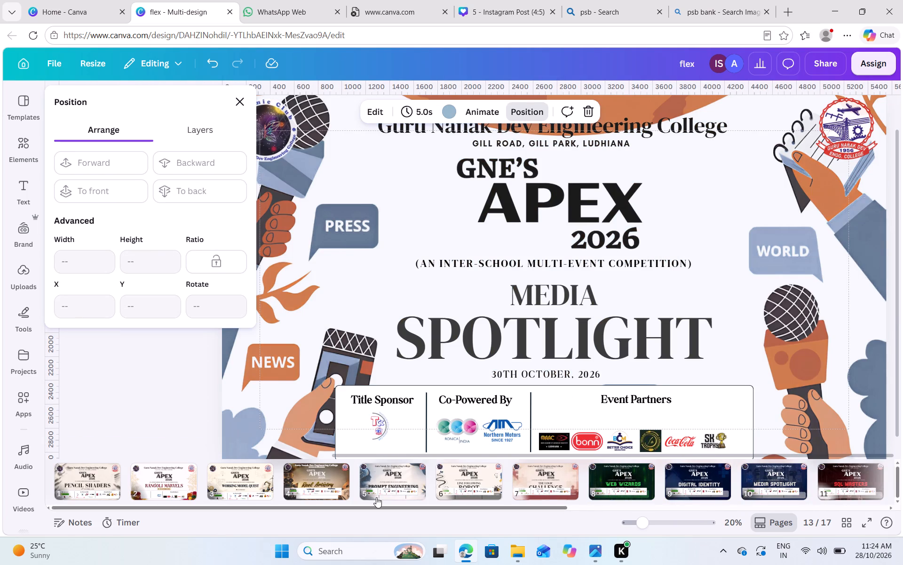
pyautogui.click(88, 487)
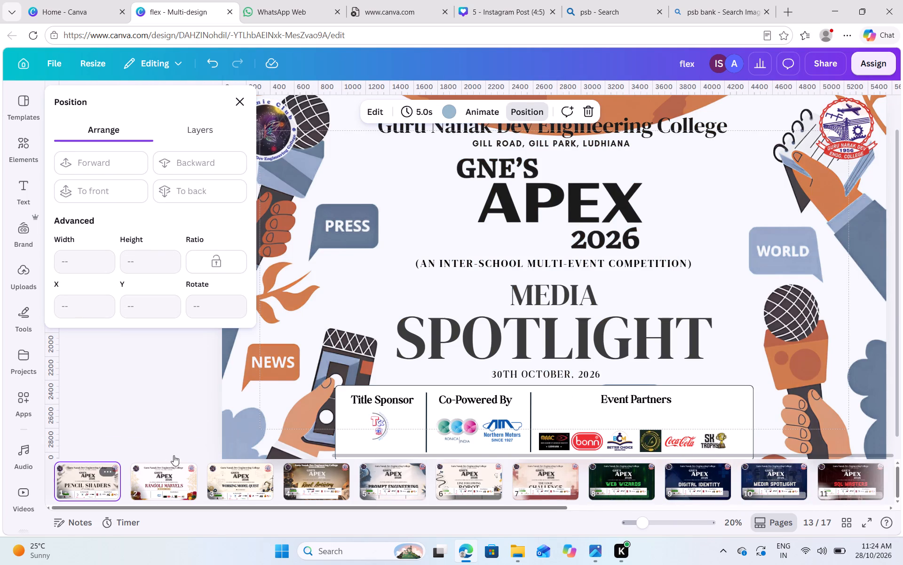
pyautogui.click(472, 395)
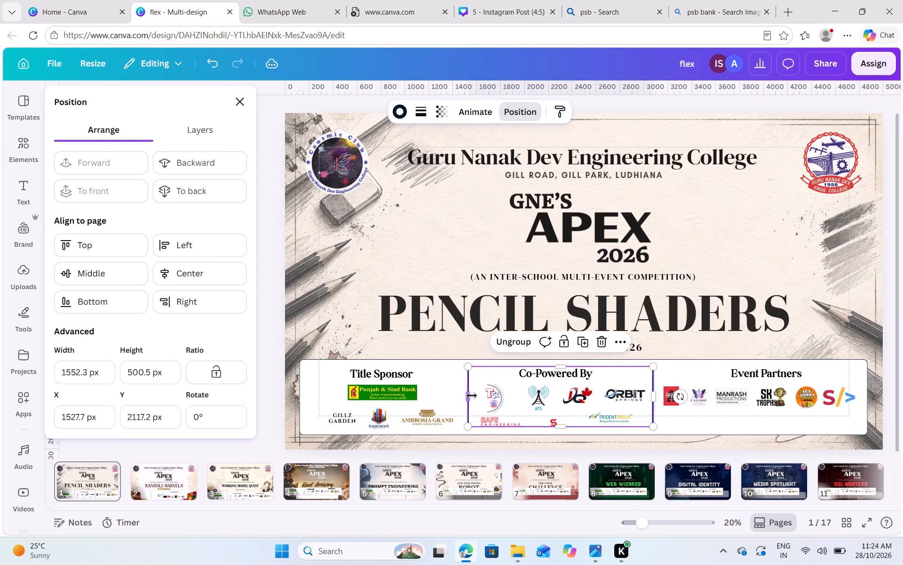
pyautogui.keyDown('shift'); pyautogui.click(452, 391); pyautogui.keyUp('shift')
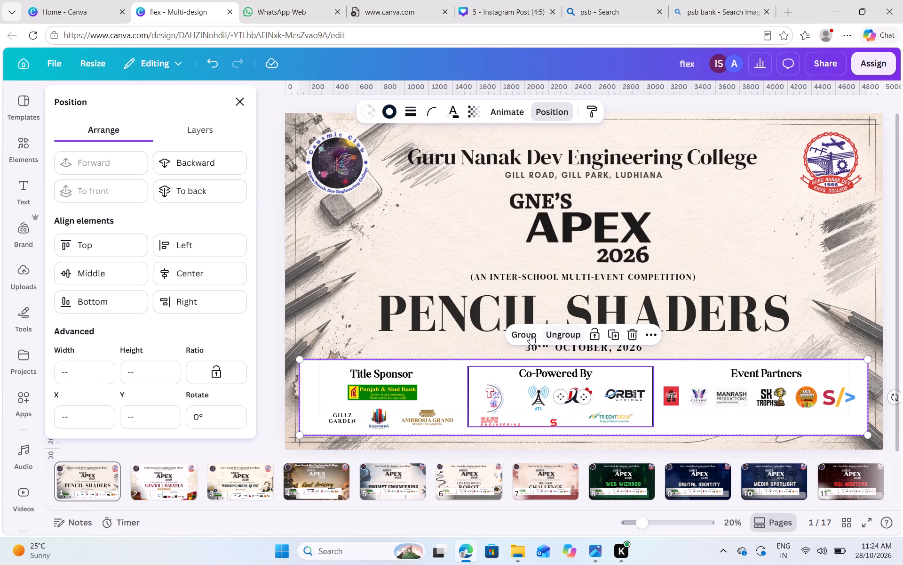
pyautogui.click(530, 335)
# On the Working Model Quest page, group the divider-line pair together with the sponsor section.
pyautogui.click(192, 492)
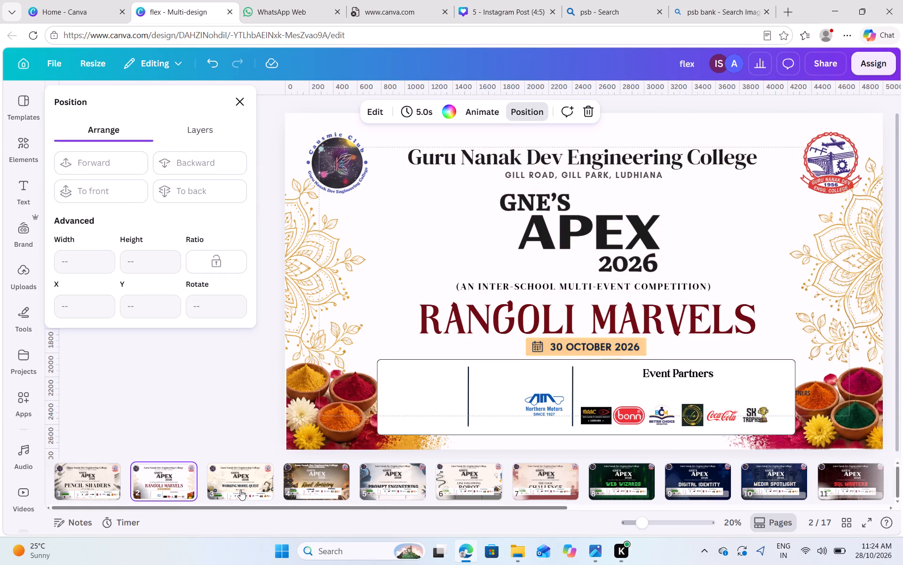
pyautogui.click(240, 487)
pyautogui.click(499, 402)
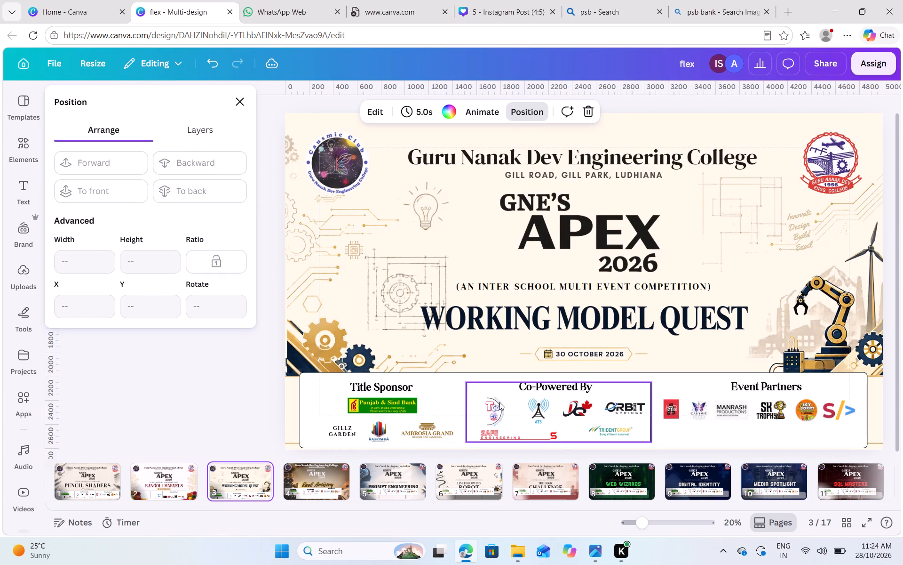
pyautogui.keyDown('shift'); pyautogui.click(450, 399); pyautogui.keyUp('shift')
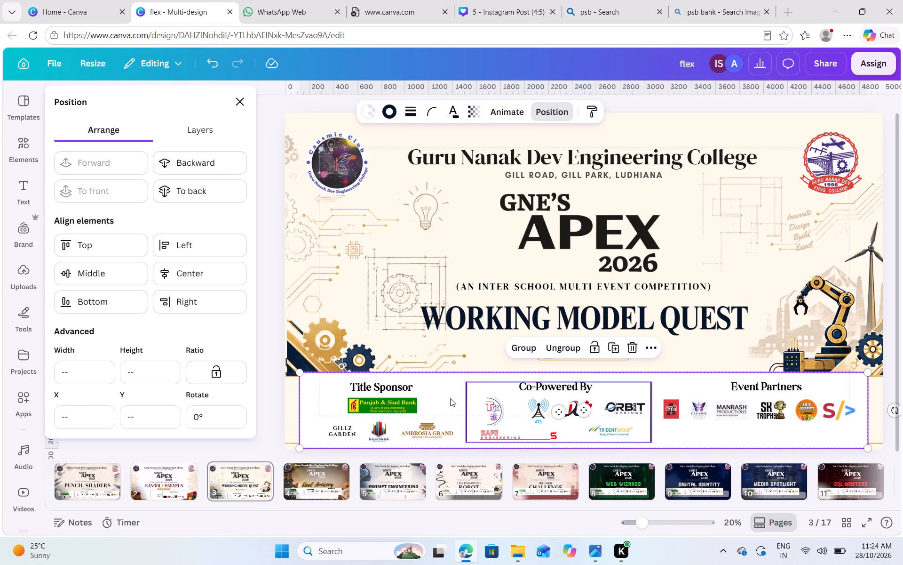
pyautogui.click(527, 346)
# On the Reel Artistry page, group the divider-line pair together with the sponsor section.
pyautogui.click(325, 479)
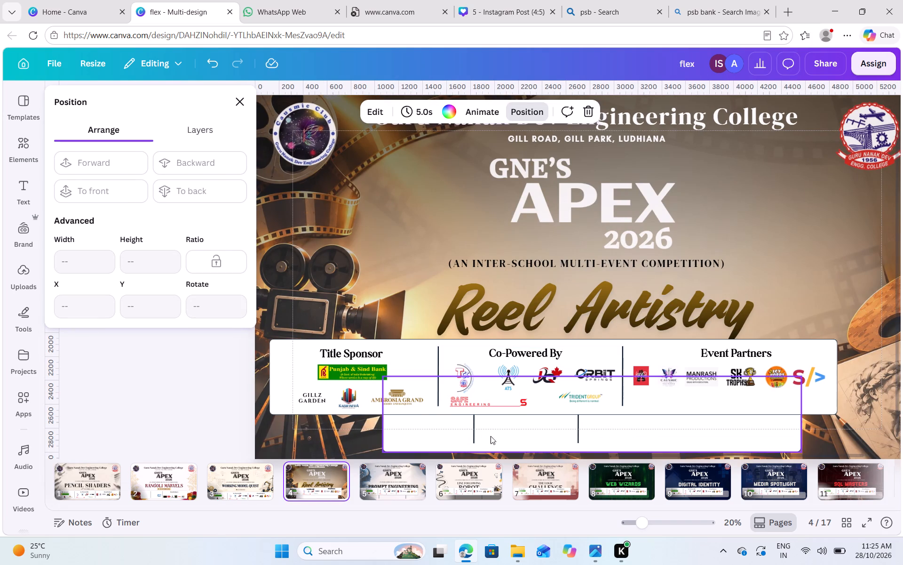
pyautogui.click(471, 387)
pyautogui.keyDown('shift'); pyautogui.click(417, 380); pyautogui.keyUp('shift')
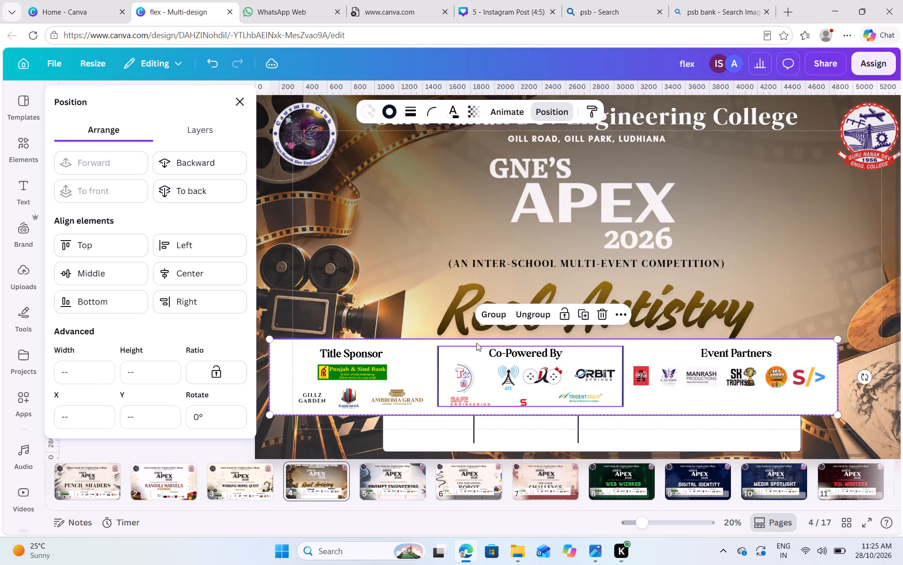
pyautogui.click(496, 312)
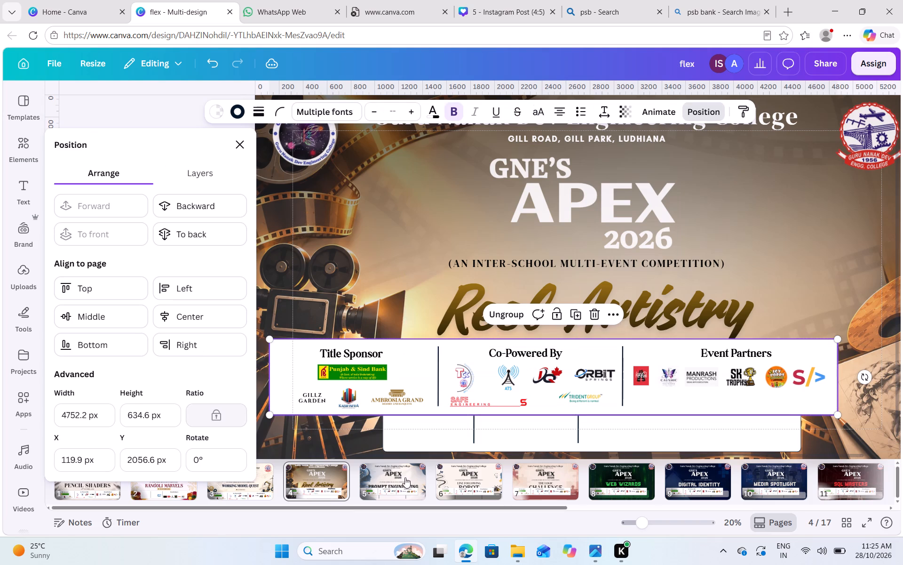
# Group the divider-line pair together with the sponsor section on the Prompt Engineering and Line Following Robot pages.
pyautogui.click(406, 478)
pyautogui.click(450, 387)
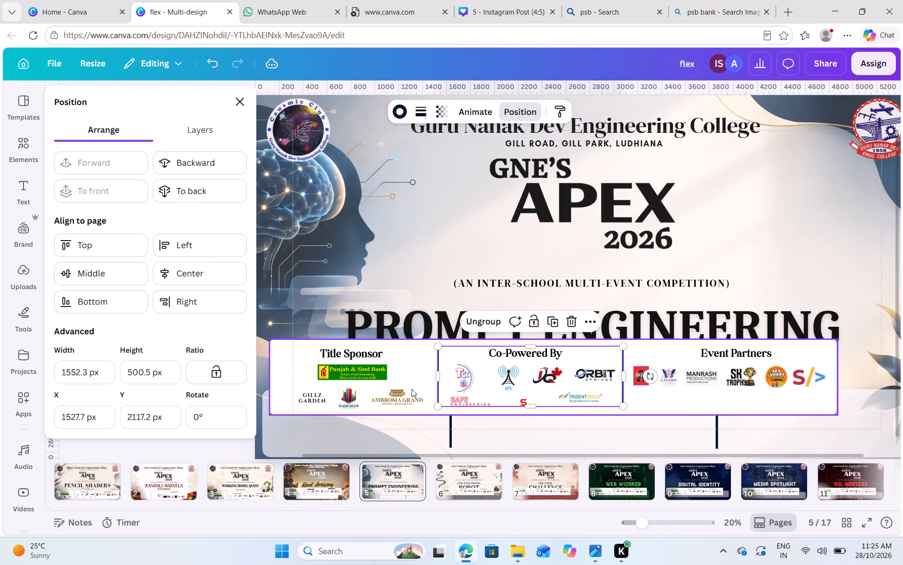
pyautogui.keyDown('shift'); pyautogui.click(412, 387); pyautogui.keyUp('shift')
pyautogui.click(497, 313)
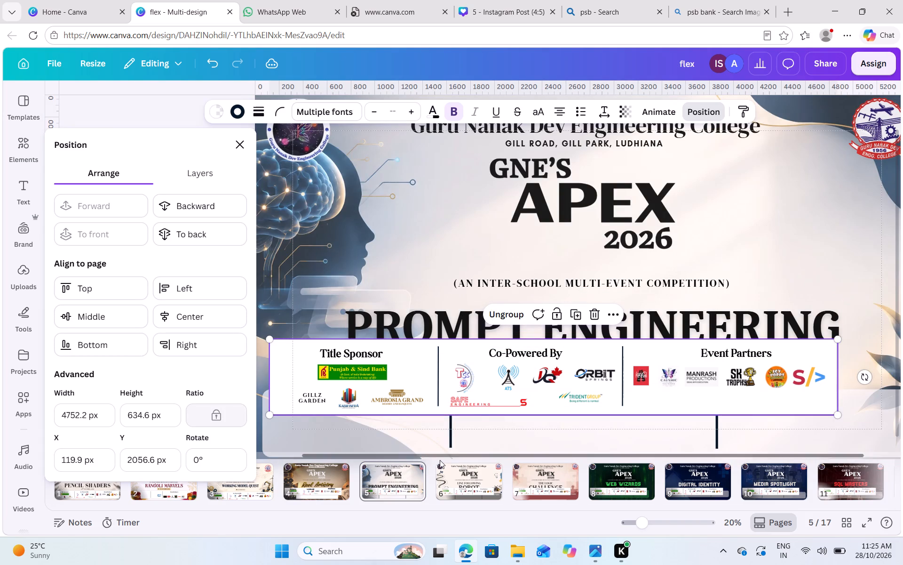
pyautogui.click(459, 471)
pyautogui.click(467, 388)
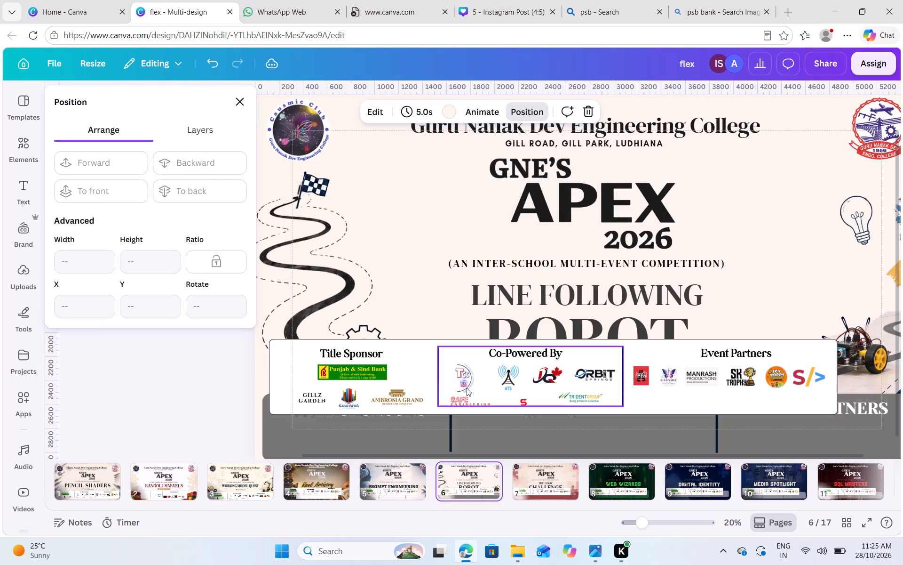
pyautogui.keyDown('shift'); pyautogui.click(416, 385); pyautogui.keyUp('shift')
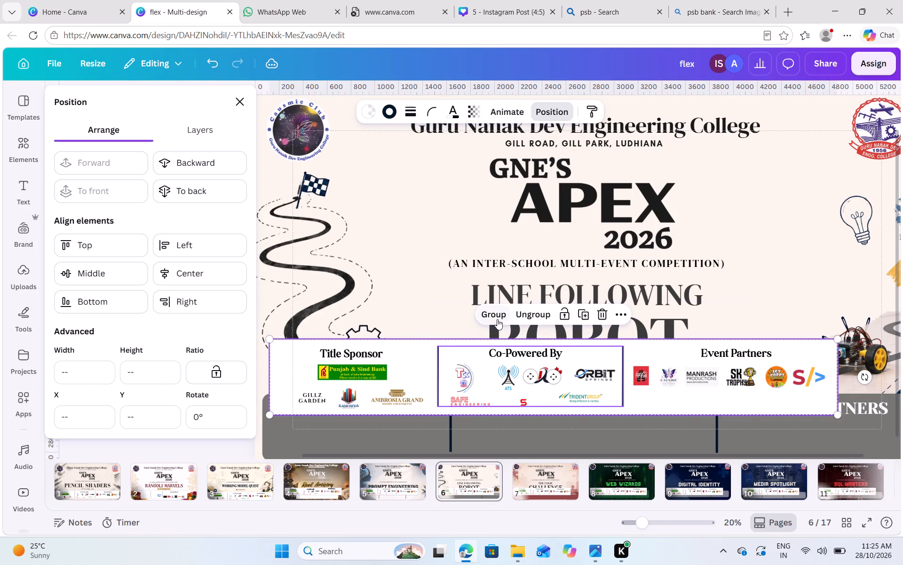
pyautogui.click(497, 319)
# On The Logic Challenge page, group the divider-line pair together with the sponsor section.
pyautogui.click(537, 484)
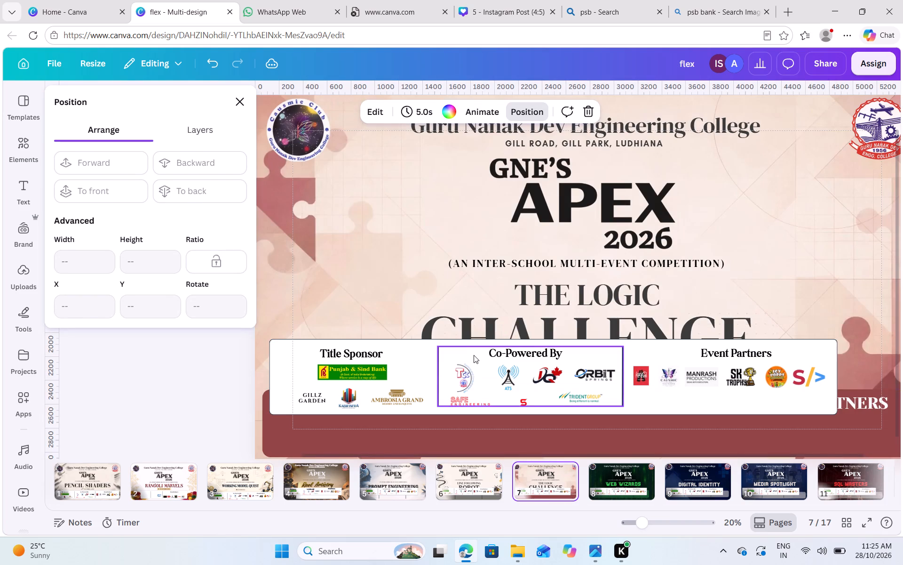
pyautogui.click(465, 365)
pyautogui.keyDown('shift'); pyautogui.click(405, 371); pyautogui.keyUp('shift')
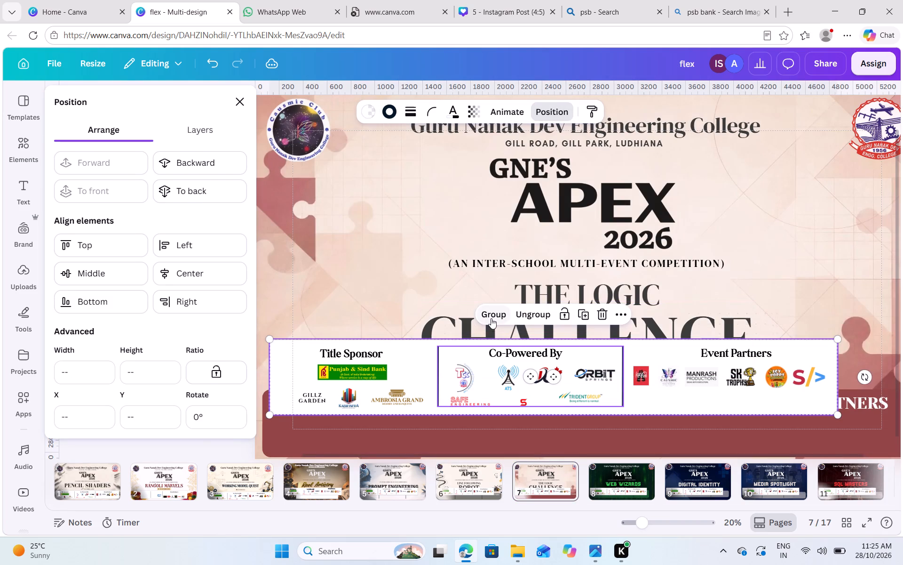
pyautogui.click(491, 318)
# On the Working Model Quest page, nudge the grouped sponsor section slightly up to about 68 px below the date.
pyautogui.click(244, 486)
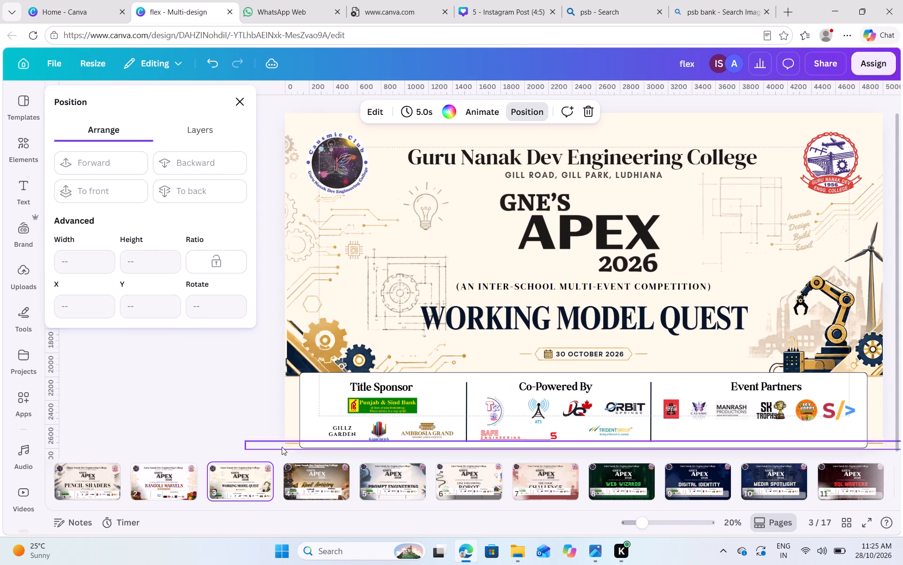
pyautogui.scroll(-1, 508, 345)
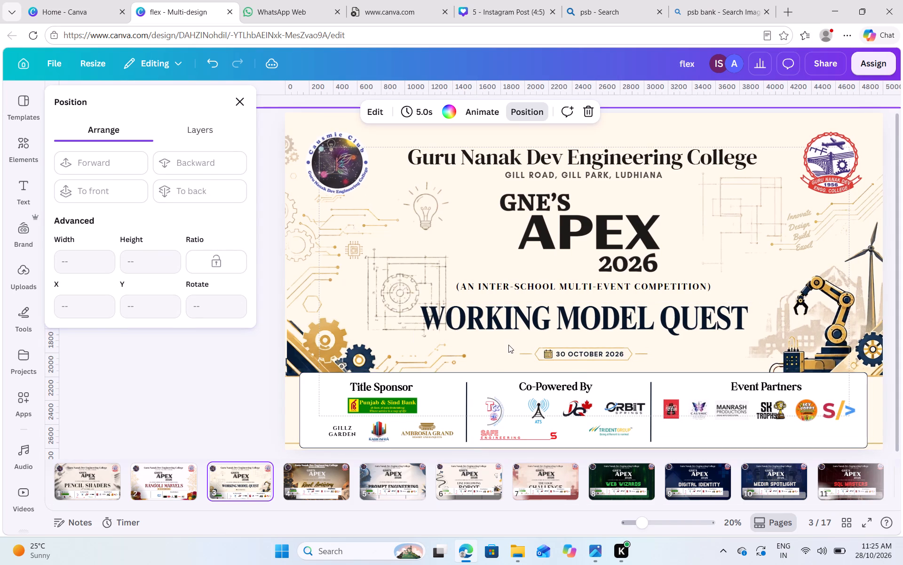
pyautogui.click(796, 399)
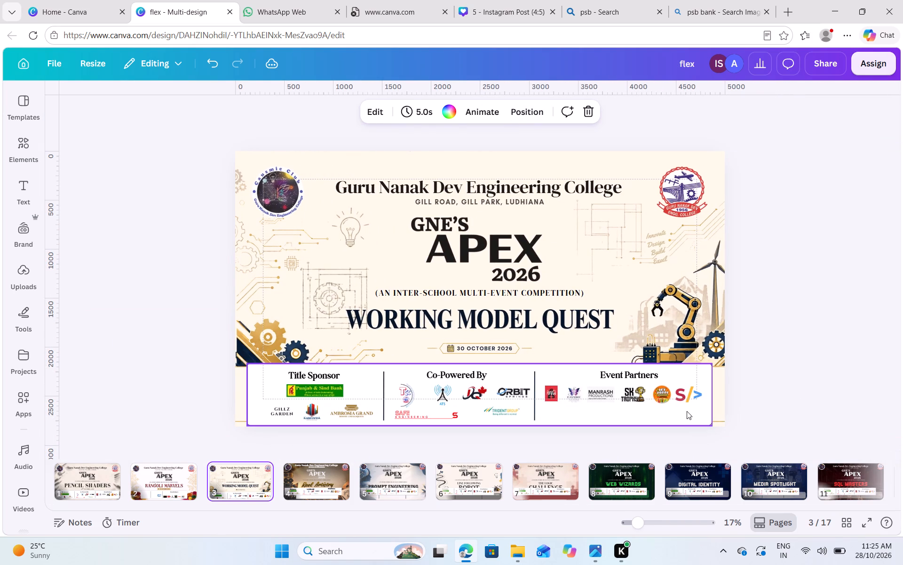
pyautogui.click(686, 414)
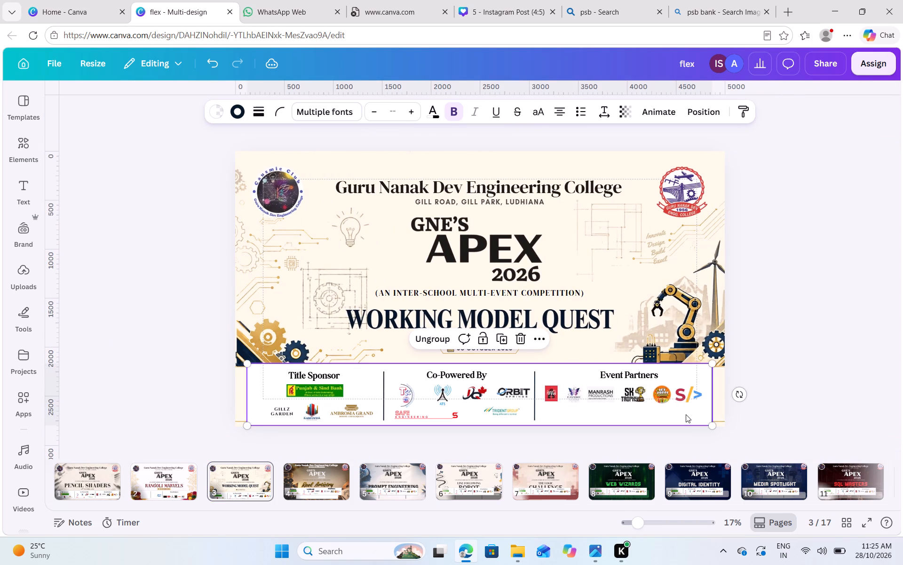
pyautogui.press('Up')
pyautogui.press('Up')
pyautogui.press('Up')
pyautogui.press('Up')
pyautogui.press('Up')
pyautogui.press('Up')
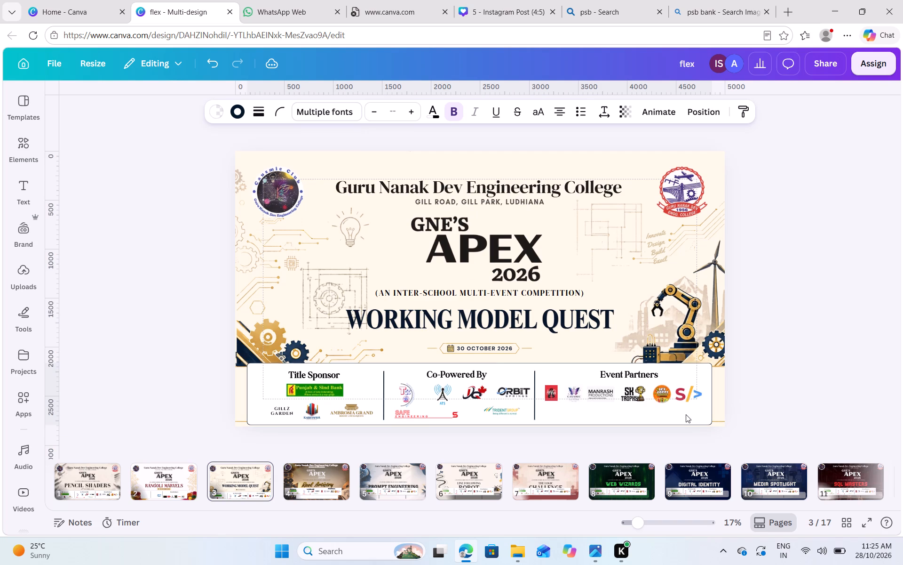
pyautogui.press('Up')
pyautogui.press('Up')
pyautogui.press('Up')
pyautogui.press('Down')
pyautogui.press('Down')
pyautogui.press('Down')
pyautogui.press('Down')
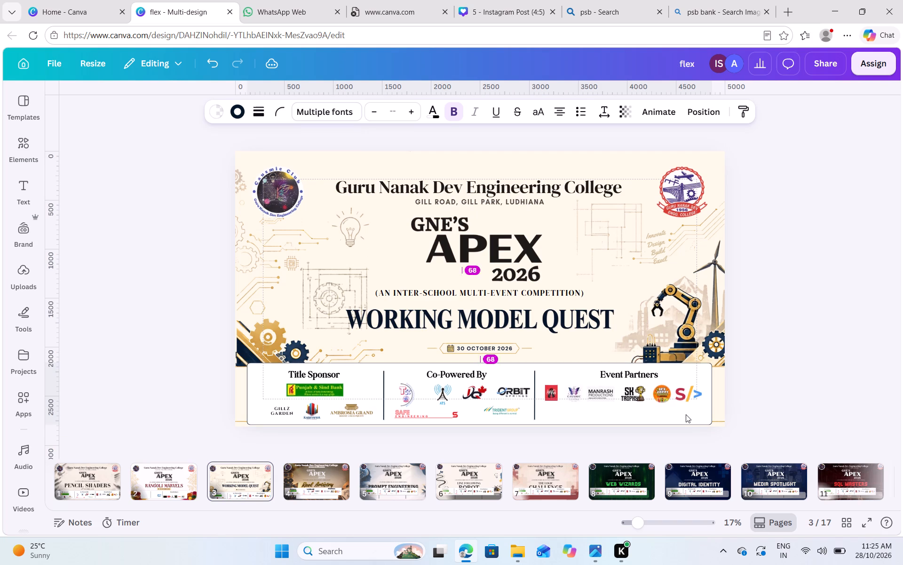
# Delete the old empty white sponsor box from the Reel Artistry page.
pyautogui.click(333, 488)
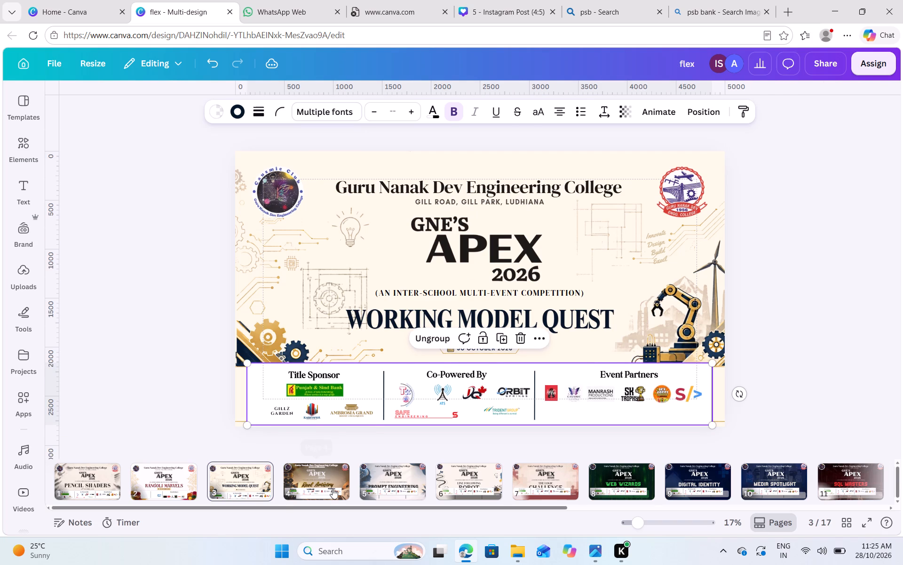
pyautogui.click(640, 428)
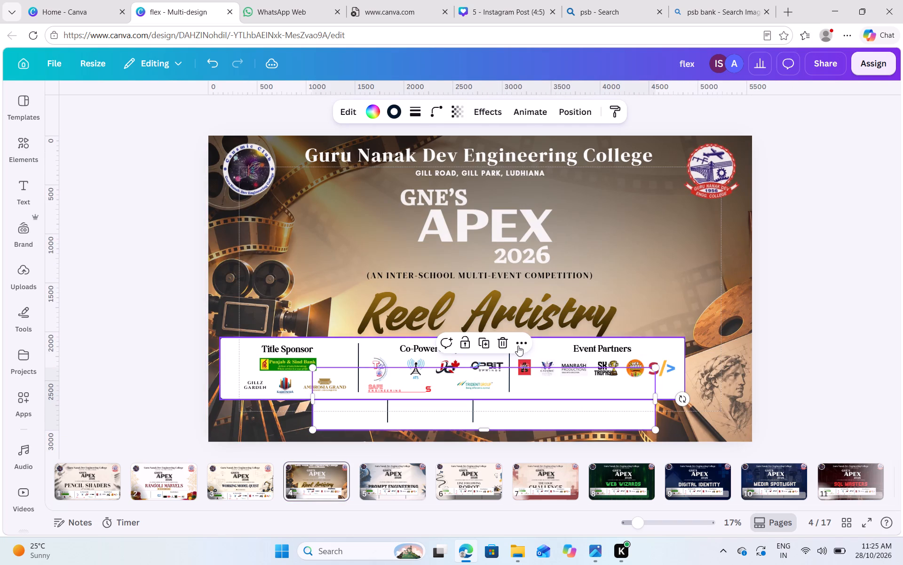
pyautogui.click(506, 345)
# Center the grouped sponsor section horizontally on the Reel Artistry page.
pyautogui.click(479, 370)
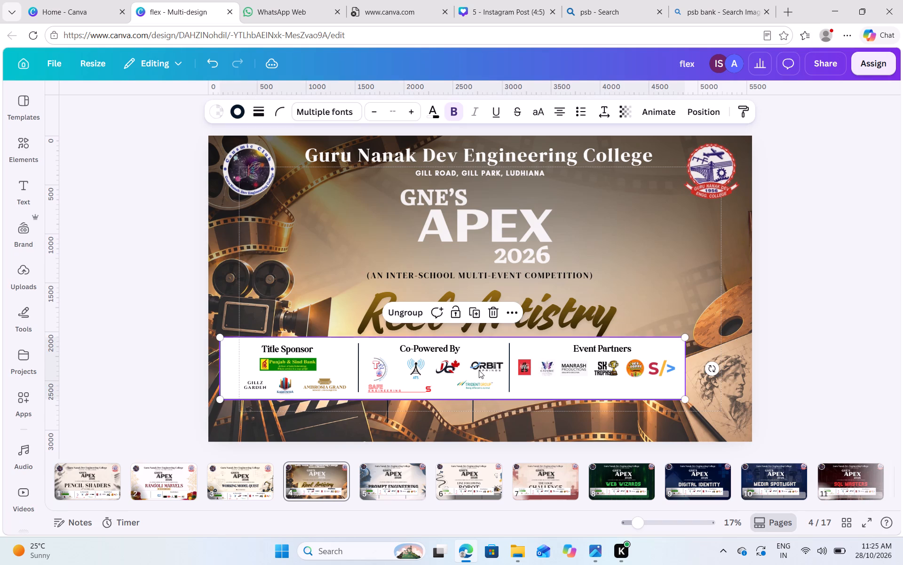
pyautogui.click(708, 111)
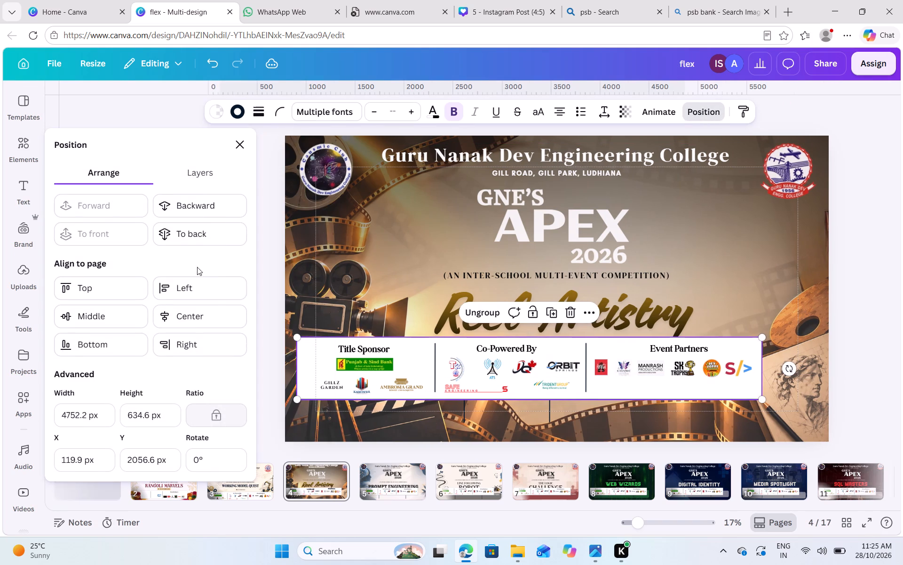
pyautogui.click(201, 315)
# Nudge the Reel Artistry sponsor section down below the date line, to a Y position of about 2407 px.
pyautogui.click(765, 286)
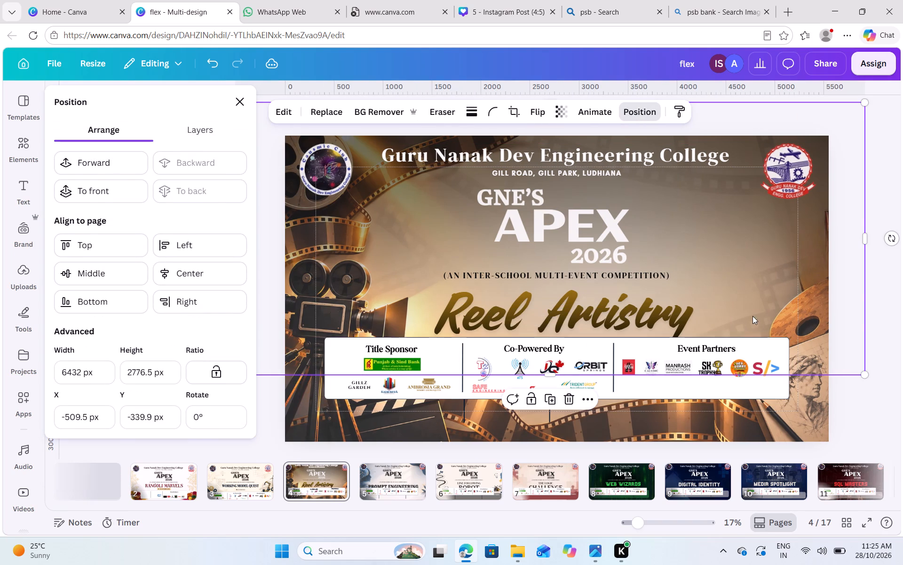
pyautogui.click(742, 345)
pyautogui.press('Down')
pyautogui.press('Down')
pyautogui.press('Down')
pyautogui.press('Down')
pyautogui.press('Down')
pyautogui.press('Down')
pyautogui.press('Down')
pyautogui.press('Down')
pyautogui.press('Down')
pyautogui.press('Down')
pyautogui.press('Down')
pyautogui.press('Down')
pyautogui.press('Down')
pyautogui.press('Down')
pyautogui.press('Down')
pyautogui.press('Down')
pyautogui.press('Down')
pyautogui.press('Down')
pyautogui.press('Down')
pyautogui.press('Down')
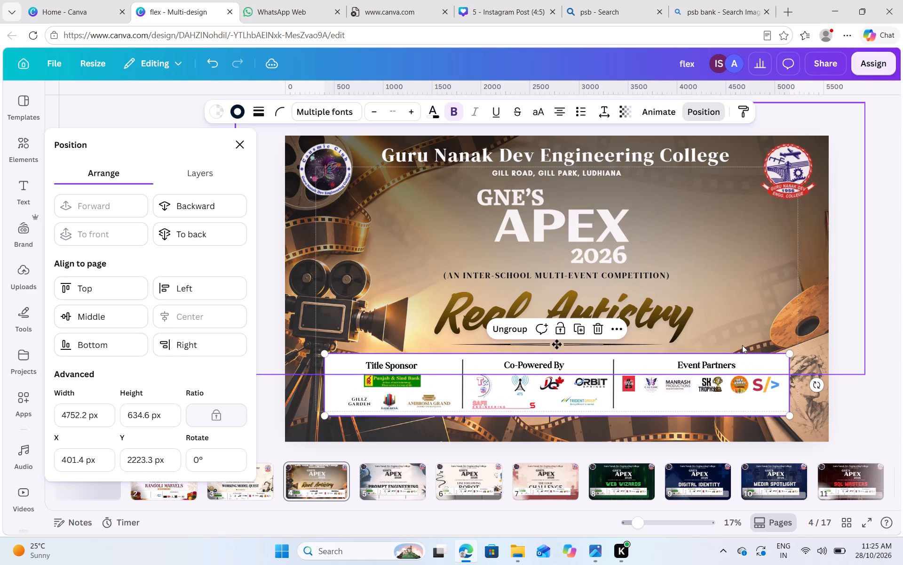
pyautogui.press('Down')
pyautogui.press('Down')
pyautogui.press('Down')
pyautogui.press('Down')
pyautogui.press('Down')
pyautogui.press('Down')
pyautogui.press('Down')
pyautogui.press('Down')
pyautogui.press('Down')
pyautogui.press('Down')
pyautogui.press('Down')
pyautogui.press('Down')
pyautogui.press('Down')
pyautogui.press('Down')
pyautogui.press('Down')
pyautogui.press('Down')
pyautogui.press('Down')
pyautogui.press('Down')
pyautogui.press('Down')
pyautogui.press('Down')
pyautogui.press('Down')
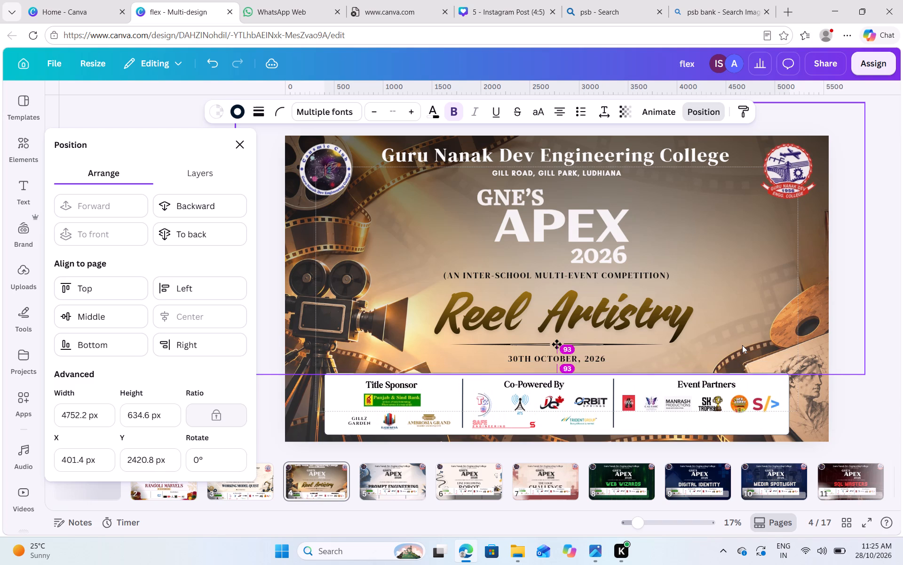
pyautogui.press('Up')
pyautogui.press('Up')
pyautogui.press('Up')
pyautogui.press('Up')
pyautogui.press('Up')
pyautogui.press('Up')
pyautogui.press('Up')
pyautogui.press('Up')
pyautogui.press('Up')
pyautogui.press('Up')
pyautogui.press('Up')
pyautogui.press('Up')
pyautogui.press('Up')
pyautogui.press('Up')
pyautogui.press('Up')
pyautogui.press('Up')
pyautogui.press('Up')
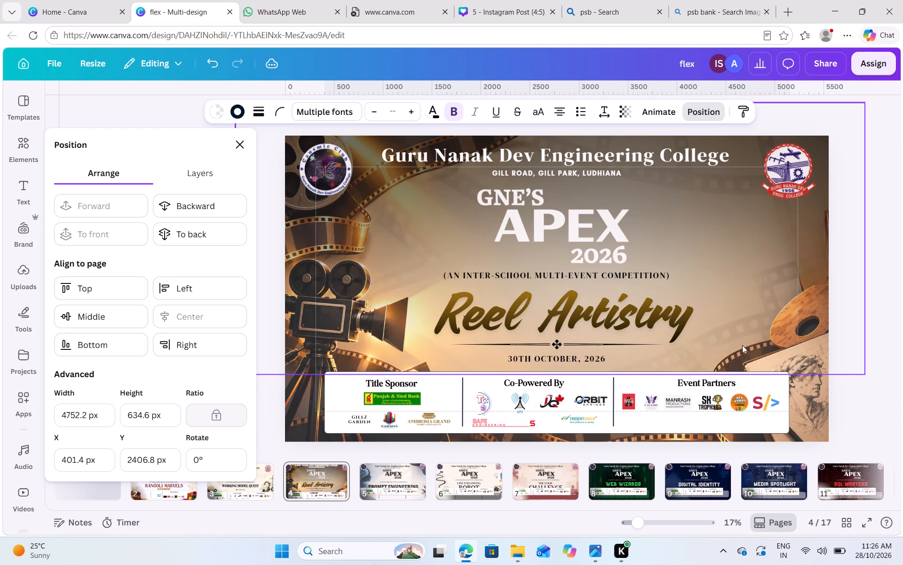
# Replace the Prompt Engineering sponsor section with a copy of the Reel Artistry one and delete the old sponsor box behind it.
pyautogui.click(523, 476)
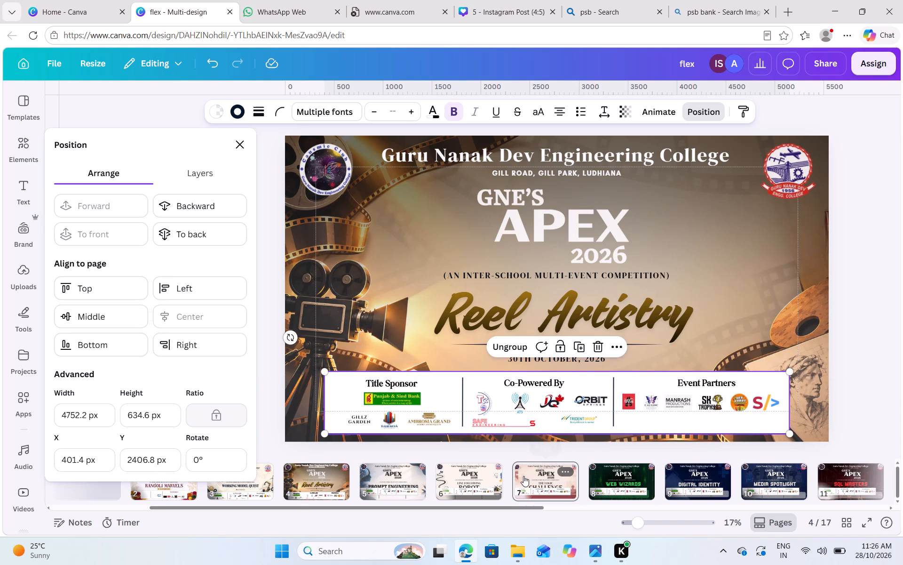
pyautogui.click(466, 483)
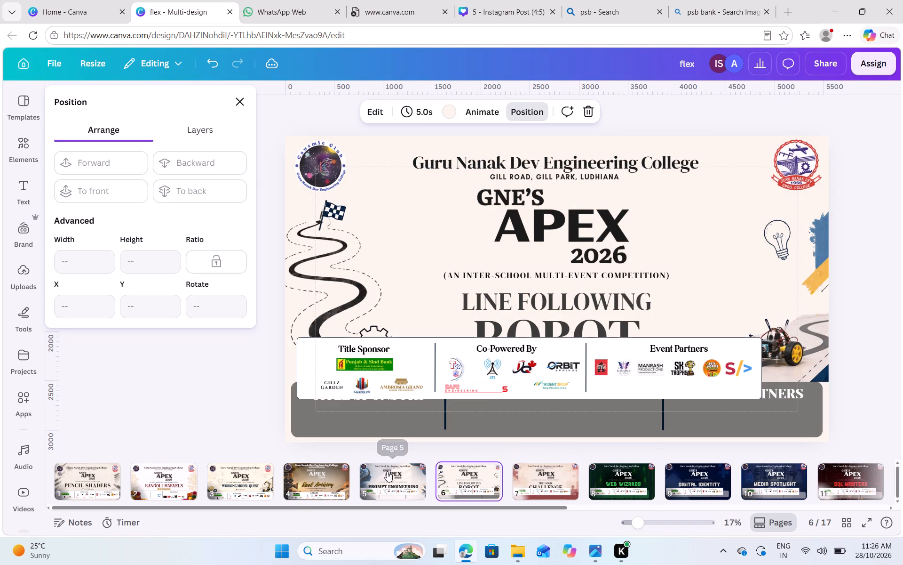
pyautogui.click(314, 490)
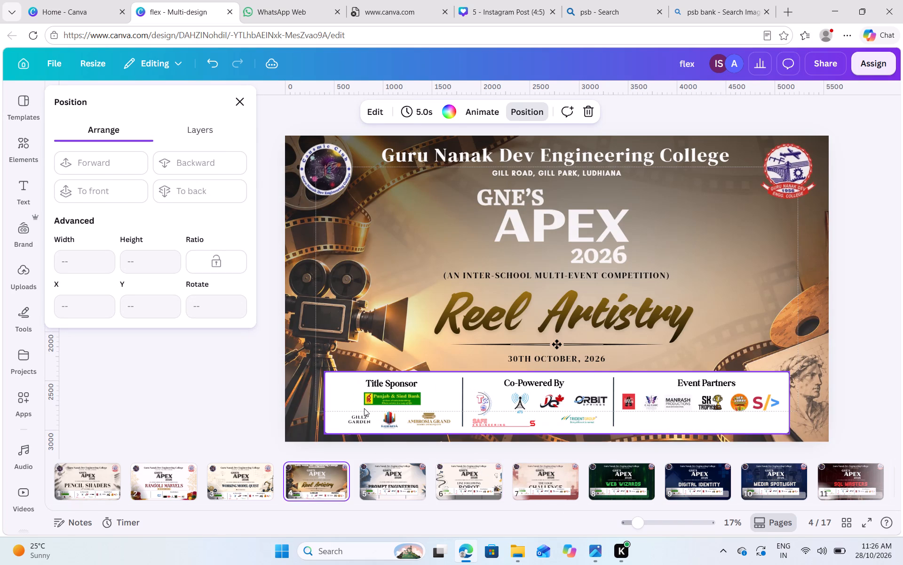
pyautogui.click(364, 408)
pyautogui.hotkey('ctrl', 'c')
pyautogui.click(404, 476)
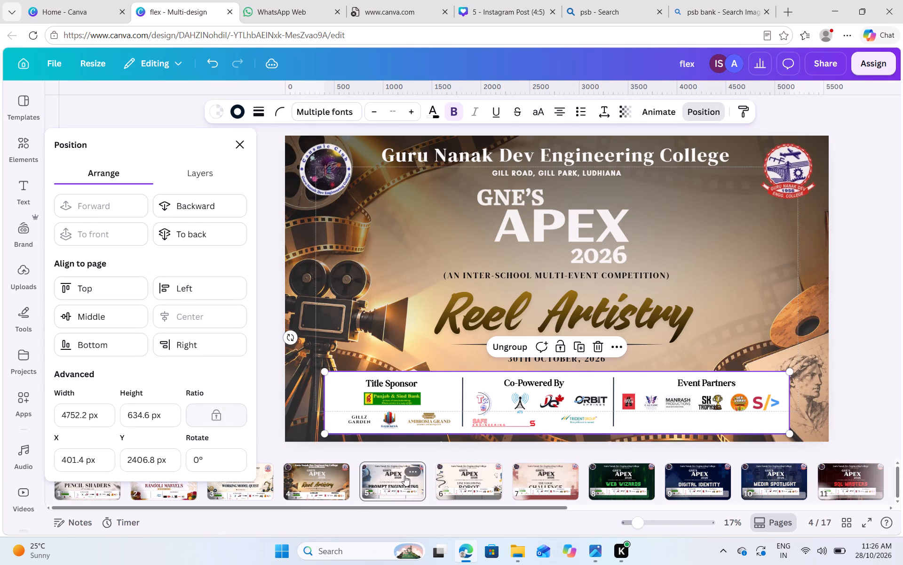
pyautogui.click(532, 366)
pyautogui.click(574, 311)
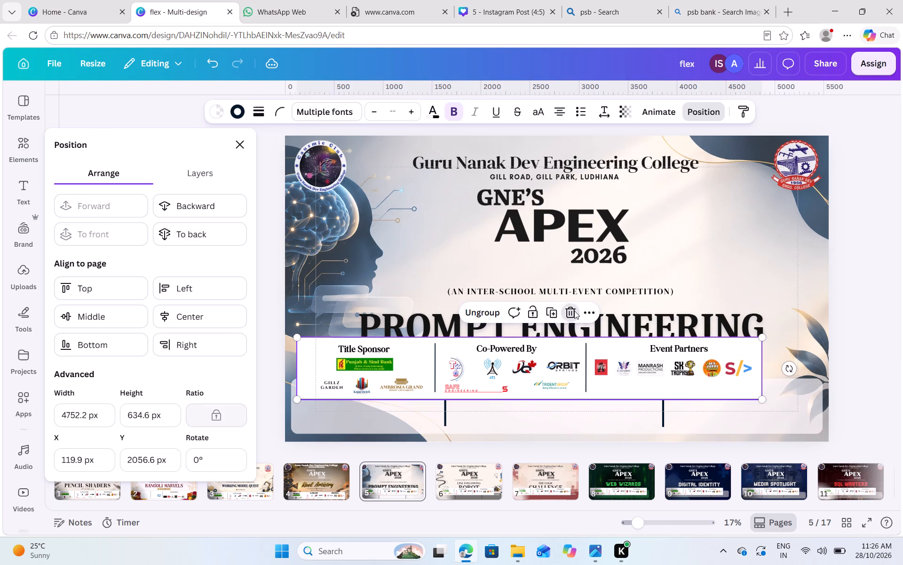
pyautogui.hotkey('ctrl', 'v')
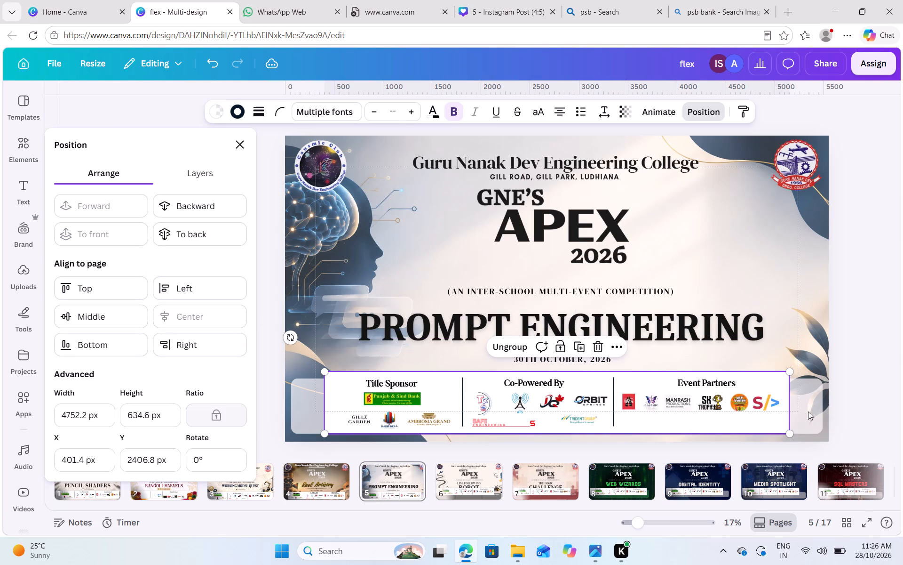
pyautogui.click(814, 408)
pyautogui.click(600, 351)
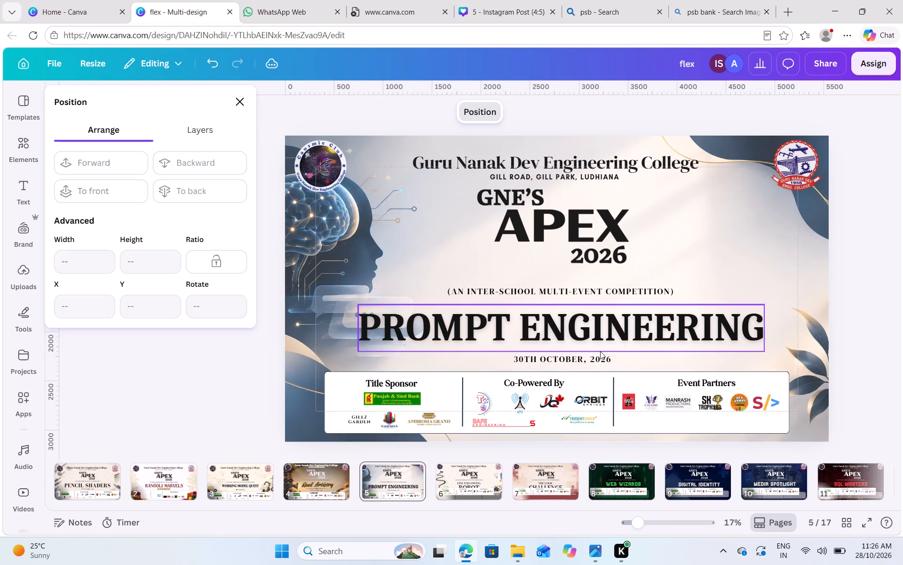
# On the Line Following Robot page, replace the sponsor section and the old grey sponsor box with the copied Reel Artistry section.
pyautogui.click(471, 473)
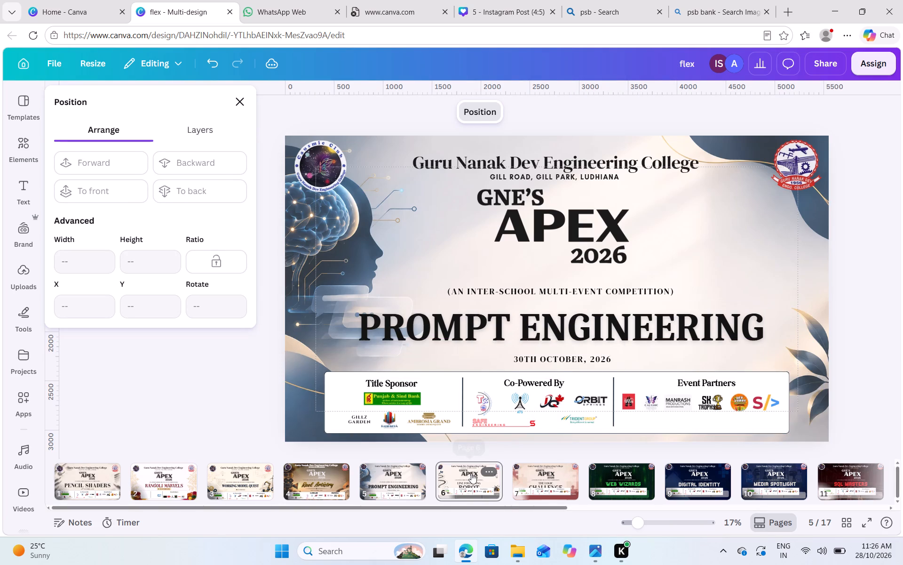
pyautogui.click(658, 350)
pyautogui.click(565, 315)
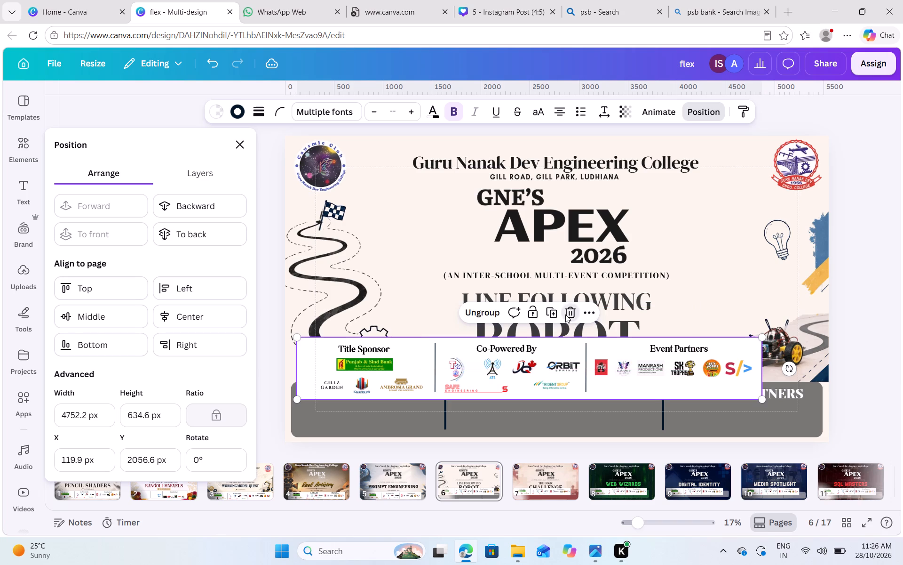
pyautogui.click(614, 419)
pyautogui.click(591, 358)
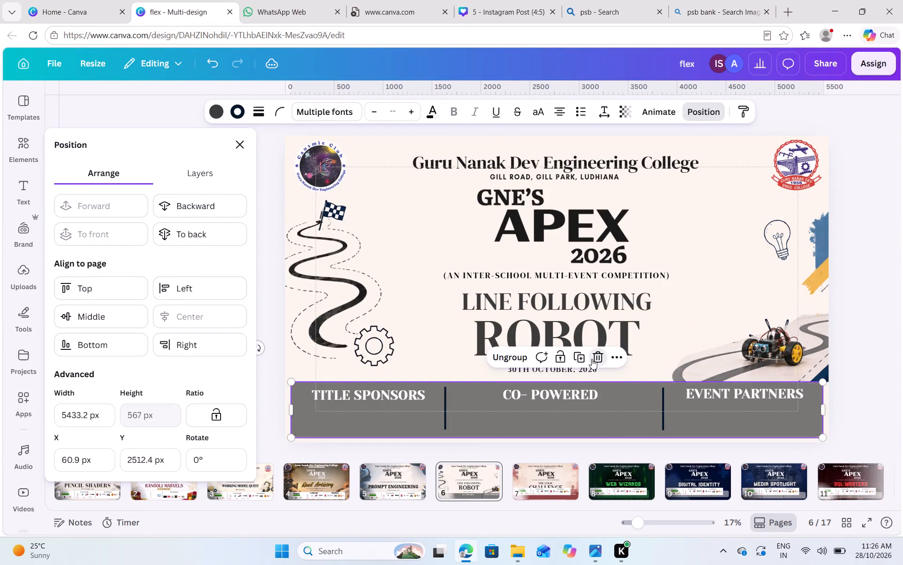
pyautogui.hotkey('ctrl', 'v')
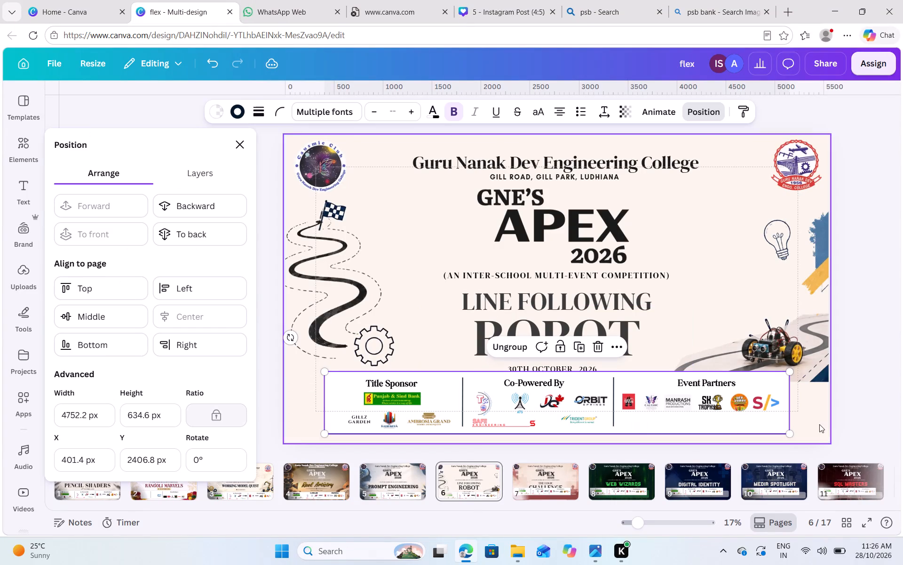
pyautogui.click(884, 395)
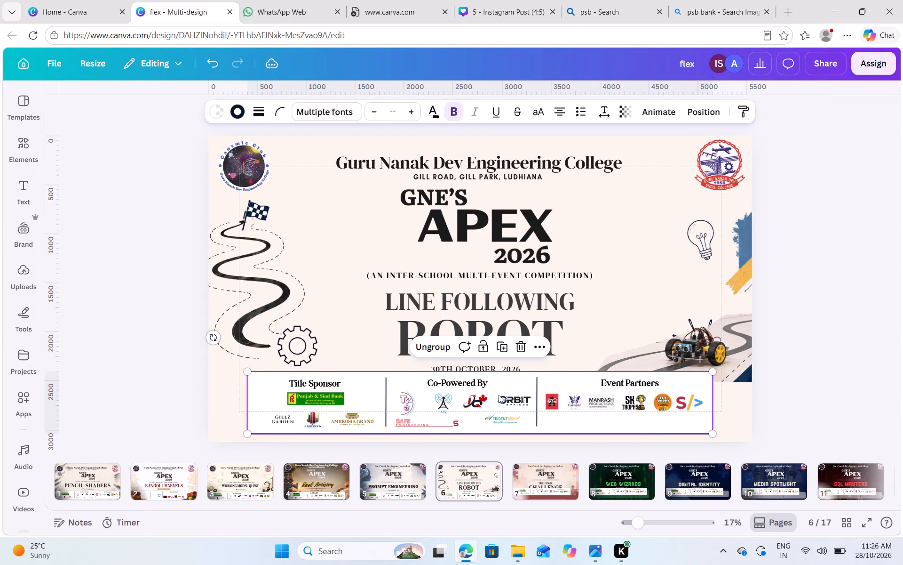
# Move the sponsor section on the Line Following Robot page down below the date line and nudge it slightly back up.
pyautogui.moveTo(500, 389); pyautogui.dragTo(500, 396)
pyautogui.click(850, 379)
pyautogui.click(594, 395)
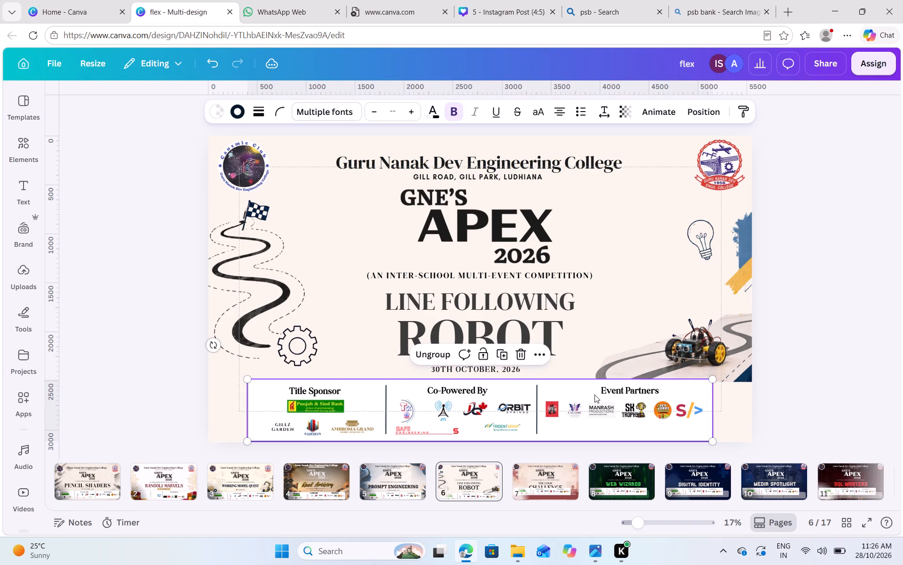
pyautogui.press('Up')
pyautogui.press('Up')
pyautogui.press('Up')
pyautogui.press('Up')
pyautogui.press('Up')
pyautogui.press('Up')
pyautogui.press('Up')
pyautogui.press('Up')
pyautogui.press('Up')
pyautogui.press('Up')
pyautogui.press('Up')
pyautogui.press('Up')
pyautogui.press('Up')
pyautogui.press('Up')
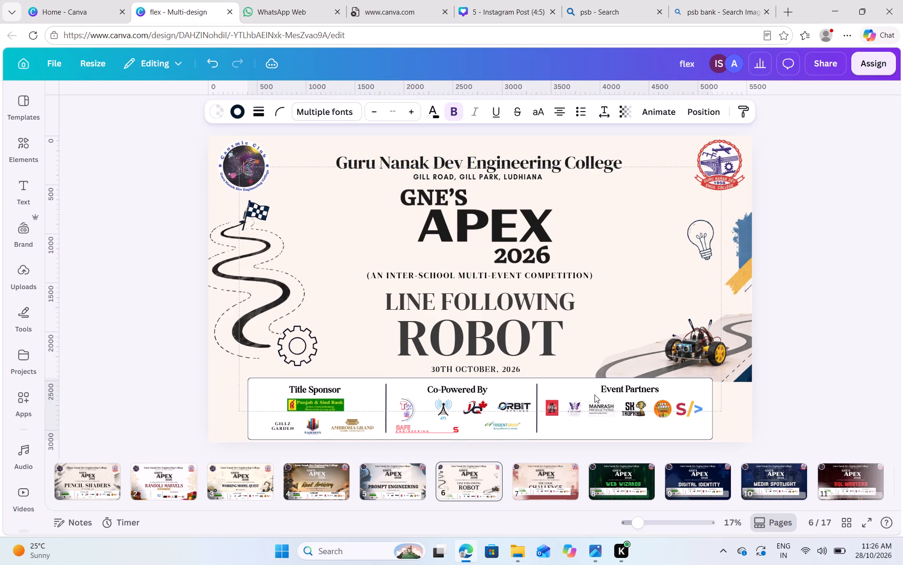
pyautogui.press('Up')
pyautogui.press('Up')
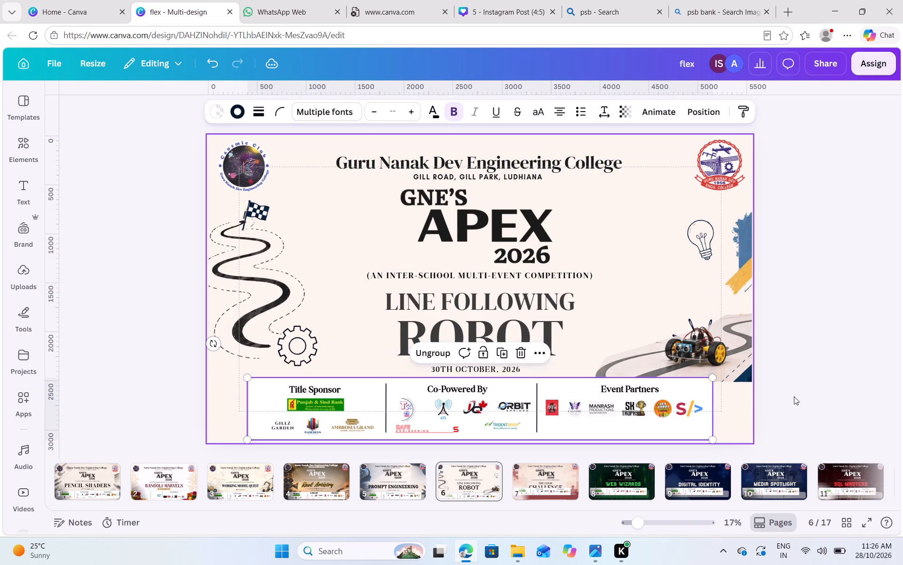
pyautogui.click(785, 397)
# Enlarge and widen the navy triangle graphic and fit it into the lower outer corner of the robot road picture.
pyautogui.click(732, 369)
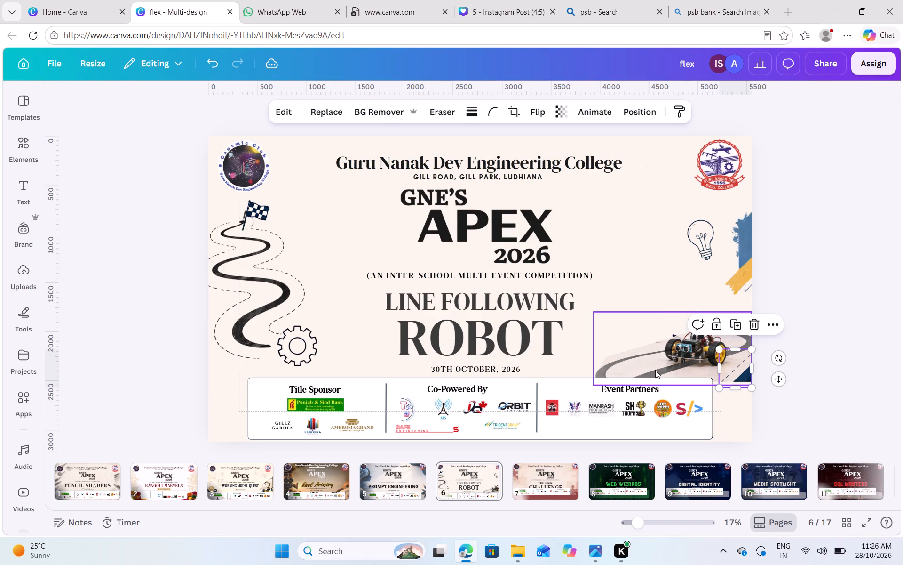
pyautogui.click(654, 369)
pyautogui.click(745, 377)
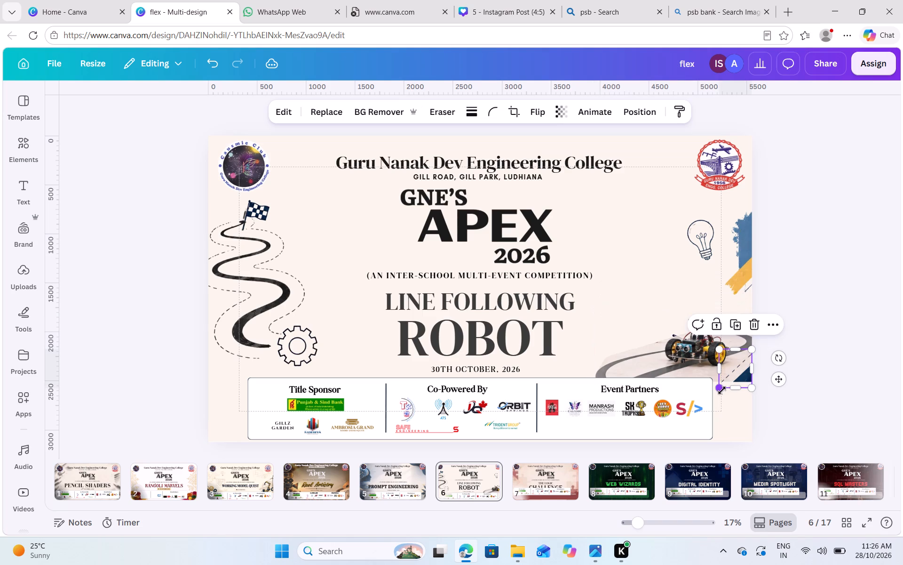
pyautogui.moveTo(718, 390); pyautogui.dragTo(588, 433)
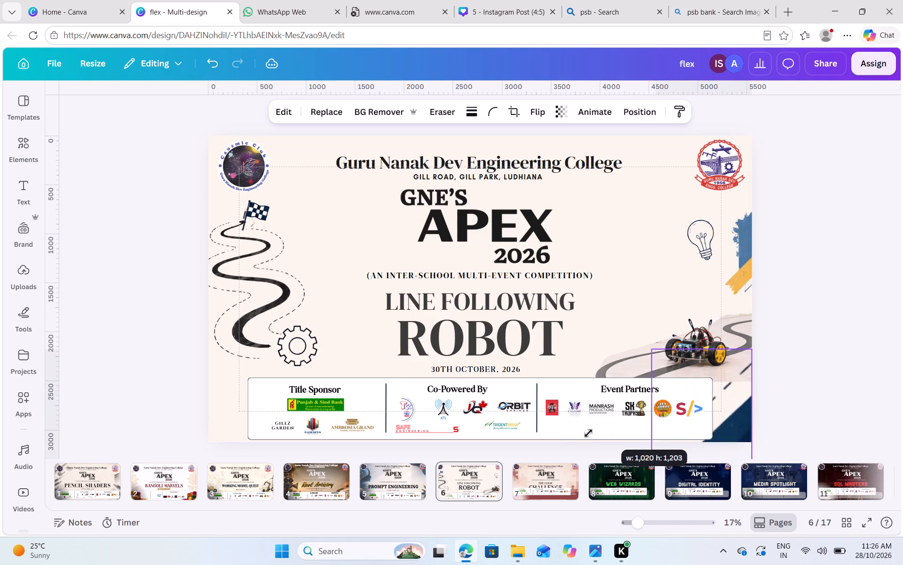
pyautogui.moveTo(588, 433); pyautogui.dragTo(667, 377)
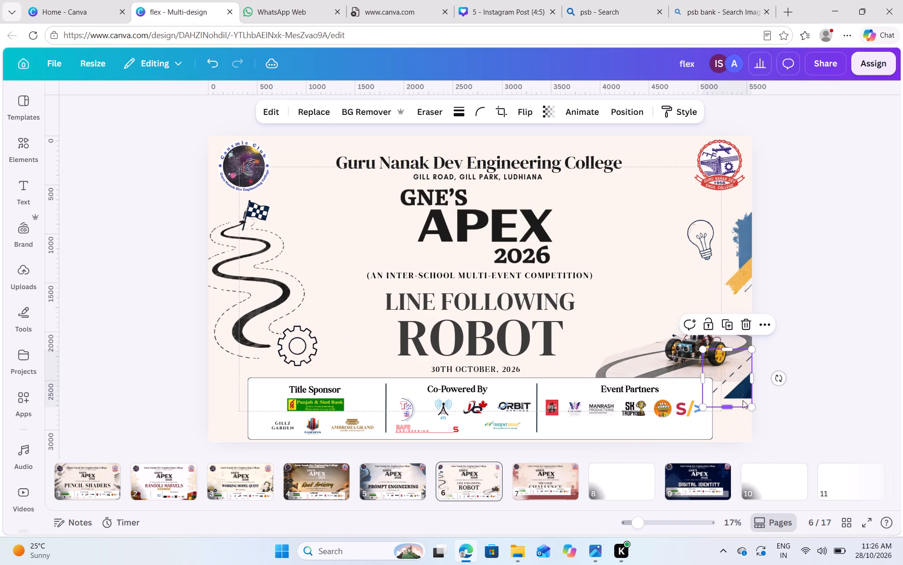
pyautogui.moveTo(731, 394); pyautogui.dragTo(718, 390)
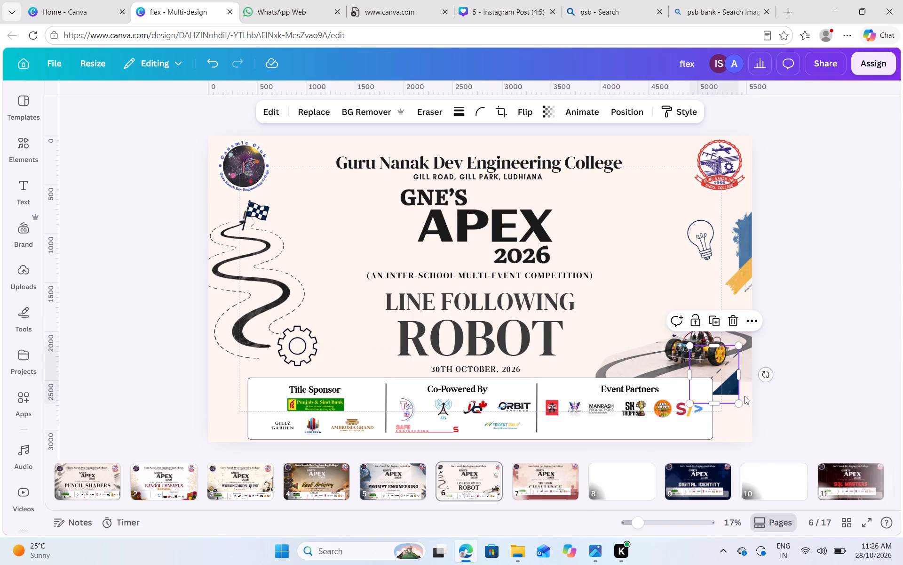
pyautogui.moveTo(738, 374); pyautogui.dragTo(756, 375)
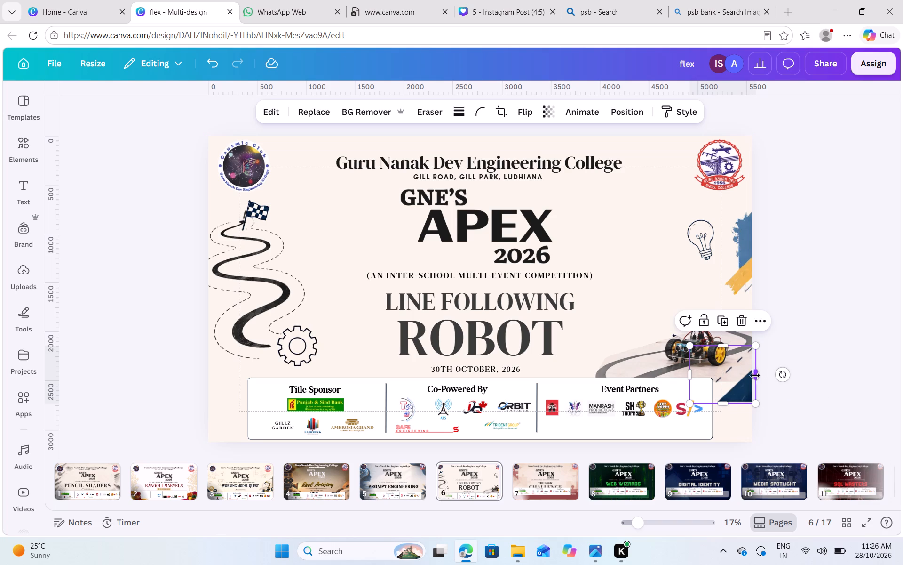
pyautogui.moveTo(736, 389); pyautogui.dragTo(728, 376)
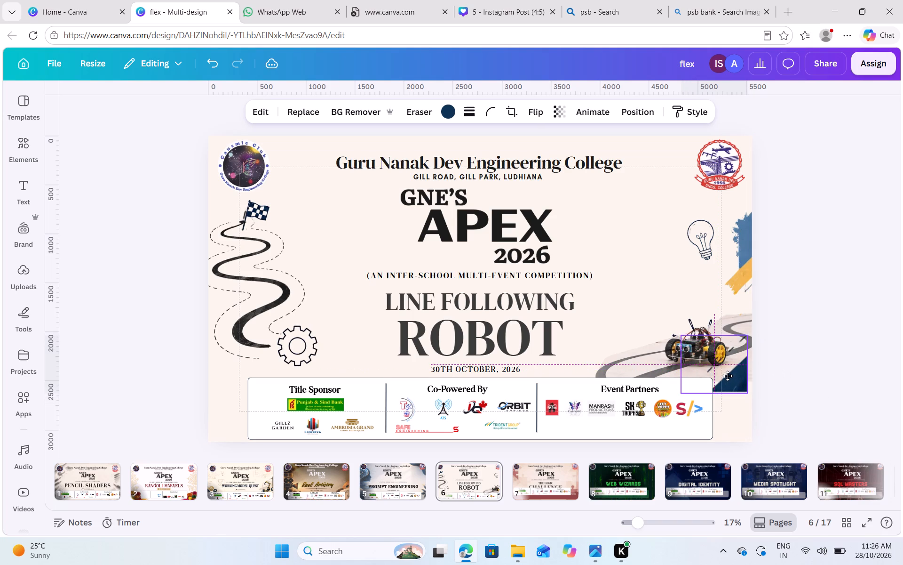
pyautogui.moveTo(728, 376); pyautogui.dragTo(729, 371)
pyautogui.click(796, 371)
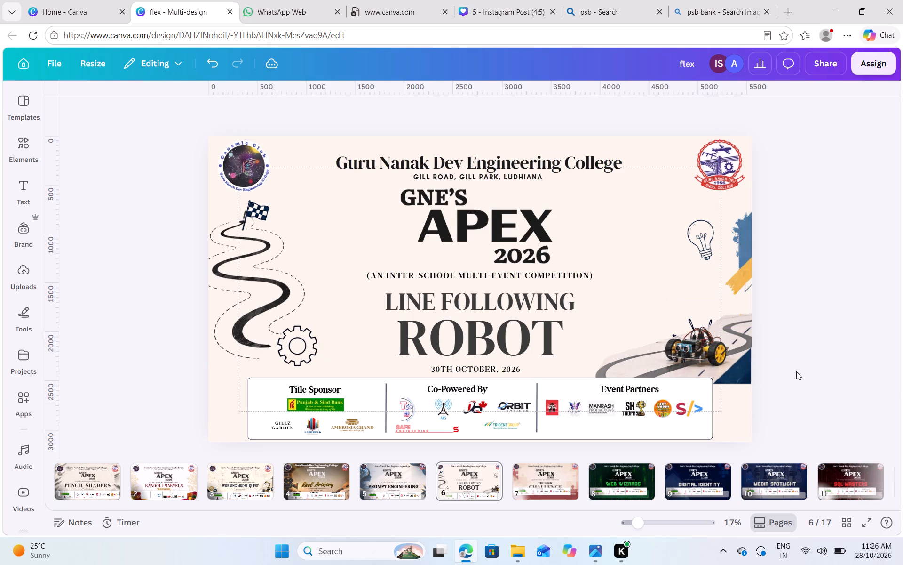
# Erase the dashed diagonal line from the navy triangle graphic with Magic Eraser, using a brush size of 40.
pyautogui.click(742, 376)
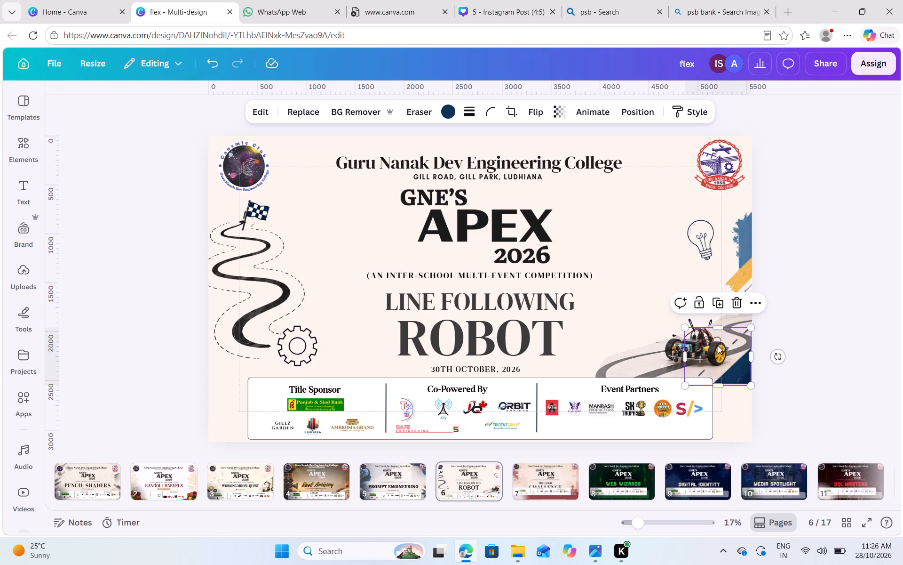
pyautogui.click(264, 109)
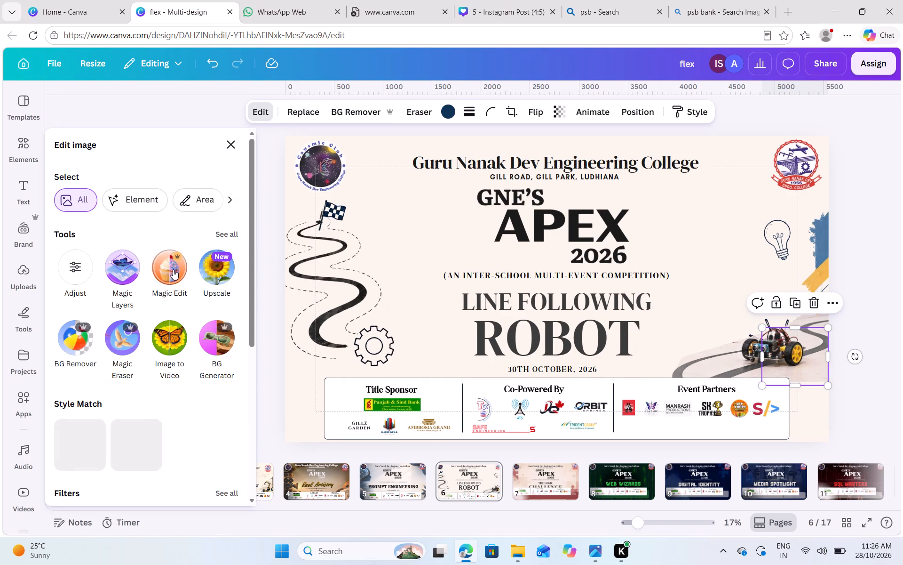
pyautogui.click(127, 337)
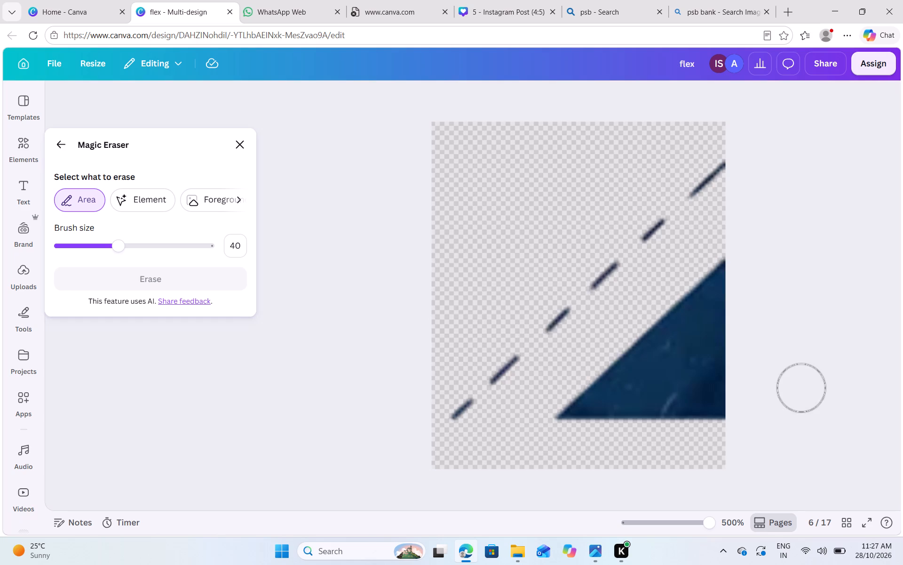
pyautogui.moveTo(465, 415); pyautogui.dragTo(570, 294)
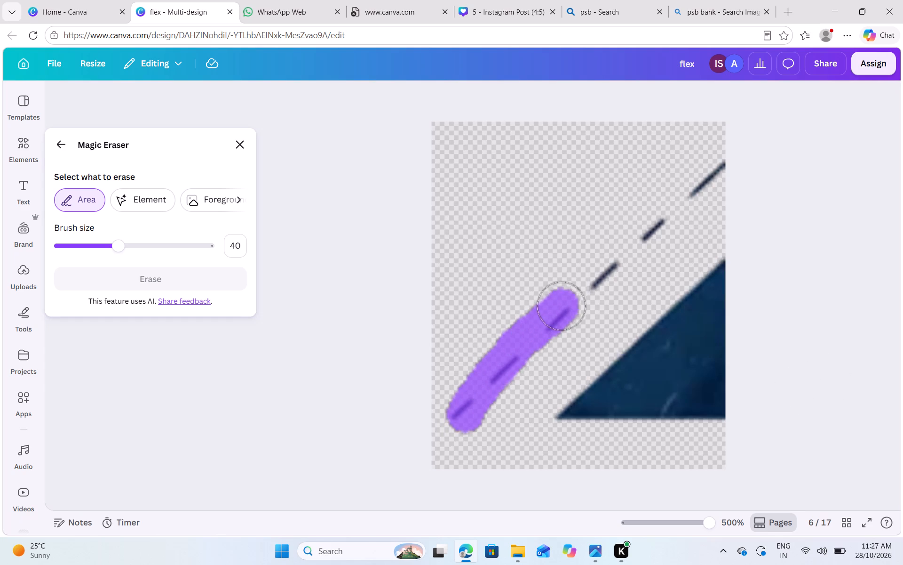
pyautogui.moveTo(570, 294); pyautogui.dragTo(604, 264)
pyautogui.moveTo(626, 262); pyautogui.dragTo(713, 167)
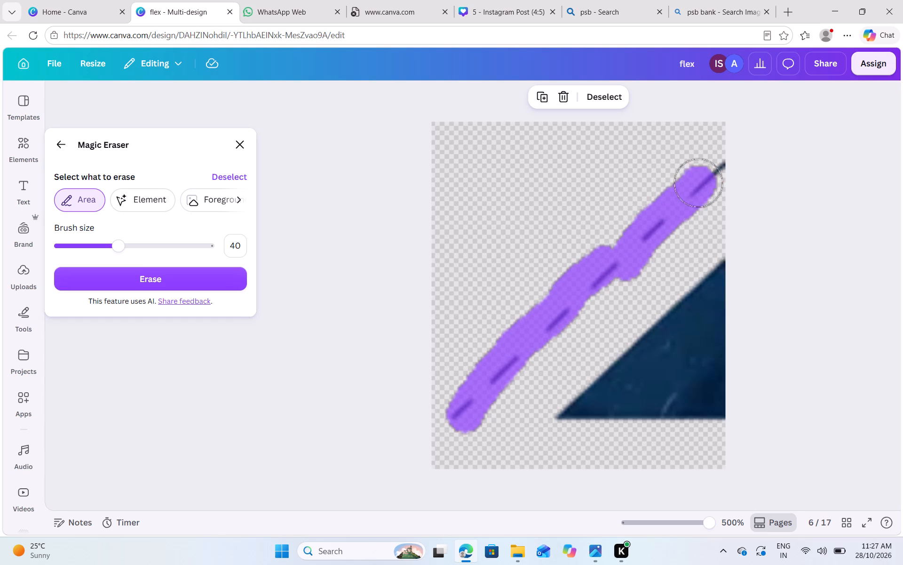
pyautogui.moveTo(713, 167); pyautogui.dragTo(715, 164)
pyautogui.click(166, 276)
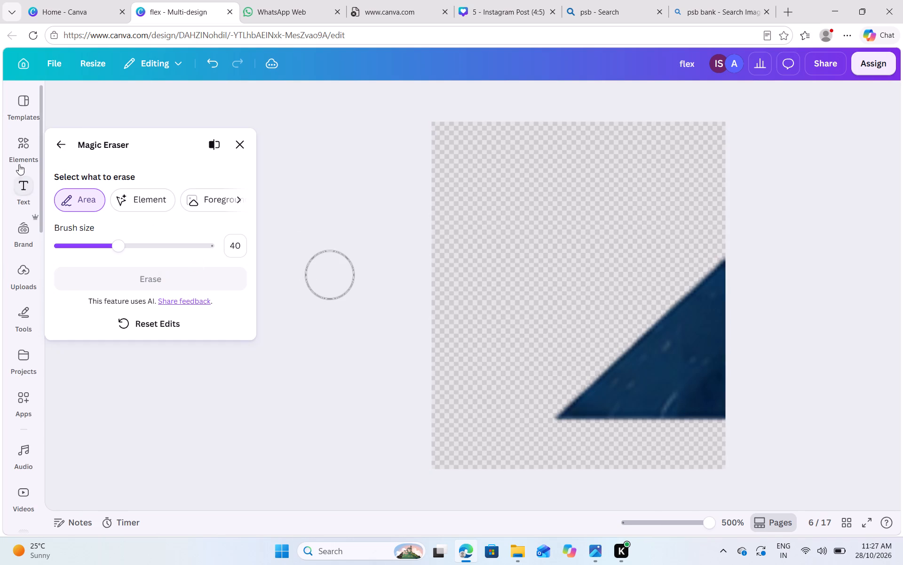
pyautogui.click(59, 136)
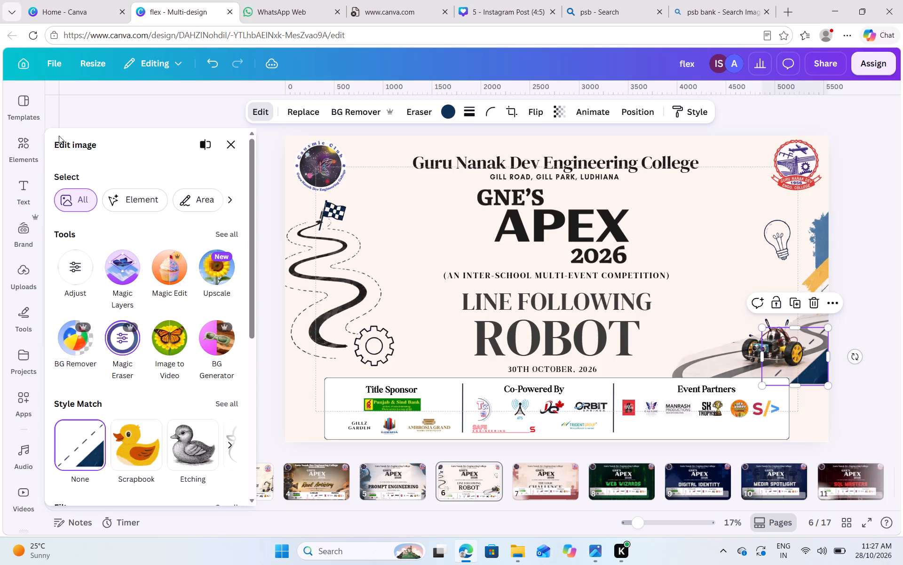
pyautogui.click(844, 264)
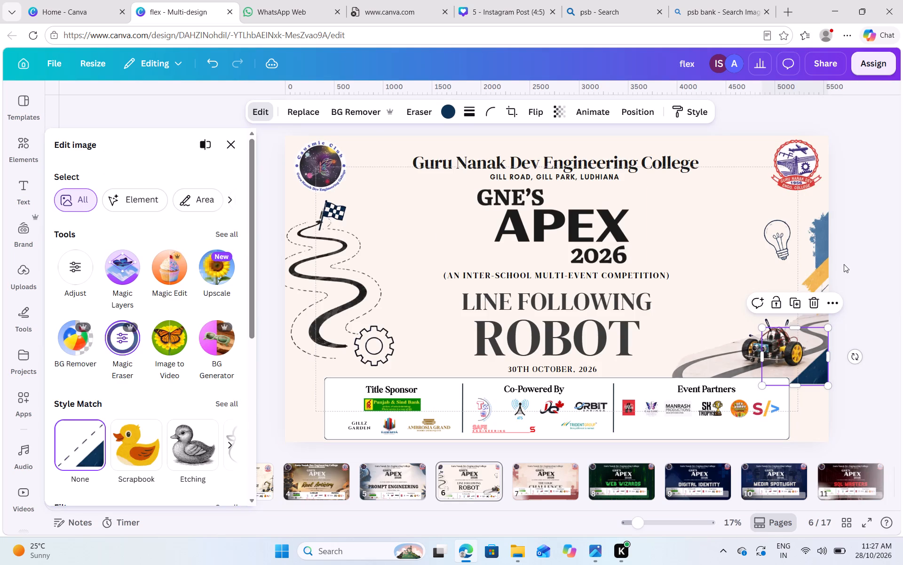
# On The Logic Challenge page, replace the old sponsor section, maroon box and white headings with the Line Following Robot sponsor section.
pyautogui.click(430, 404)
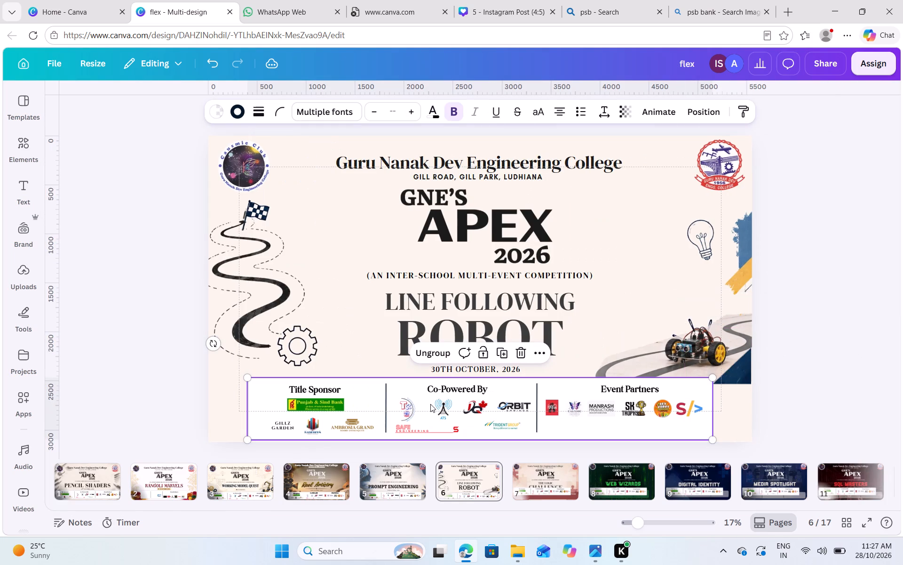
pyautogui.hotkey('ctrl', 'c')
pyautogui.click(546, 476)
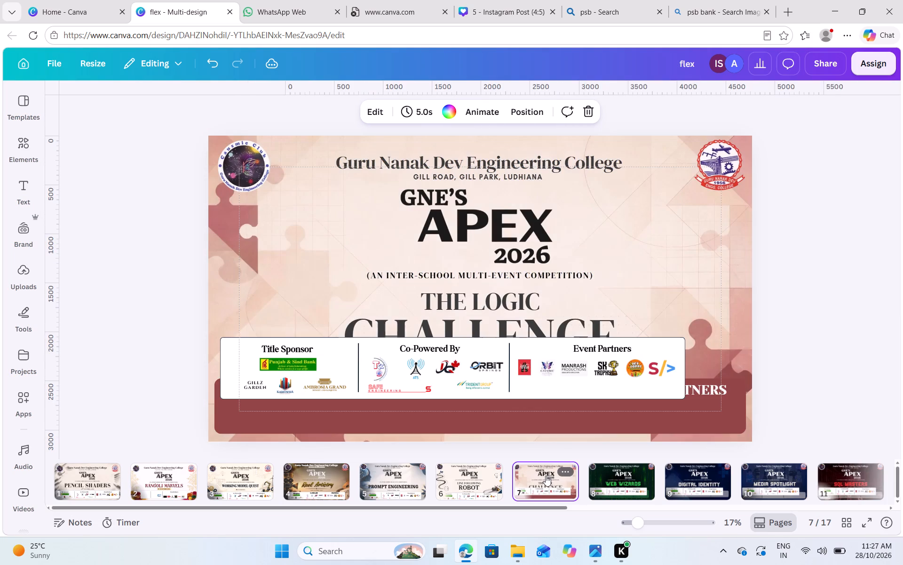
pyautogui.click(528, 378)
pyautogui.click(493, 315)
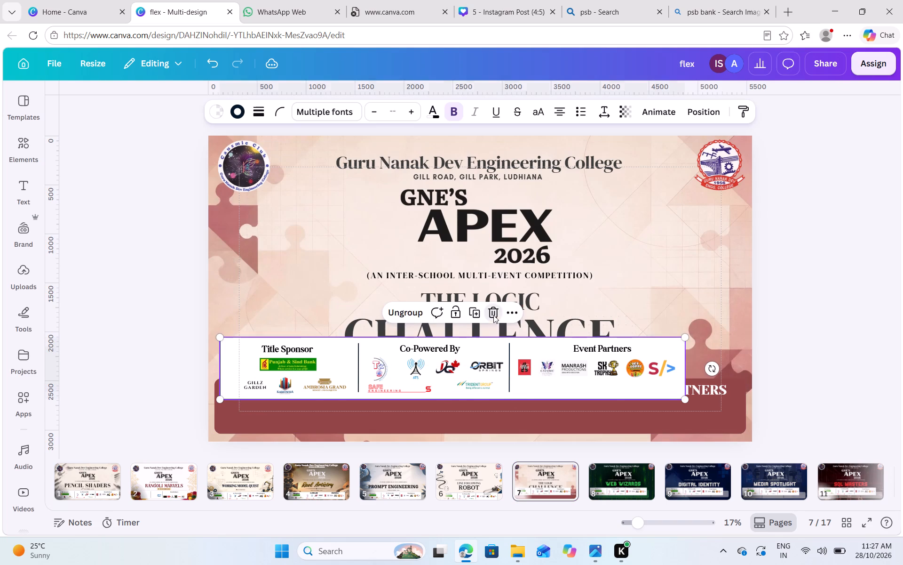
pyautogui.click(610, 408)
pyautogui.click(500, 352)
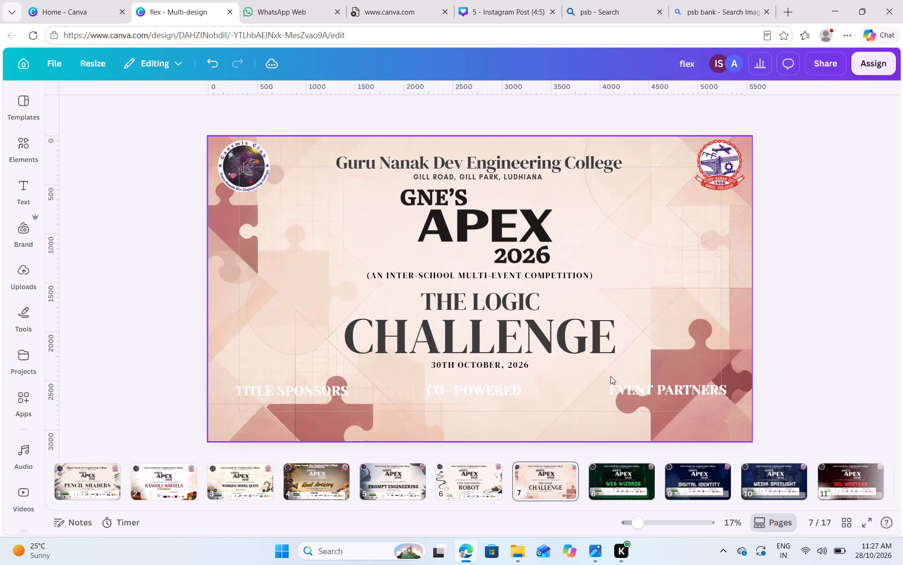
pyautogui.click(355, 387)
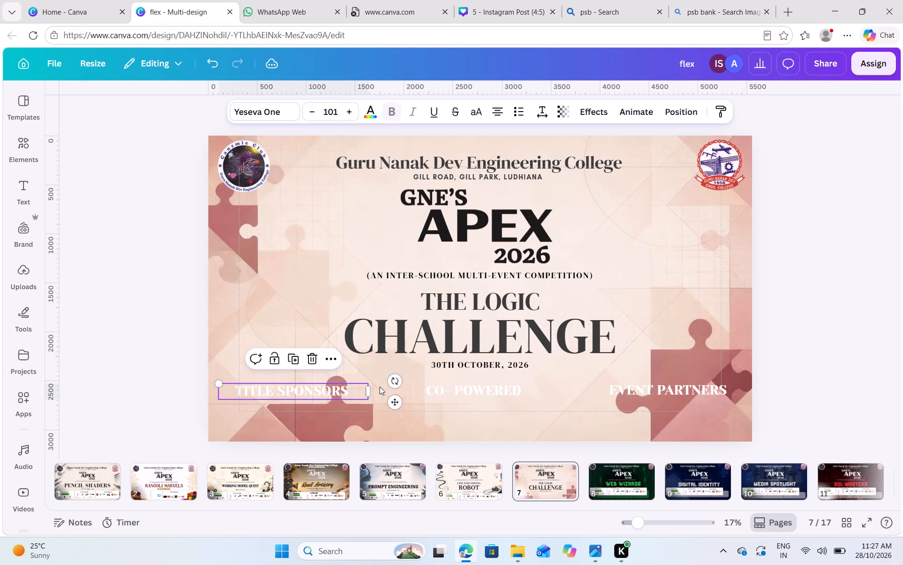
pyautogui.keyDown('shift'); pyautogui.click(452, 392); pyautogui.keyUp('shift')
pyautogui.keyDown('shift'); pyautogui.click(672, 395); pyautogui.keyUp('shift')
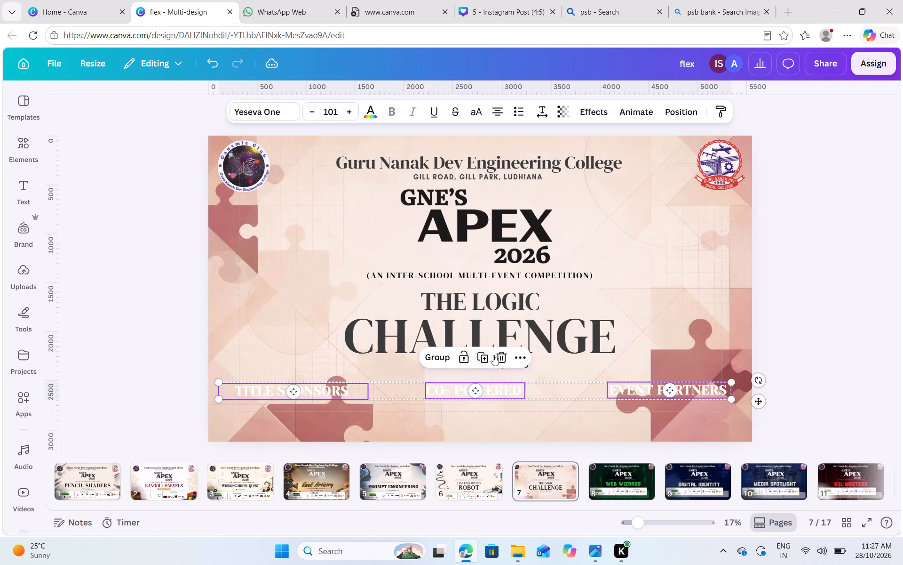
pyautogui.click(498, 353)
pyautogui.hotkey('ctrl', 'v')
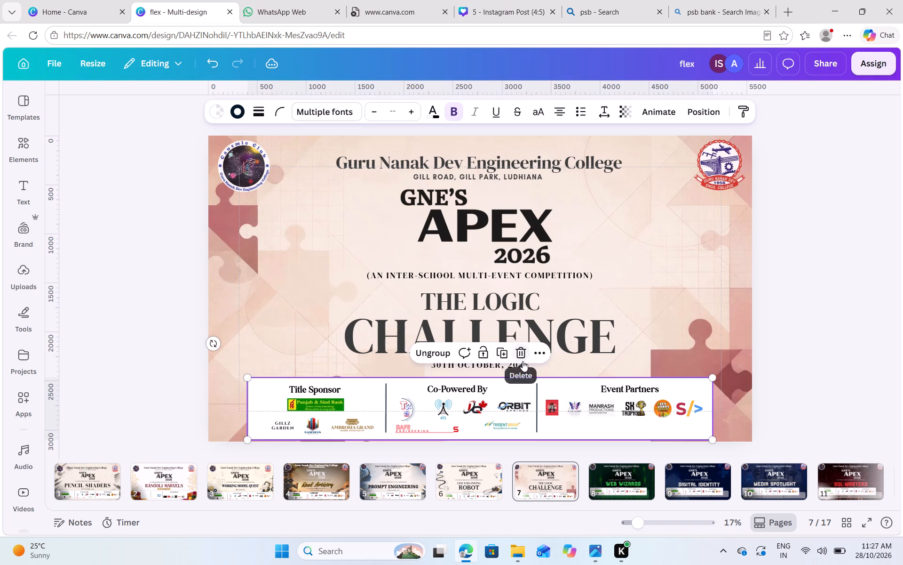
pyautogui.click(758, 336)
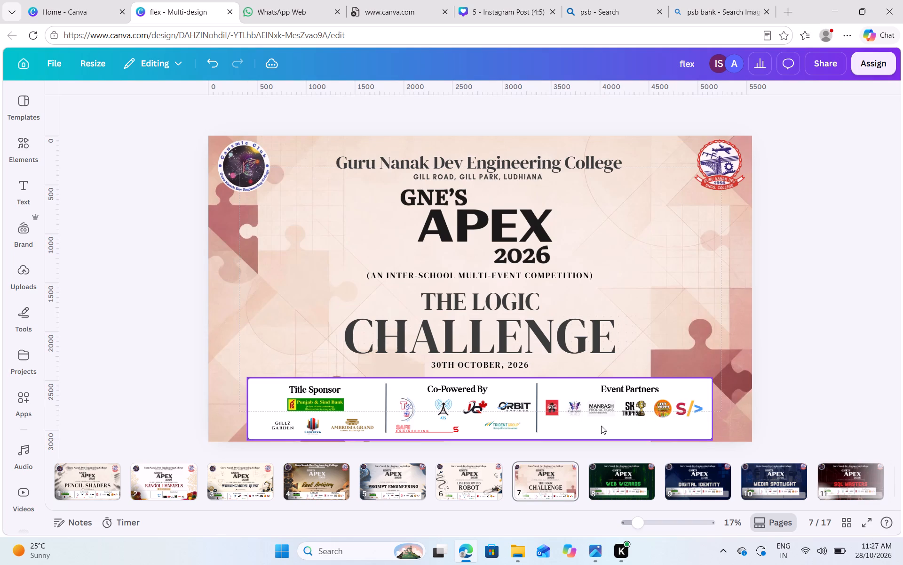
# On the Web Wizards page, replace the old sponsor section, green box, dividers and three white headings with the copied sponsor section.
pyautogui.click(617, 478)
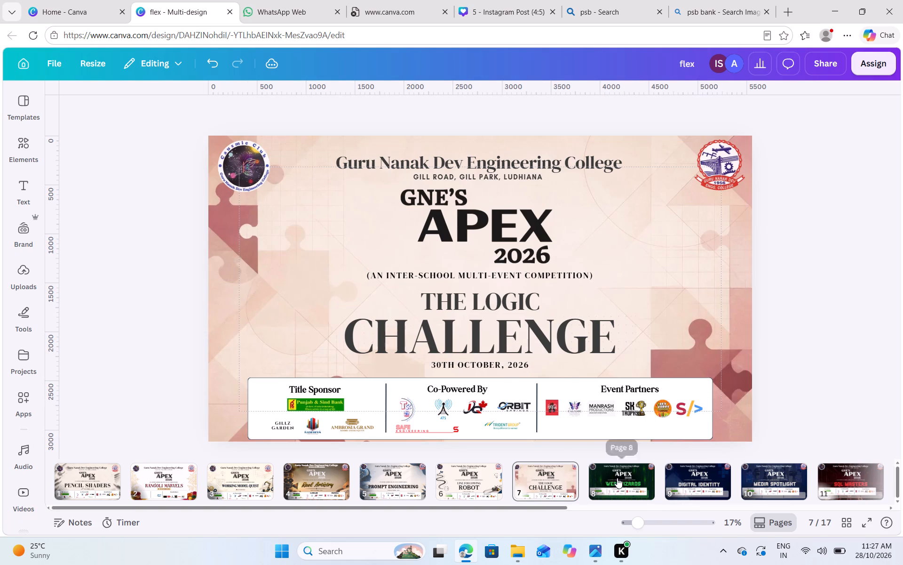
pyautogui.click(564, 387)
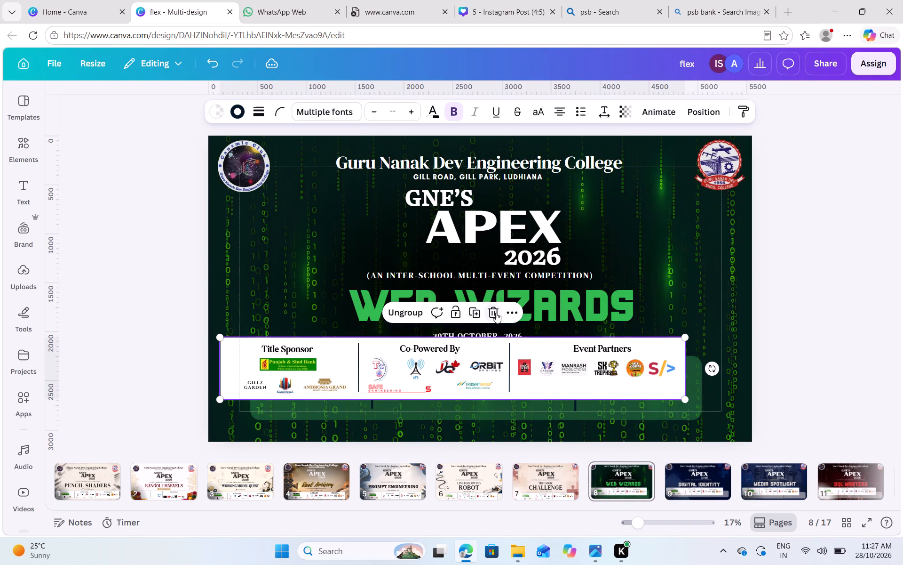
pyautogui.click(496, 313)
pyautogui.click(537, 383)
pyautogui.click(498, 331)
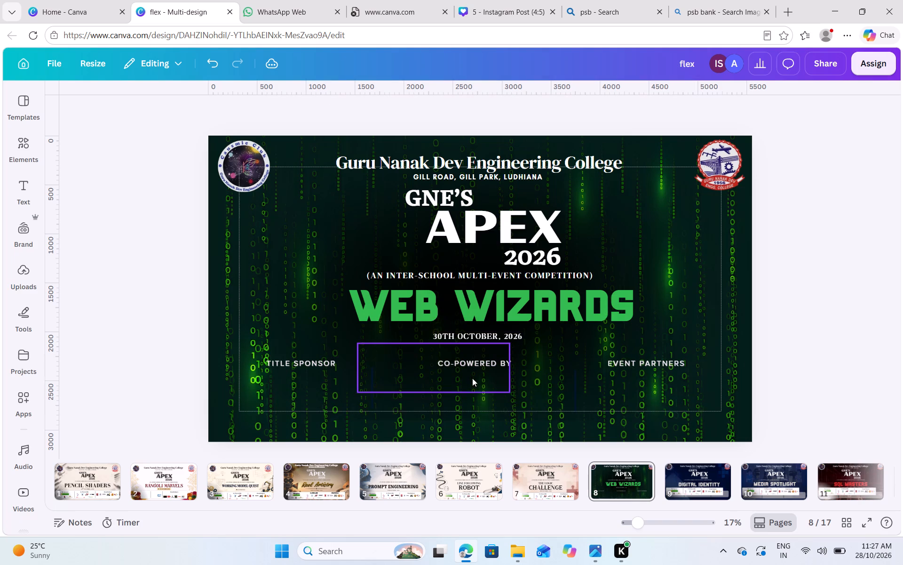
pyautogui.click(461, 360)
pyautogui.click(472, 324)
pyautogui.click(323, 361)
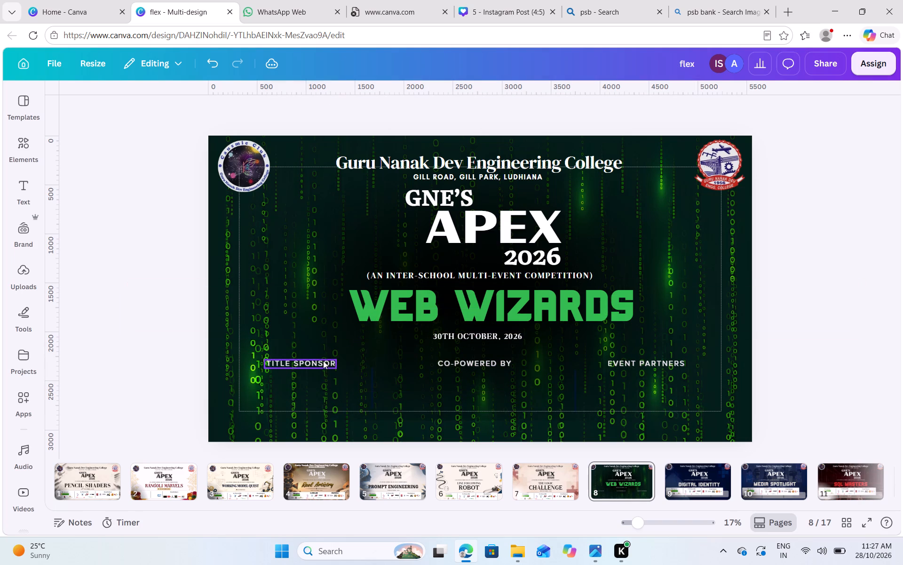
pyautogui.click(320, 335)
pyautogui.click(642, 361)
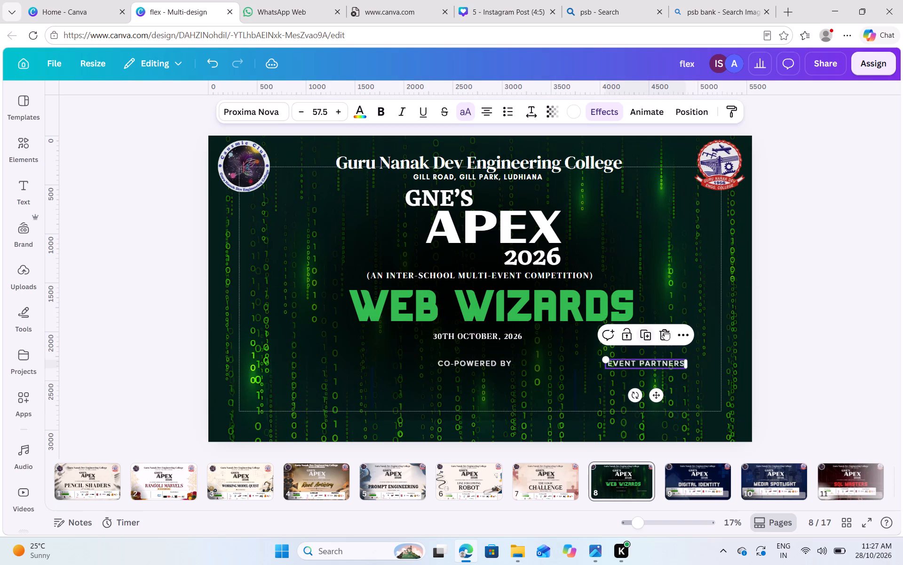
pyautogui.click(665, 331)
pyautogui.click(487, 364)
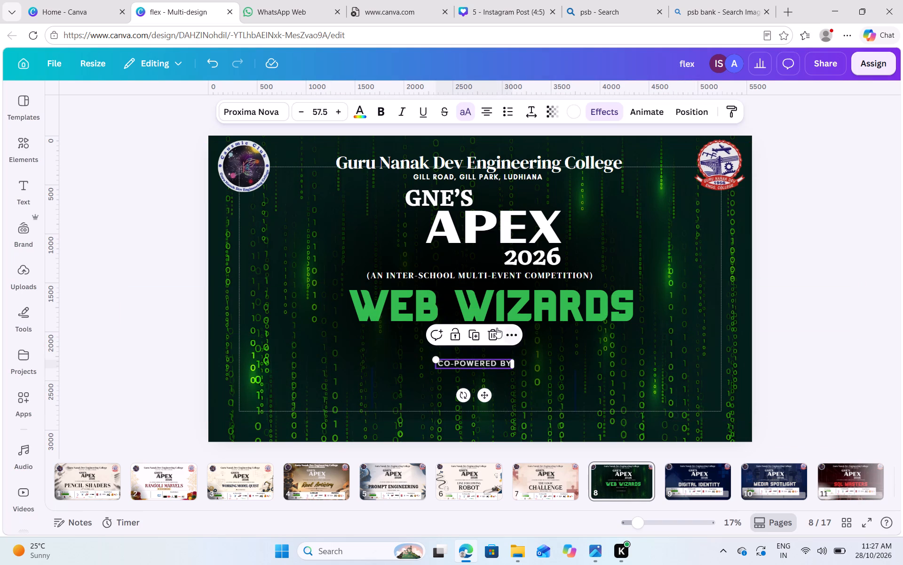
pyautogui.click(494, 329)
pyautogui.hotkey('ctrl', 'v')
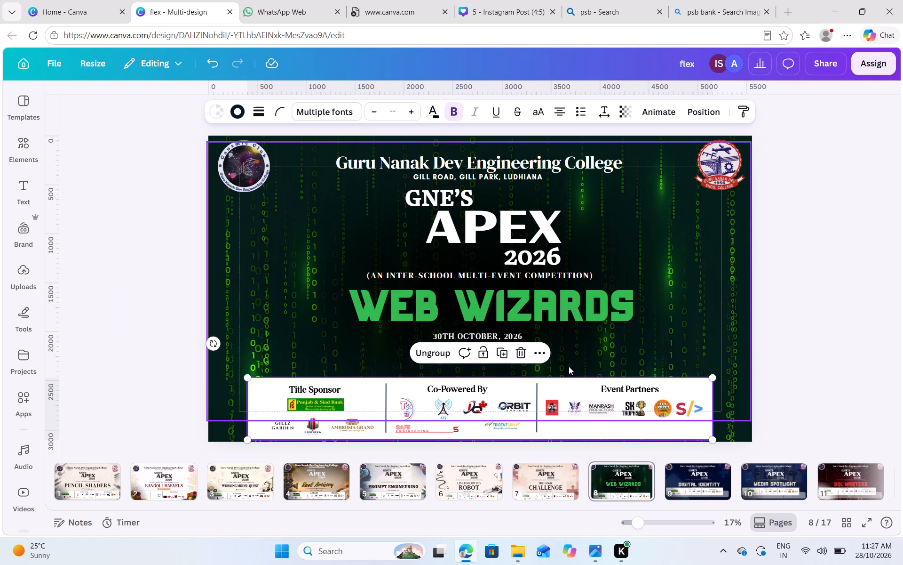
pyautogui.click(757, 368)
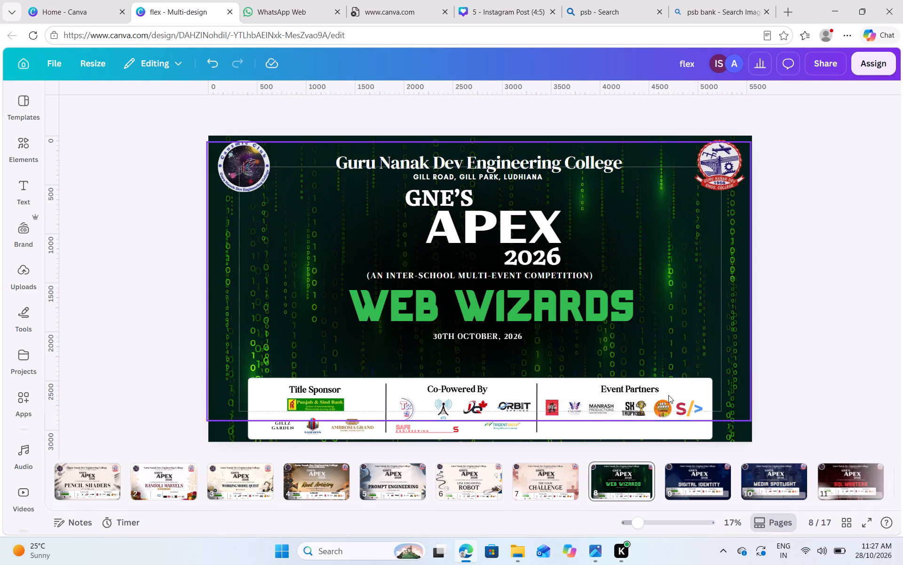
# On the Digital Identity page, replace the old sponsor section, translucent box and three white headings with the copied sponsor section.
pyautogui.scroll(-1, 692, 371)
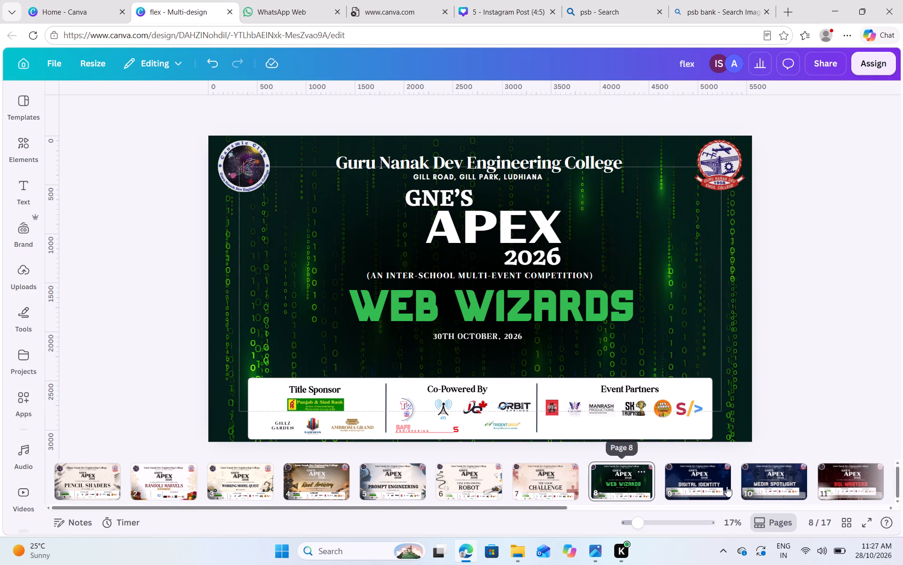
pyautogui.click(710, 479)
pyautogui.click(697, 393)
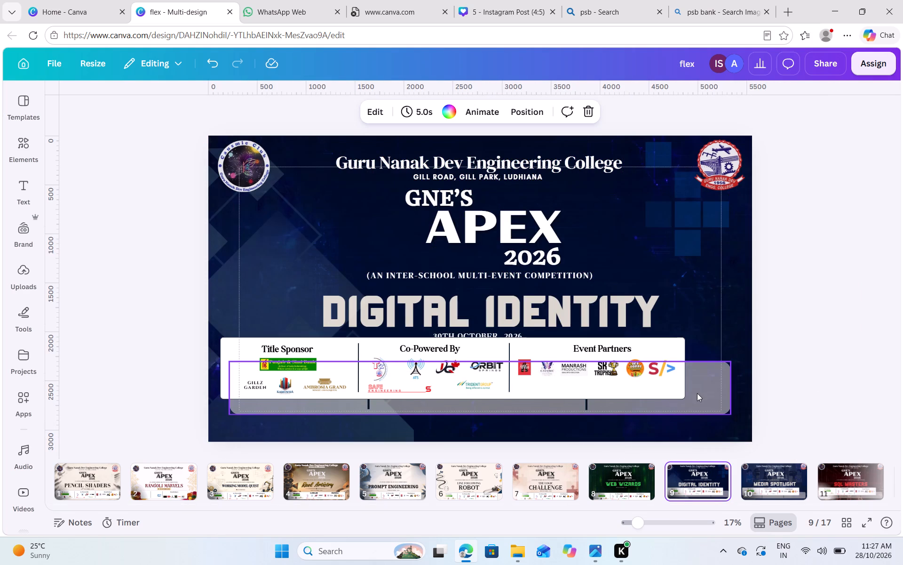
pyautogui.click(500, 336)
pyautogui.click(550, 388)
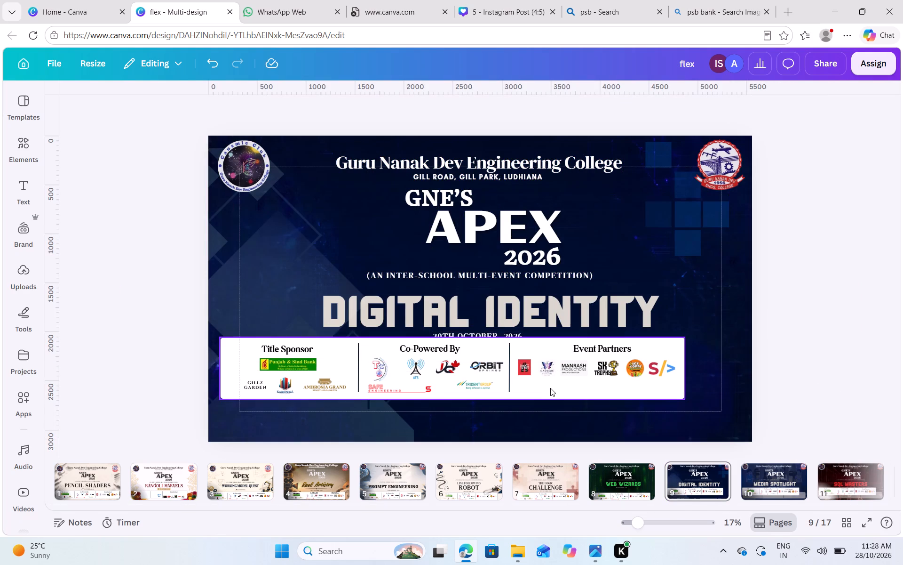
pyautogui.click(492, 316)
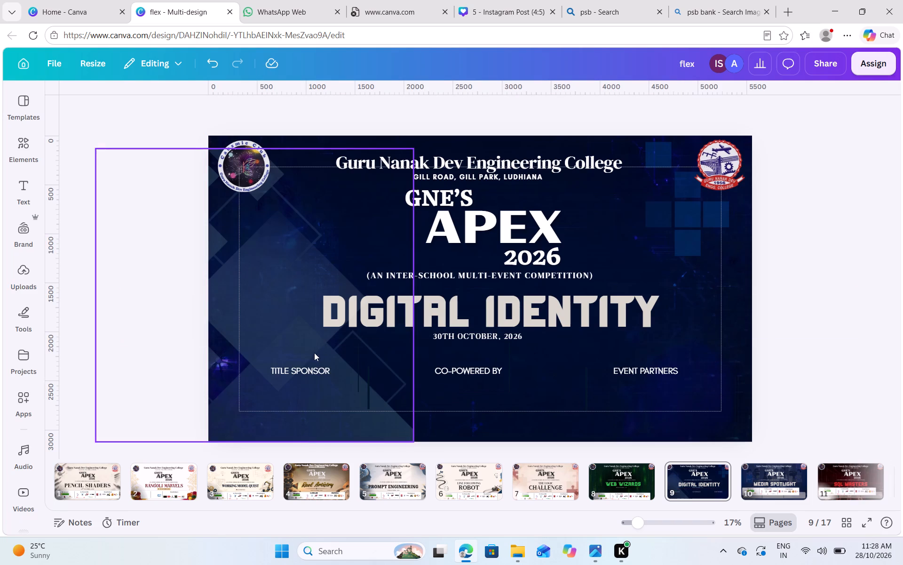
pyautogui.click(318, 371)
pyautogui.keyDown('shift'); pyautogui.click(442, 369); pyautogui.keyUp('shift')
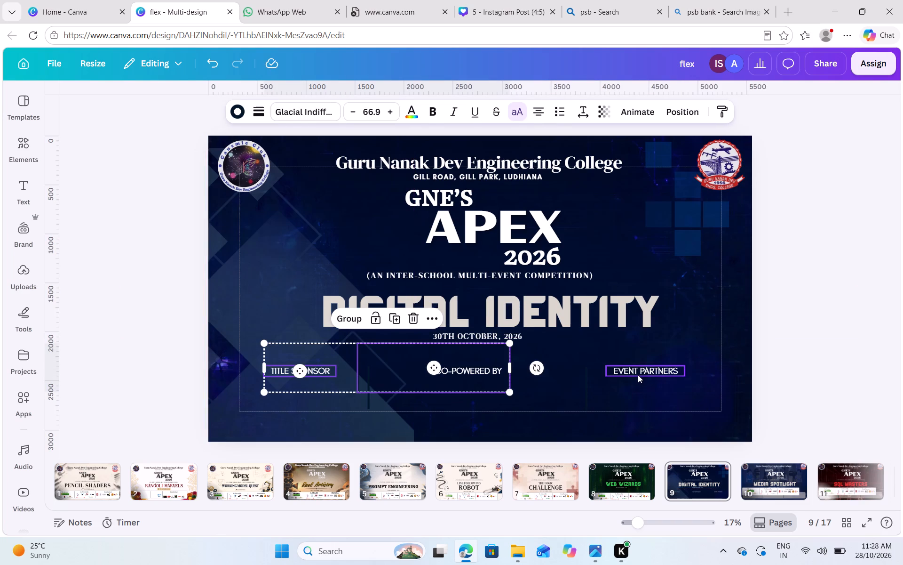
pyautogui.keyDown('shift'); pyautogui.click(637, 374); pyautogui.keyUp('shift')
pyautogui.keyDown('shift'); pyautogui.click(497, 317); pyautogui.keyUp('shift')
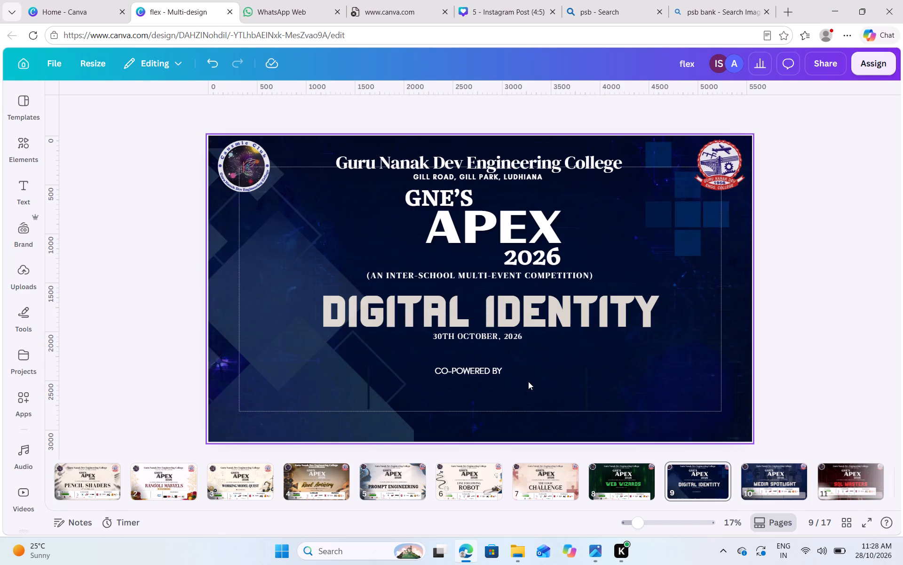
pyautogui.click(462, 366)
pyautogui.click(485, 338)
pyautogui.hotkey('ctrl', 'v')
pyautogui.click(798, 387)
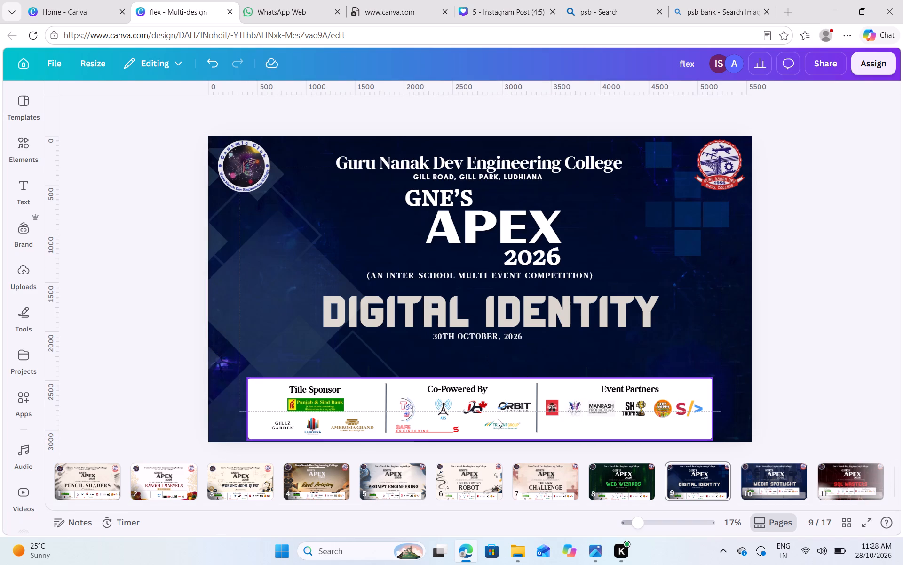
# On the navy Media Spotlight page, delete the old sponsor section, its thin dividers, the Co-Powered By heading and the translucent box.
pyautogui.click(755, 476)
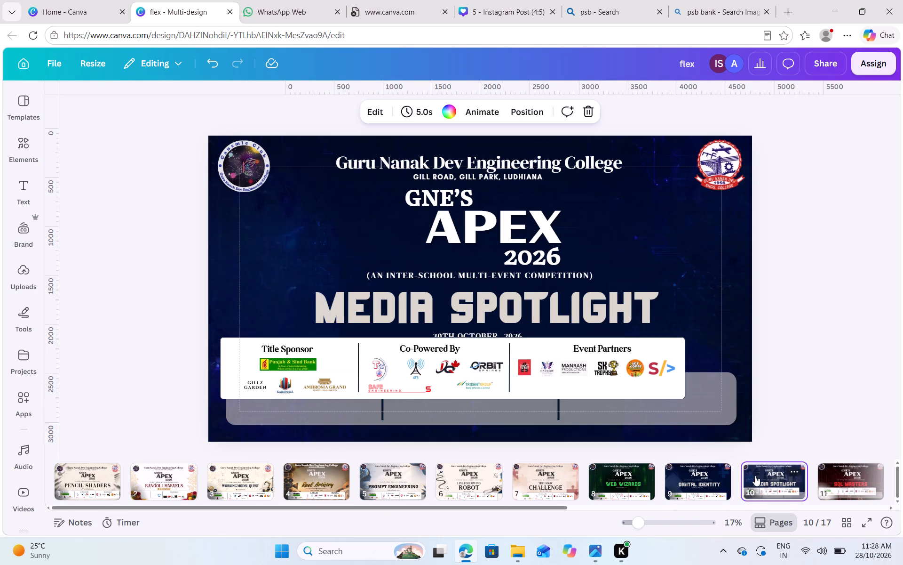
pyautogui.click(618, 359)
pyautogui.click(492, 314)
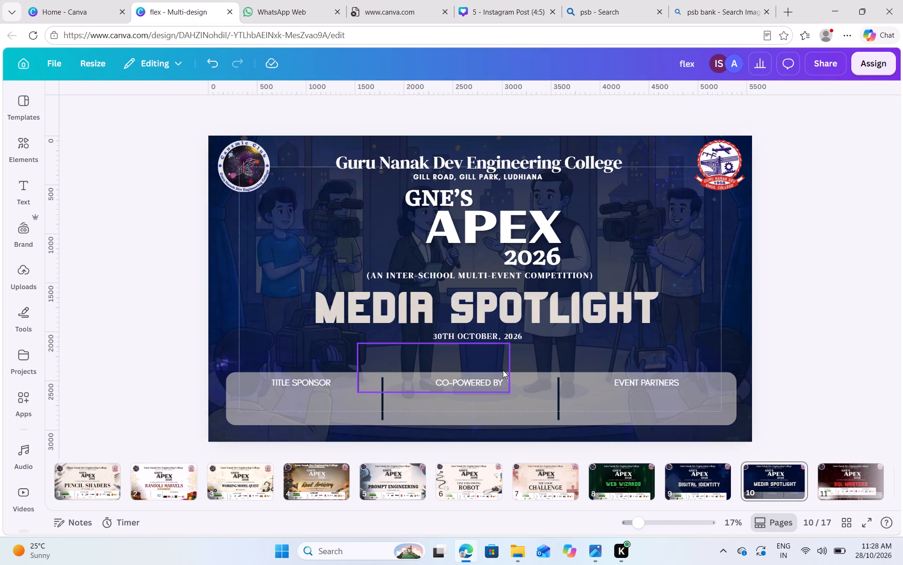
pyautogui.click(502, 371)
pyautogui.click(471, 318)
pyautogui.click(480, 387)
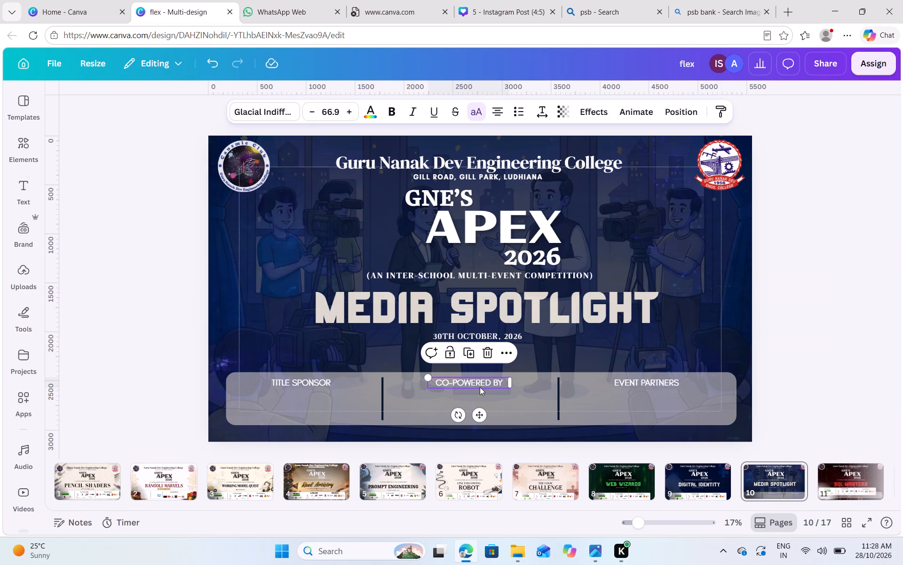
pyautogui.click(489, 354)
pyautogui.click(474, 387)
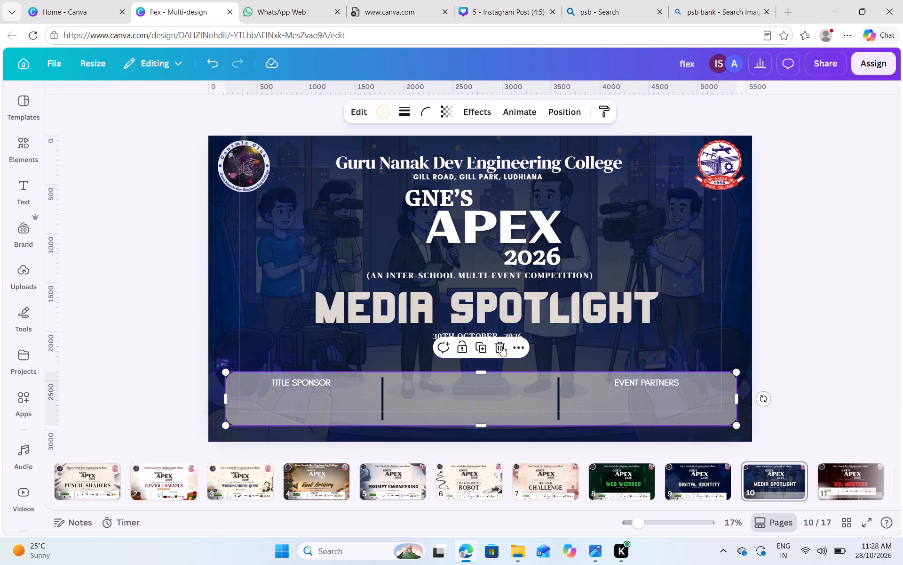
pyautogui.click(501, 346)
# Replace the remaining Title Sponsor and Event Partners headings and dark dividers on the navy Media Spotlight page with the copied sponsor section.
pyautogui.click(300, 377)
pyautogui.click(316, 349)
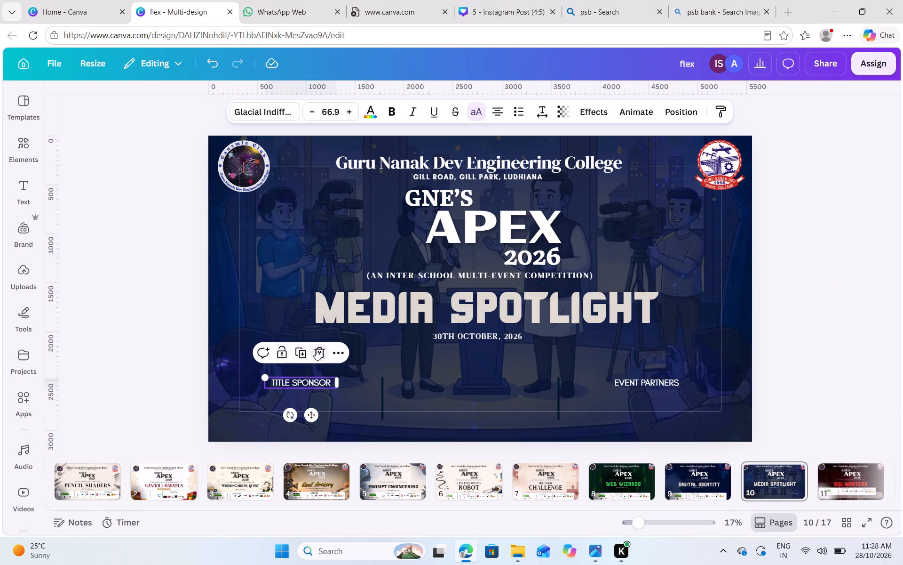
pyautogui.click(381, 382)
pyautogui.click(400, 356)
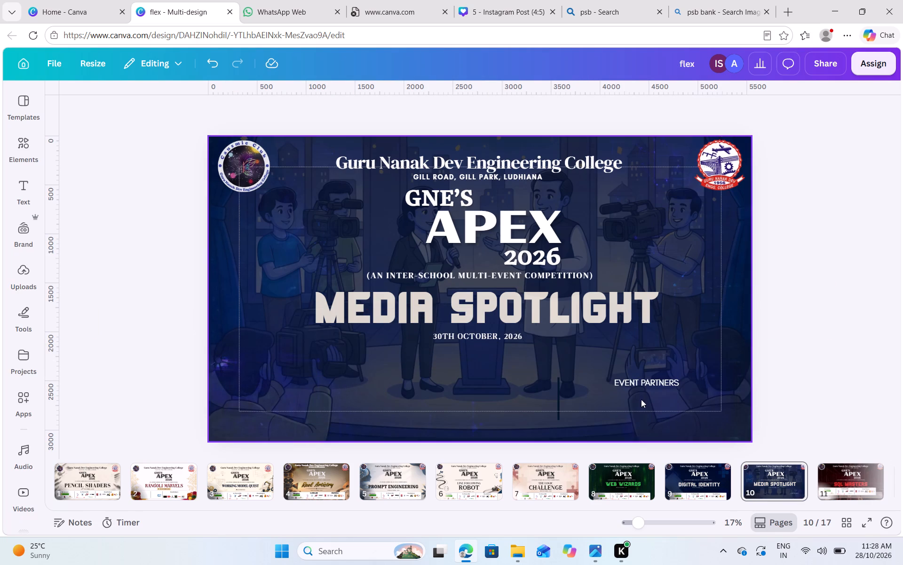
pyautogui.click(562, 388)
pyautogui.click(639, 384)
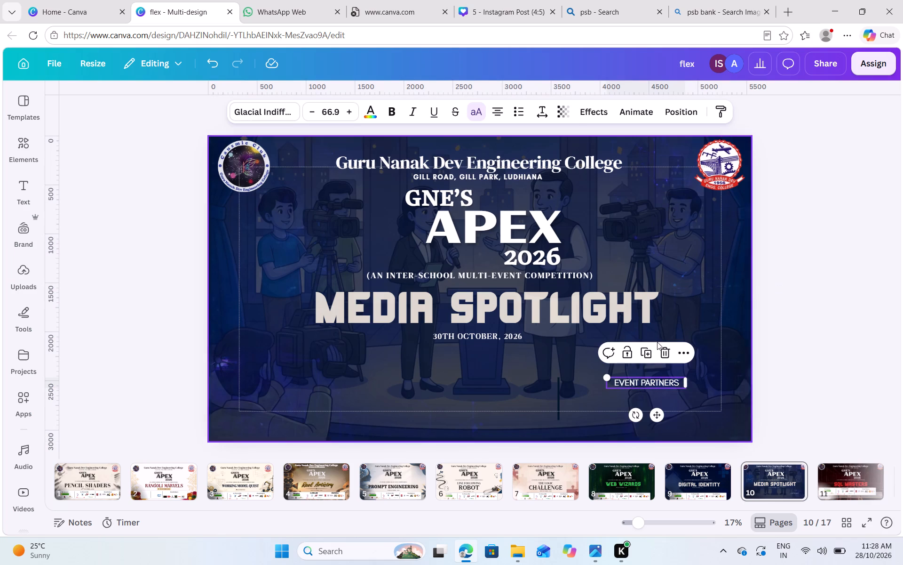
pyautogui.click(663, 349)
pyautogui.click(559, 385)
pyautogui.click(578, 355)
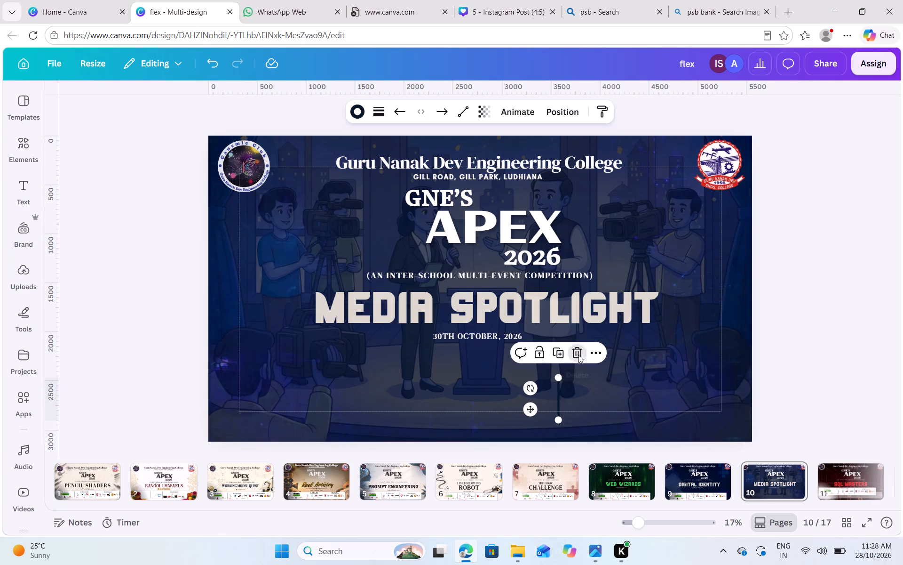
pyautogui.hotkey('ctrl', 'v')
pyautogui.click(799, 369)
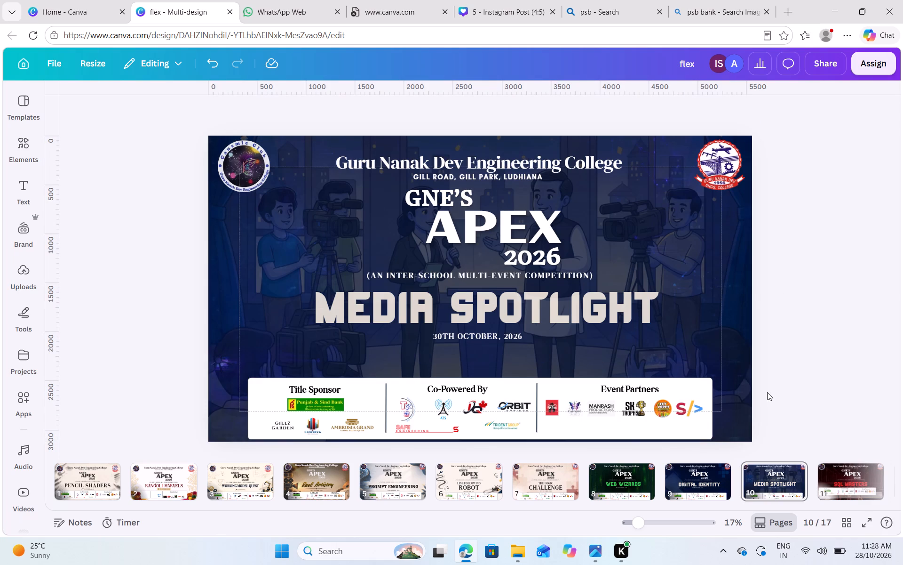
# On the SQL Masters page, replace the old sponsor section, translucent box, dividers and three white headings with the copied sponsor section.
pyautogui.click(827, 469)
pyautogui.click(530, 358)
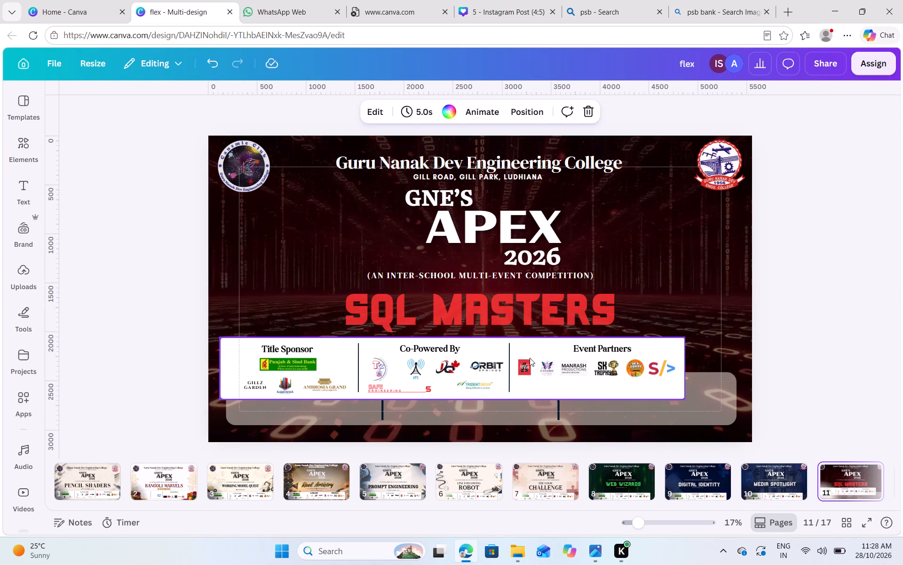
pyautogui.click(497, 315)
pyautogui.click(560, 381)
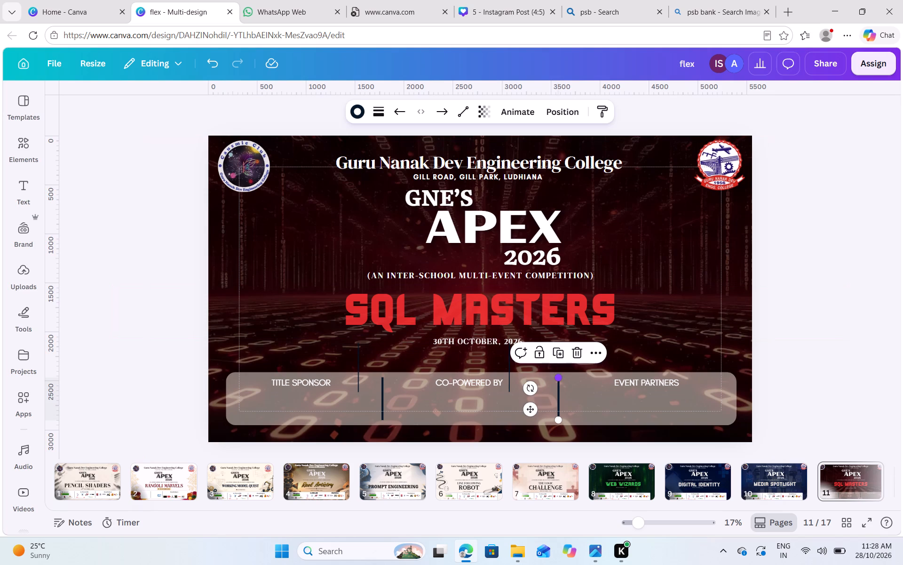
pyautogui.keyDown('shift'); pyautogui.click(484, 385); pyautogui.keyUp('shift')
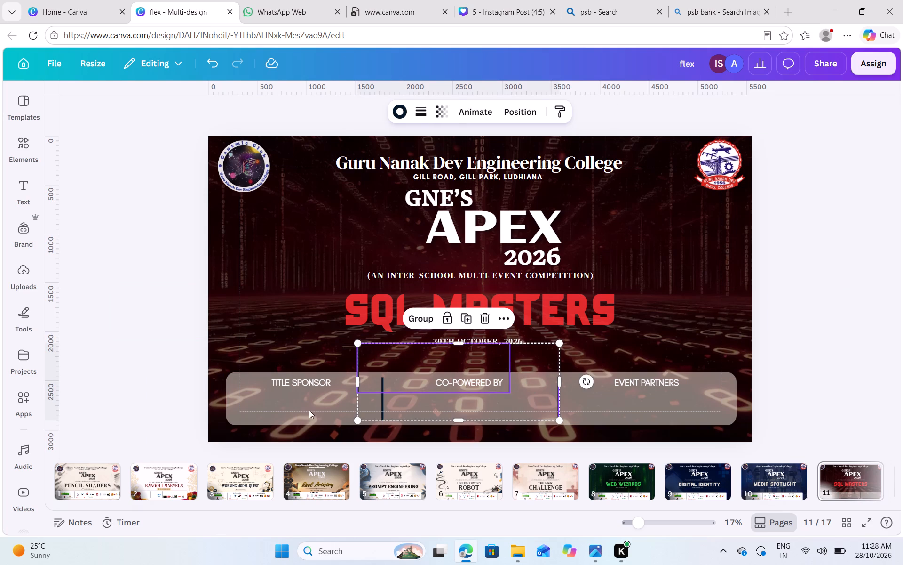
pyautogui.keyDown('shift'); pyautogui.click(300, 408); pyautogui.keyUp('shift')
pyautogui.keyDown('shift'); pyautogui.click(302, 384); pyautogui.keyUp('shift')
pyautogui.keyDown('shift'); pyautogui.click(652, 384); pyautogui.keyUp('shift')
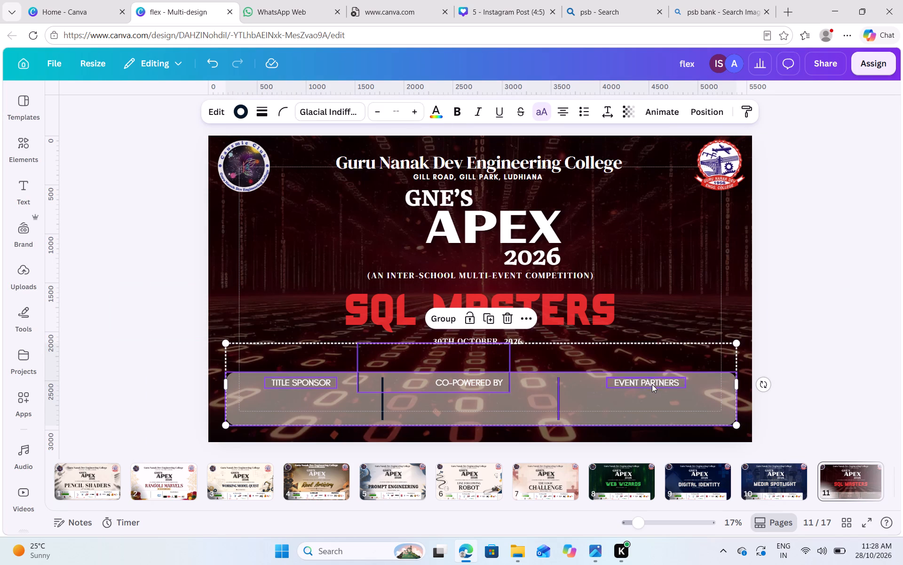
pyautogui.click(505, 321)
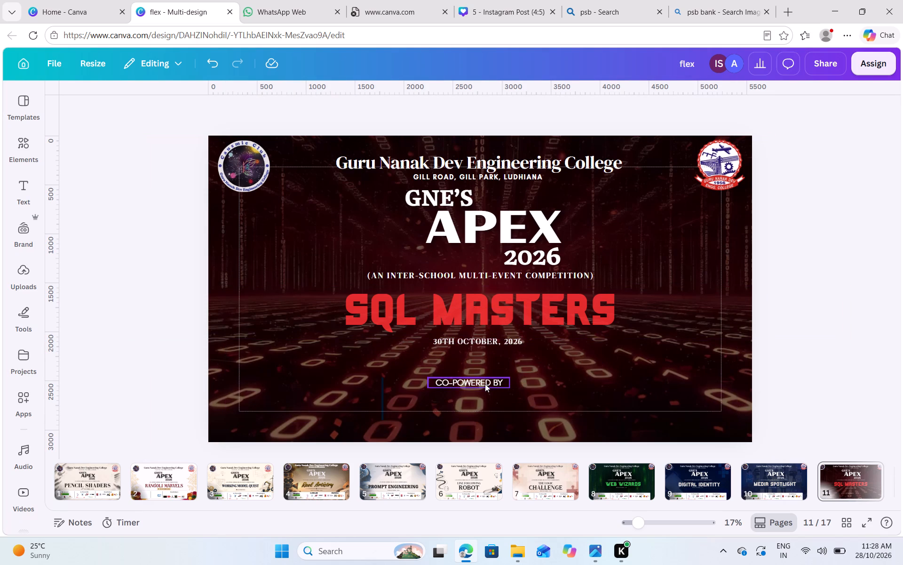
pyautogui.click(484, 382)
pyautogui.click(485, 352)
pyautogui.hotkey('ctrl', 'v')
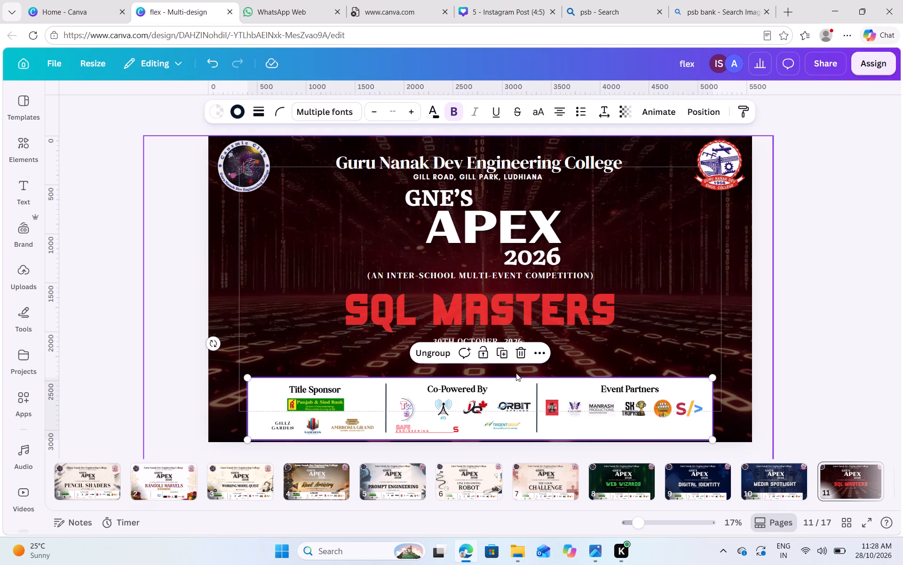
pyautogui.click(785, 364)
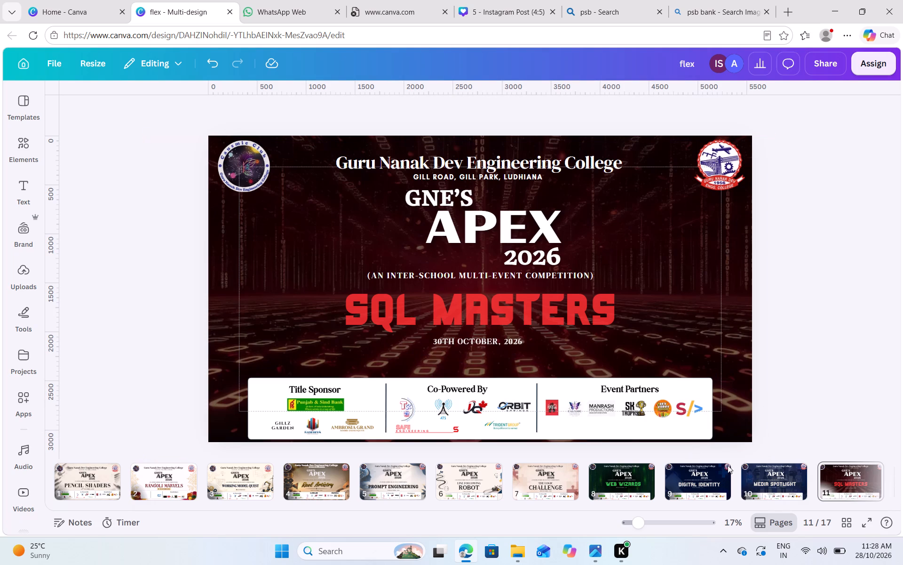
# On the My Best Classroom Management Tricks page, replace the old sponsor section, translucent box, dividers and white headings with the copied sponsor section.
pyautogui.hscroll(-4, 782, 473)
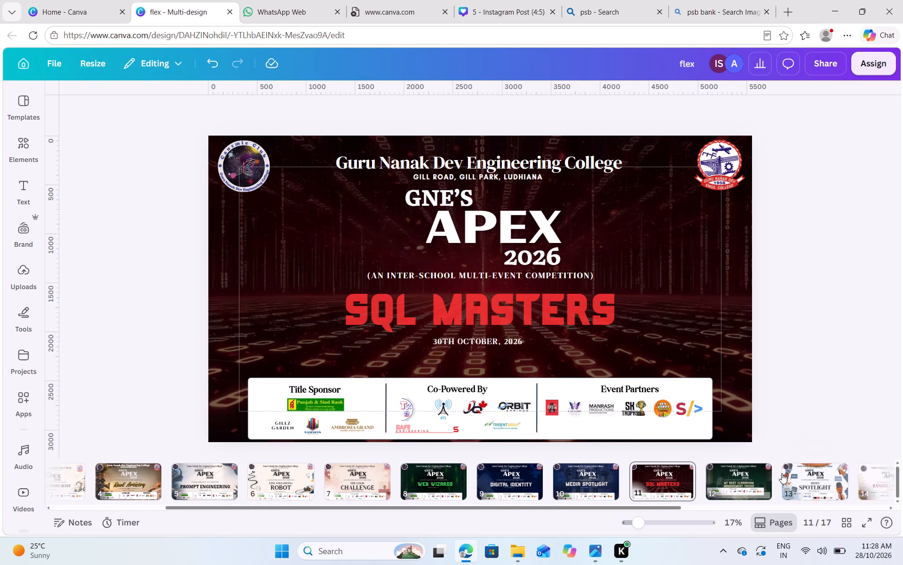
pyautogui.click(753, 488)
pyautogui.click(607, 393)
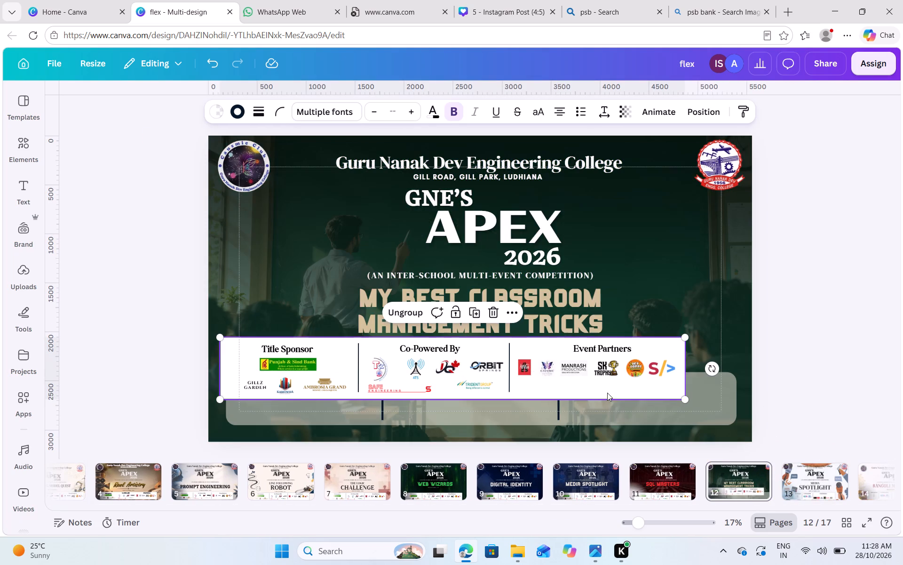
pyautogui.click(493, 313)
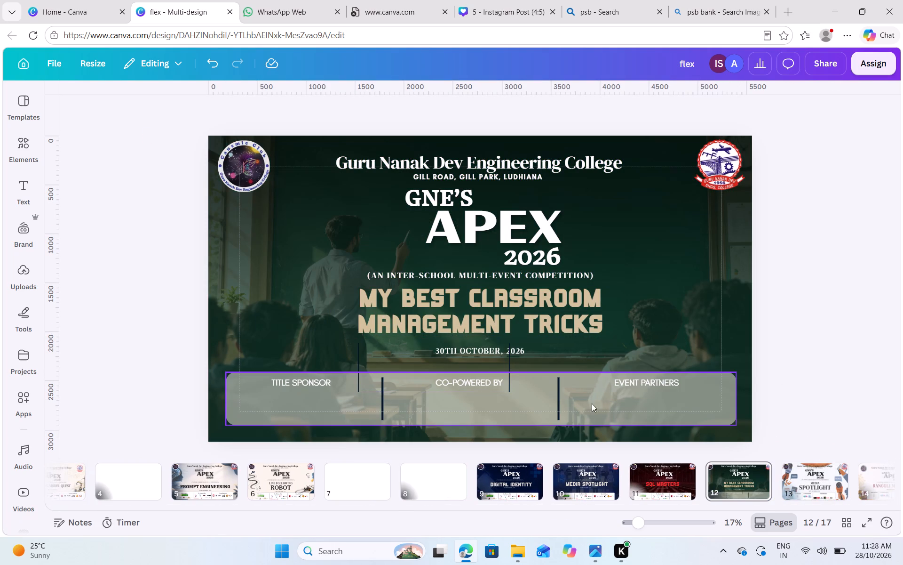
pyautogui.click(600, 404)
pyautogui.click(526, 350)
pyautogui.click(512, 369)
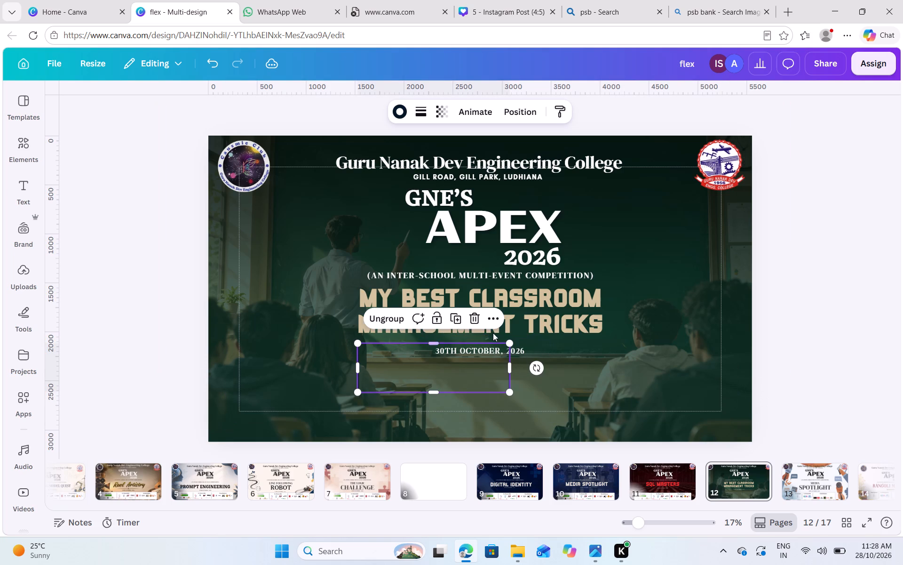
pyautogui.click(476, 320)
pyautogui.hotkey('ctrl', 'v')
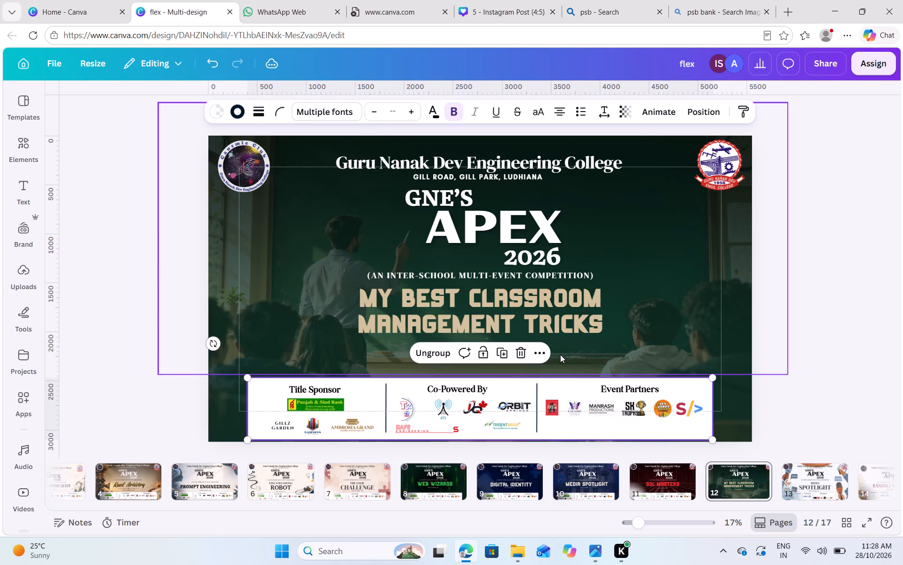
# Review the sponsor sections on the light Media Spotlight, My Best Classroom Management Tricks and Pencil Shaders pages.
pyautogui.click(824, 484)
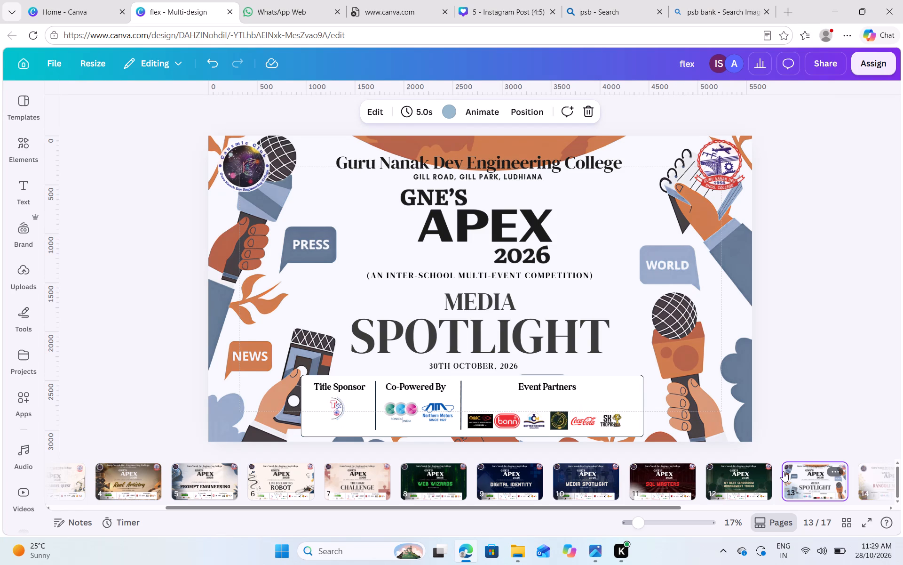
pyautogui.click(831, 471)
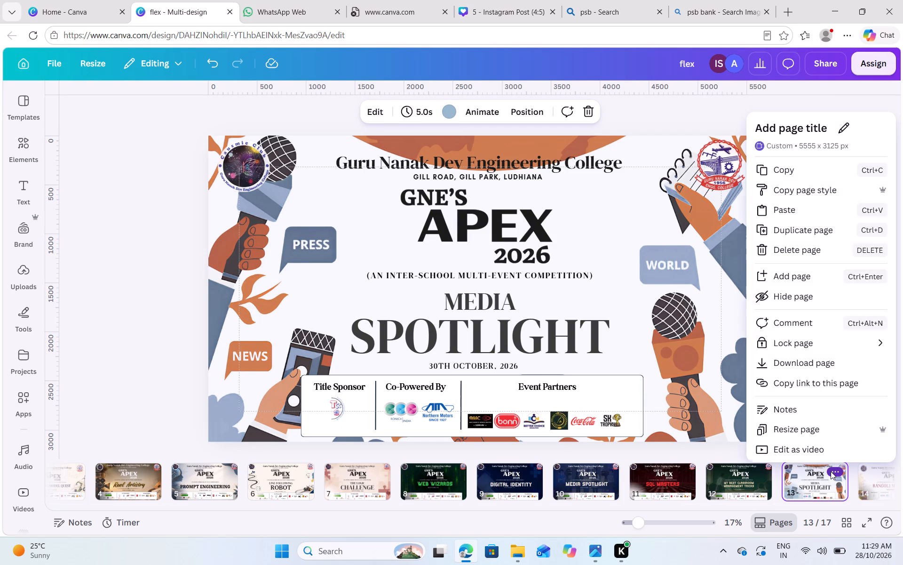
pyautogui.click(678, 434)
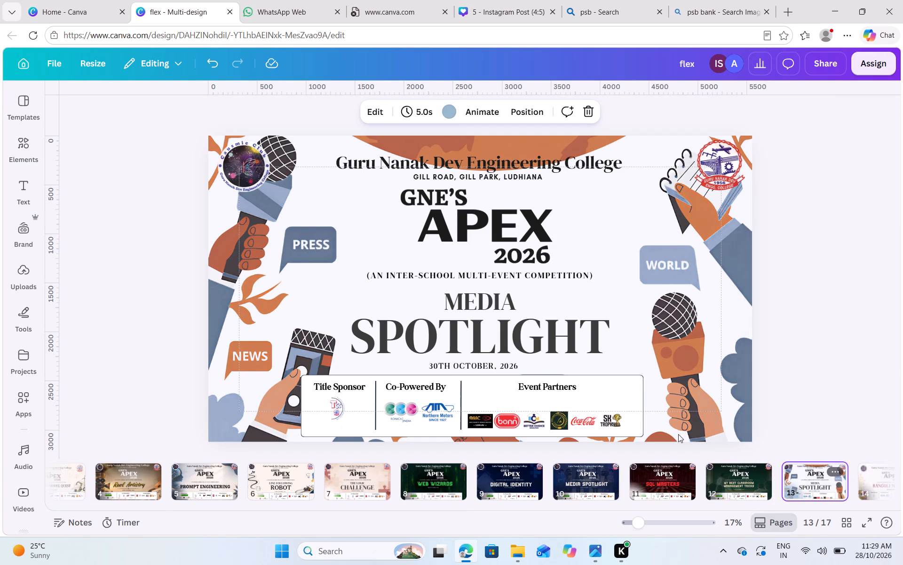
pyautogui.click(725, 478)
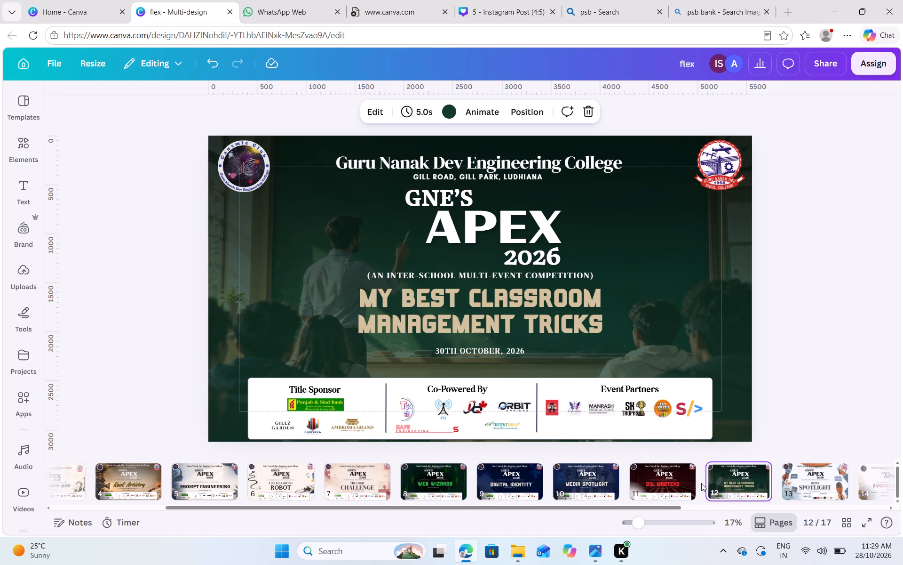
pyautogui.hscroll(7, 701, 483)
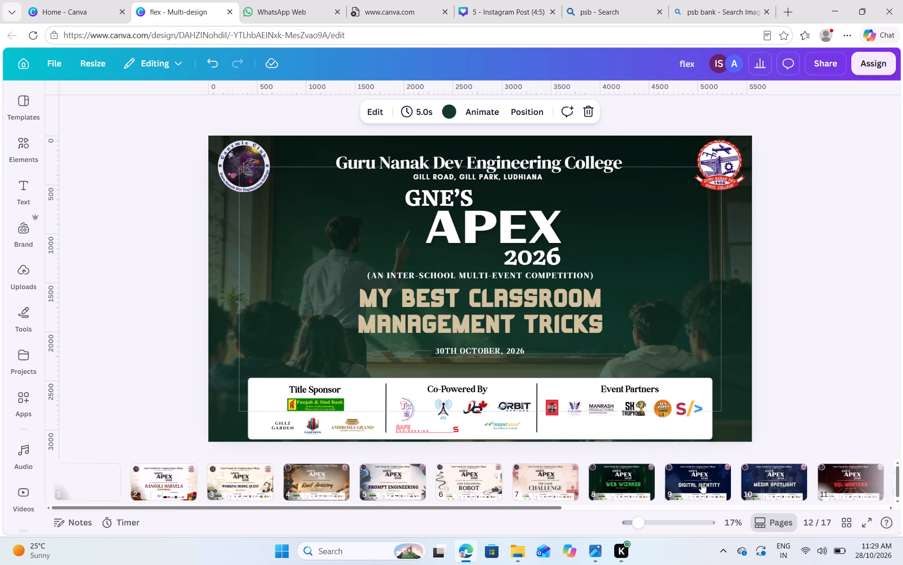
pyautogui.click(99, 479)
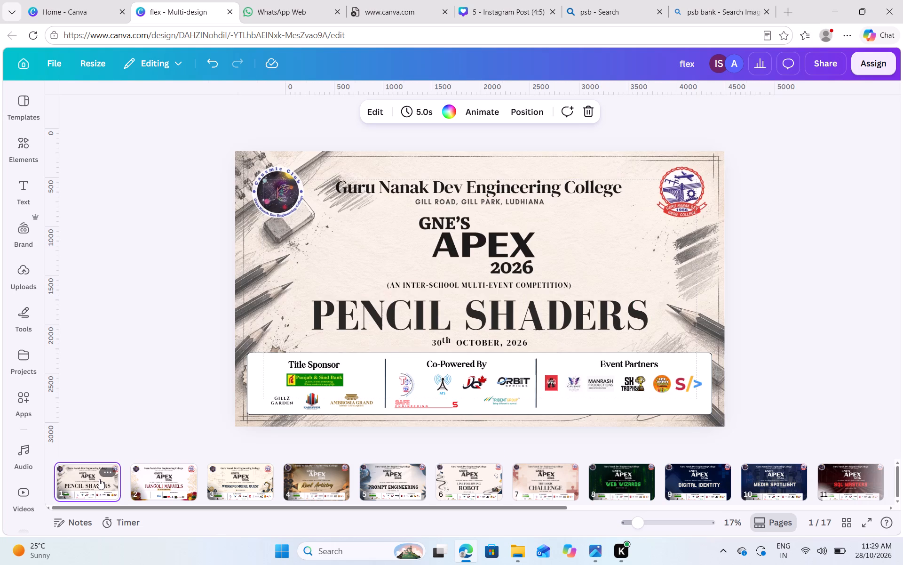
# Review the sponsor section and date placement on pages 2 to 7, from Rangoli Marvels to The Logic Challenge.
pyautogui.click(175, 481)
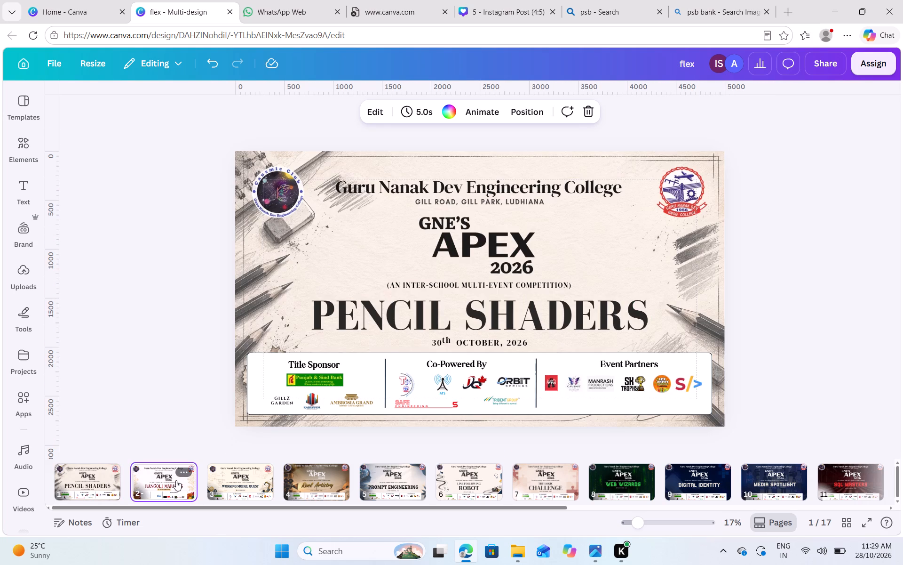
pyautogui.click(228, 484)
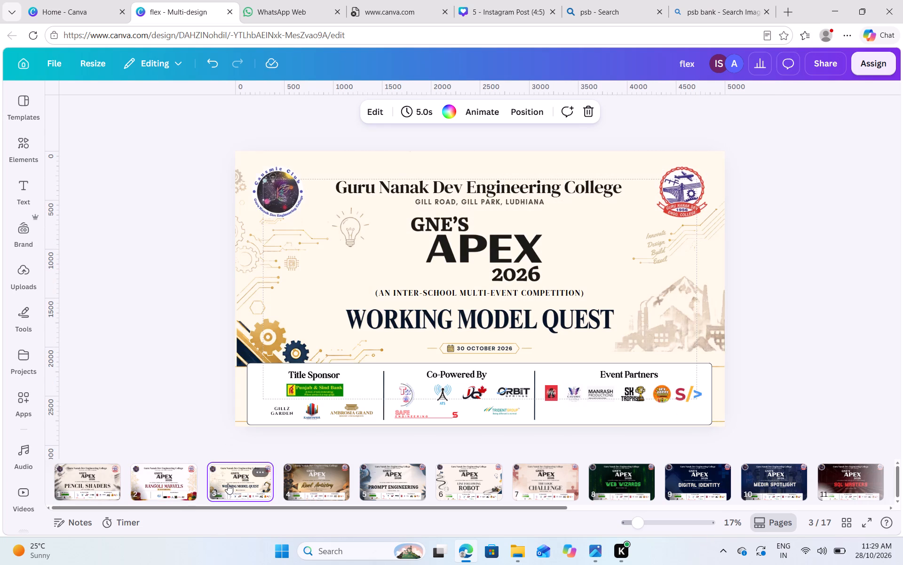
pyautogui.click(381, 476)
pyautogui.click(325, 479)
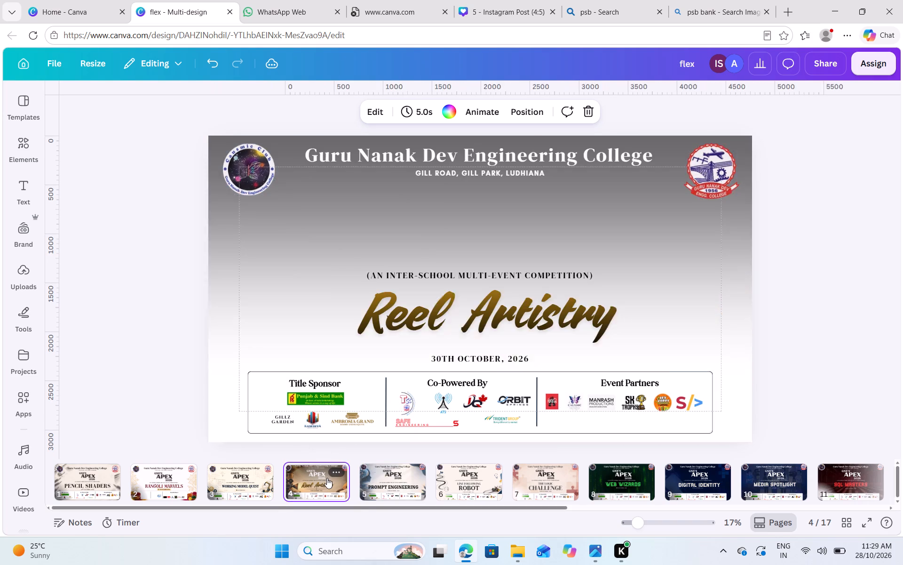
pyautogui.click(397, 473)
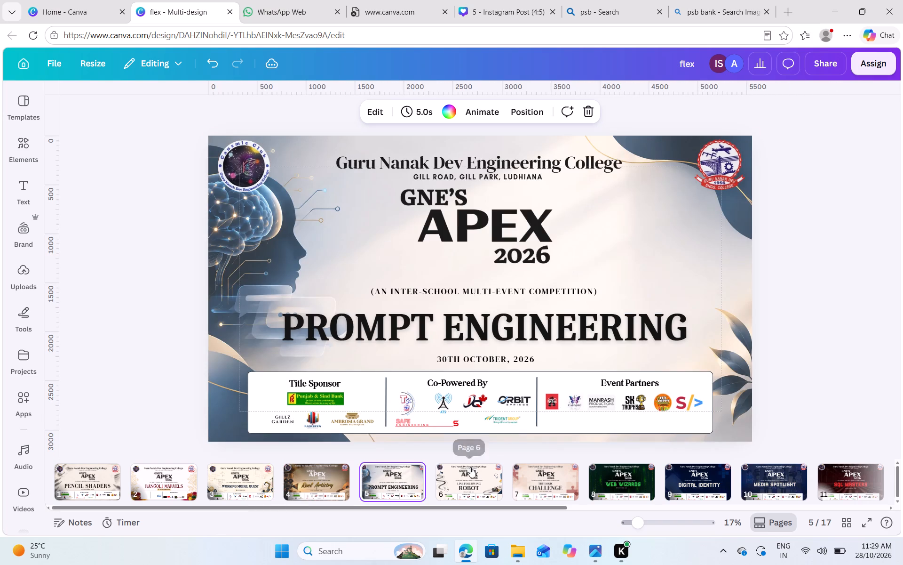
pyautogui.click(468, 471)
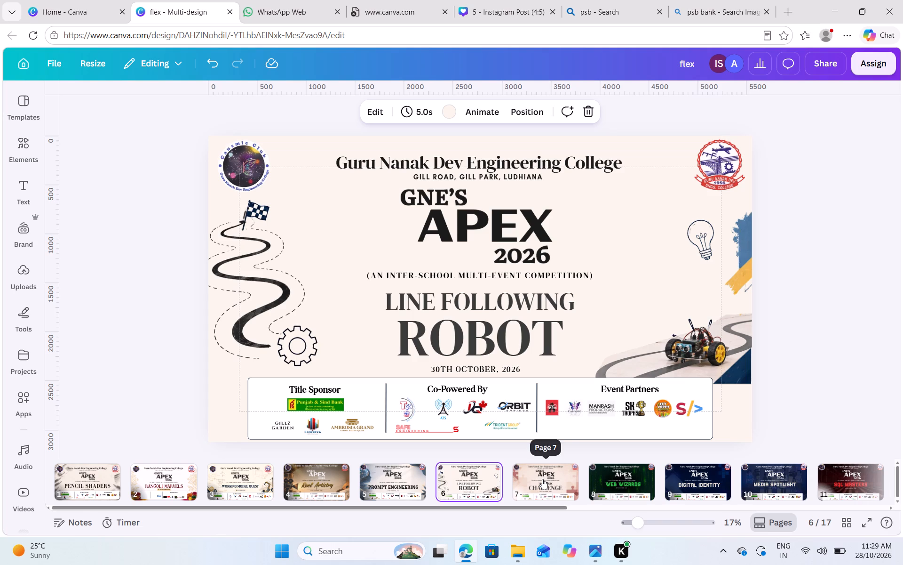
pyautogui.click(542, 479)
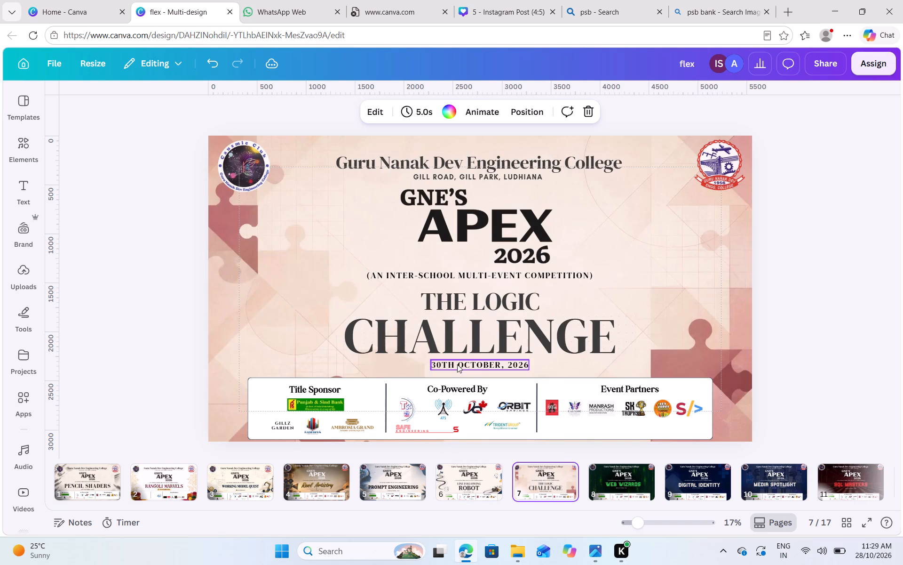
# Nudge the date on The Logic Challenge page slightly down, by three small increments.
pyautogui.click(457, 366)
pyautogui.press('Down')
pyautogui.press('Down')
pyautogui.press('Down')
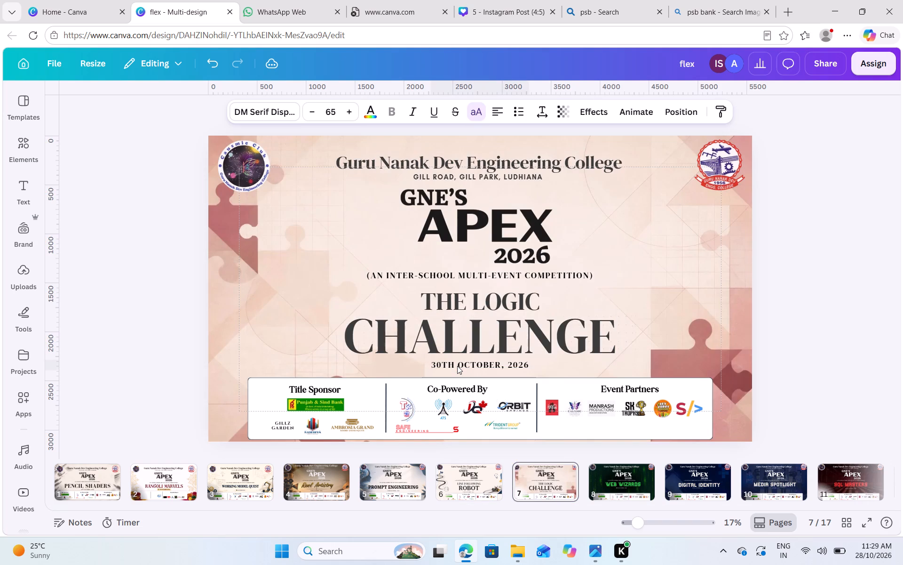
# On the Web Wizards page, move the date line down to just above the sponsor section, keeping it centred.
pyautogui.click(617, 477)
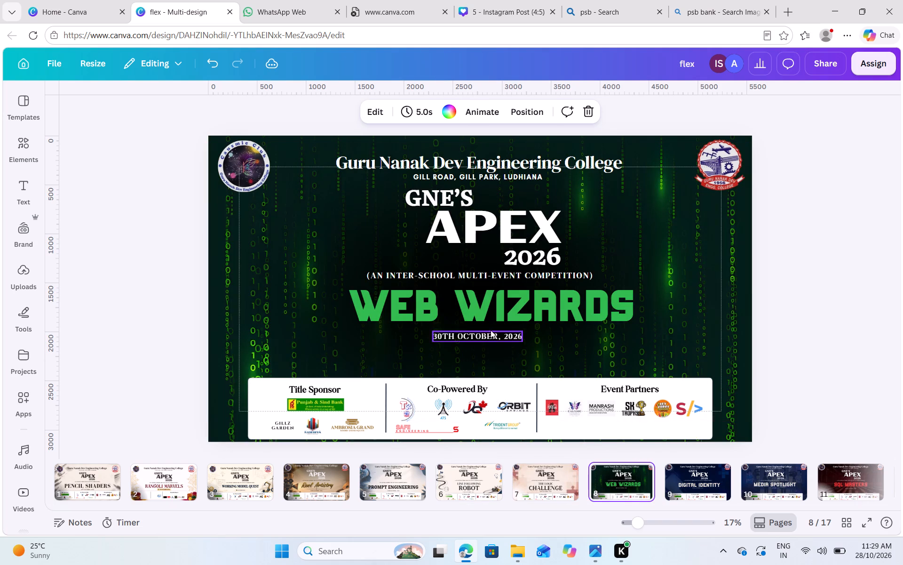
pyautogui.moveTo(480, 336); pyautogui.dragTo(482, 342)
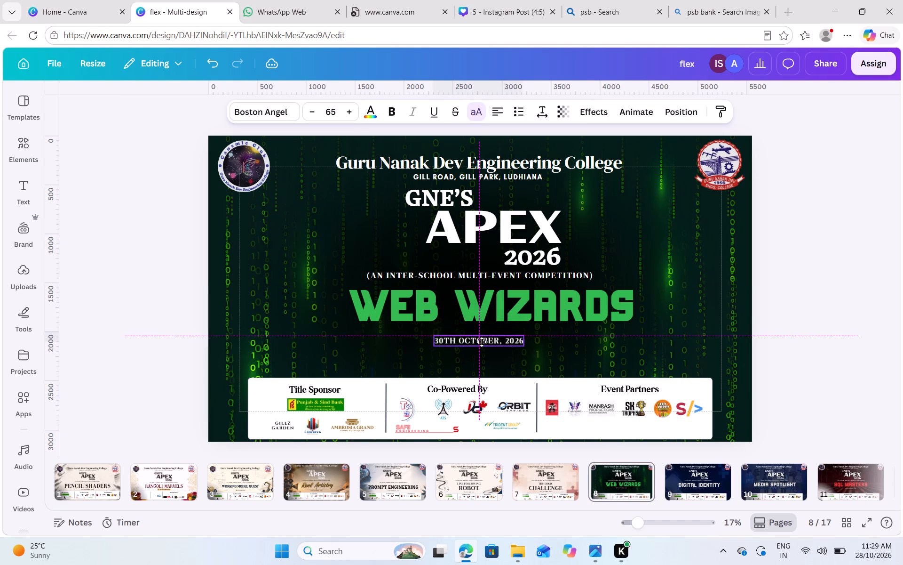
pyautogui.moveTo(482, 342); pyautogui.dragTo(480, 358)
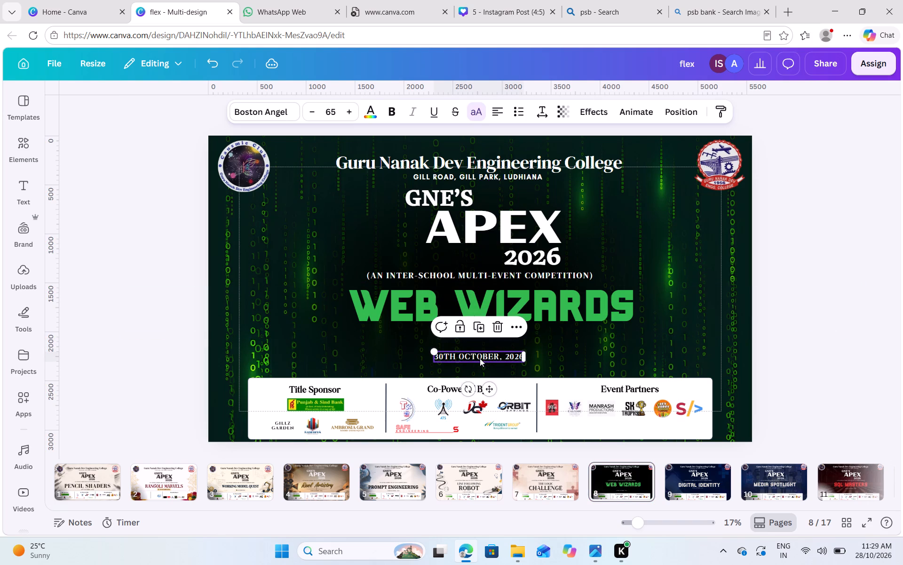
# Narrow the WEB WIZARDS title's text box to about 3359 px wide and centre it horizontally on the page.
pyautogui.click(466, 477)
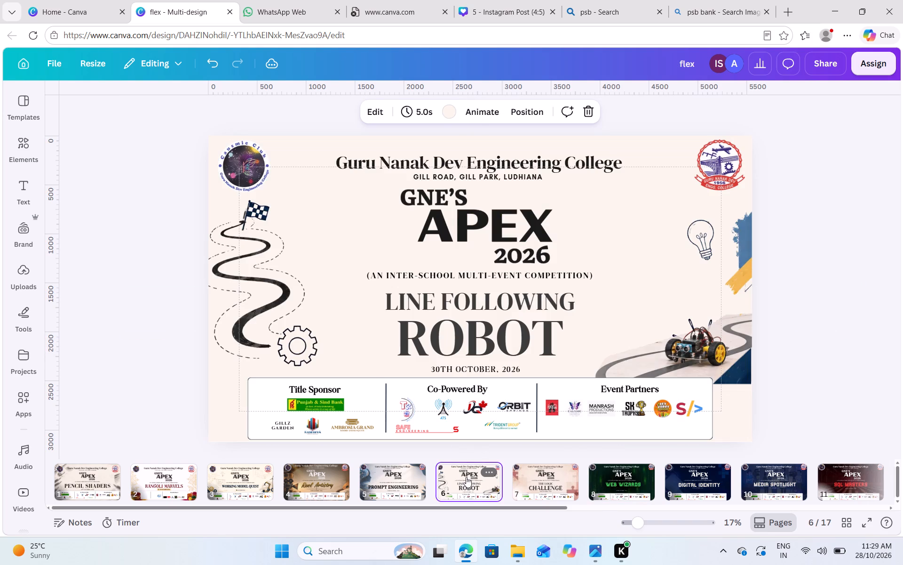
pyautogui.click(558, 489)
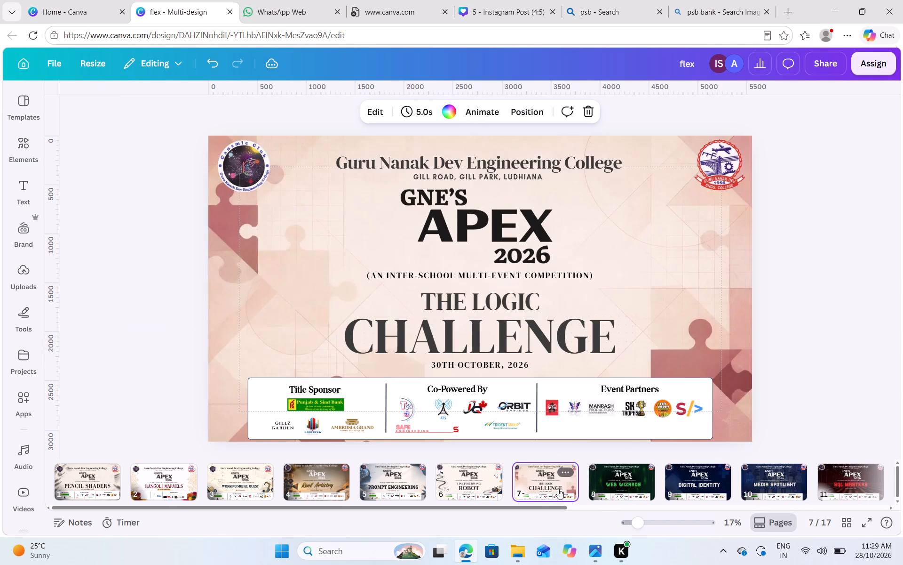
pyautogui.click(602, 488)
pyautogui.click(512, 315)
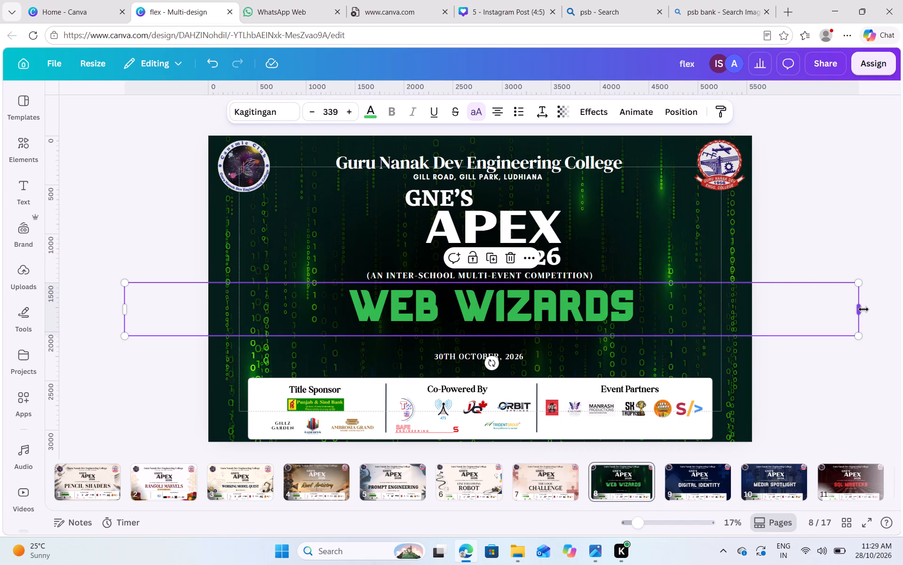
pyautogui.moveTo(860, 310); pyautogui.dragTo(455, 265)
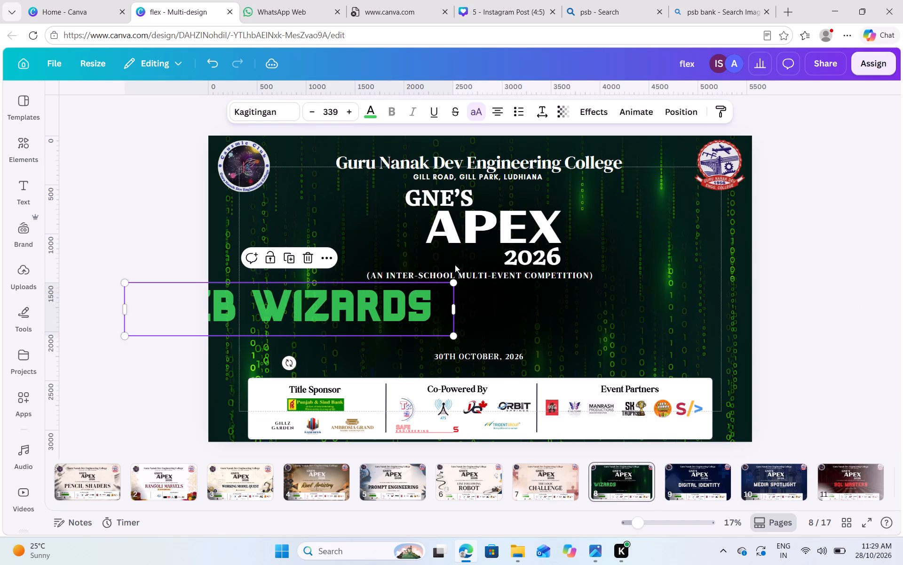
pyautogui.click(683, 111)
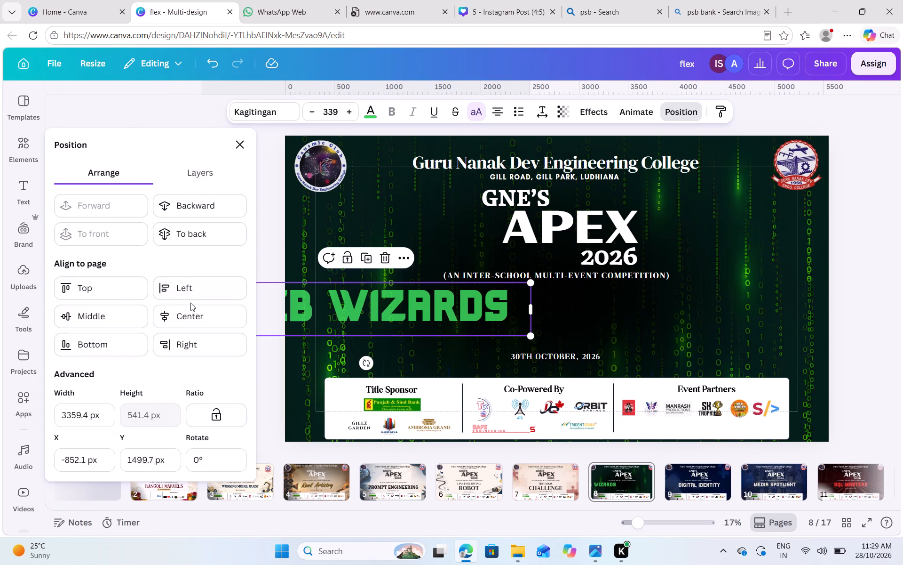
pyautogui.click(192, 308)
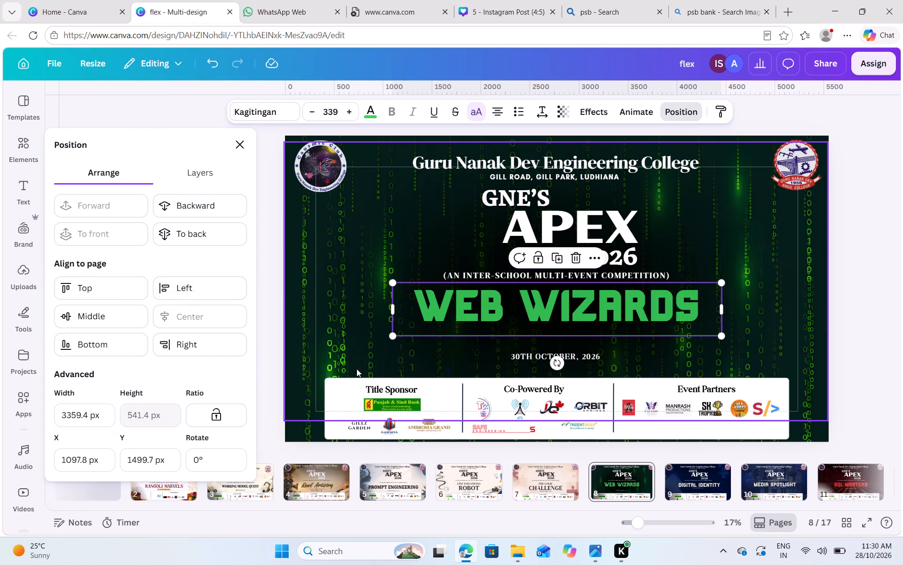
# Enlarge the WEB WIZARDS title to font size 423, fit its text box to about 3690 px wide, and centre it horizontally.
pyautogui.moveTo(394, 334); pyautogui.dragTo(349, 350)
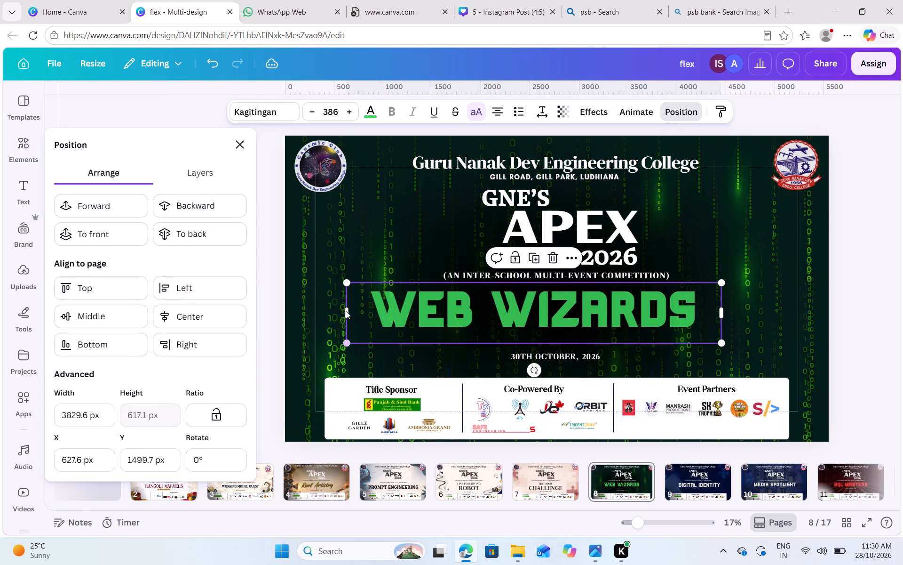
pyautogui.moveTo(344, 311); pyautogui.dragTo(379, 311)
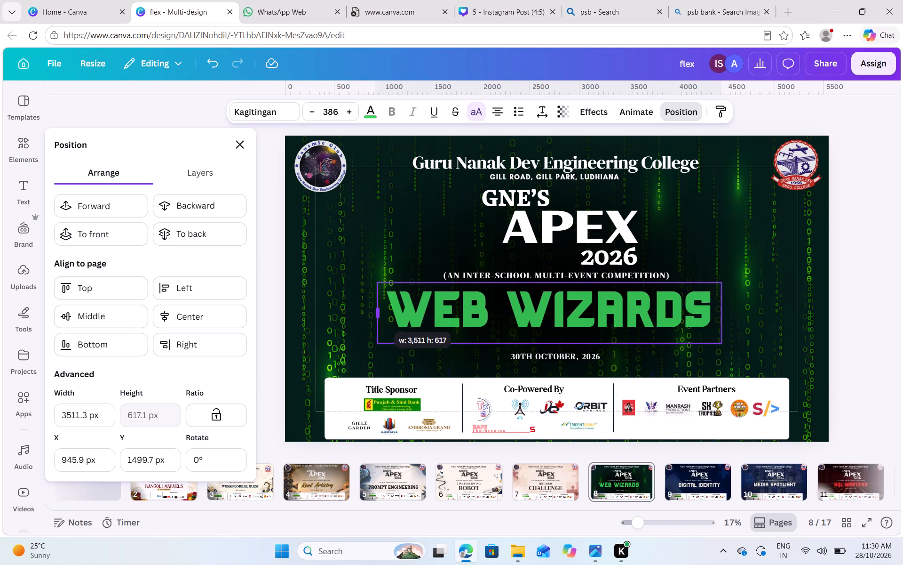
pyautogui.moveTo(379, 311); pyautogui.dragTo(380, 311)
pyautogui.click(232, 314)
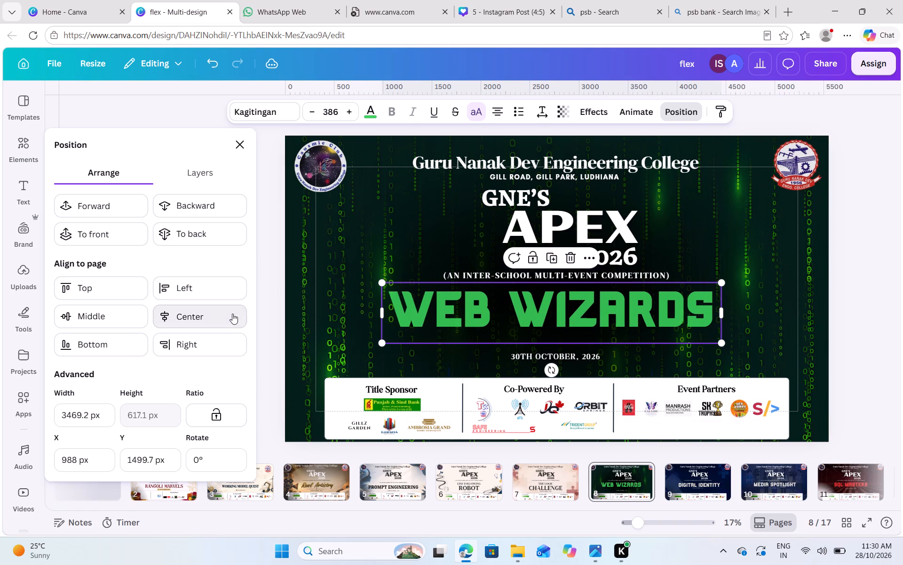
pyautogui.moveTo(388, 342); pyautogui.dragTo(357, 353)
pyautogui.moveTo(354, 316); pyautogui.dragTo(365, 314)
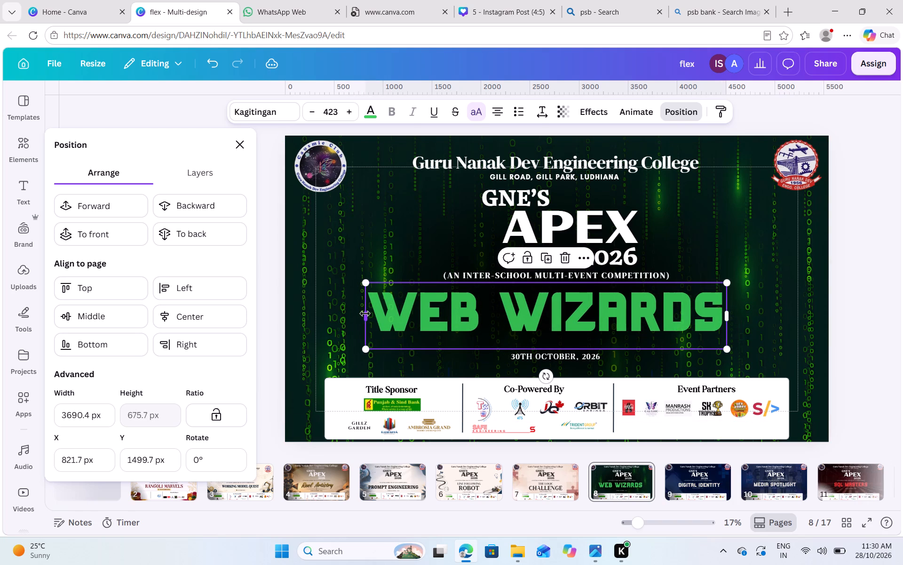
pyautogui.click(226, 318)
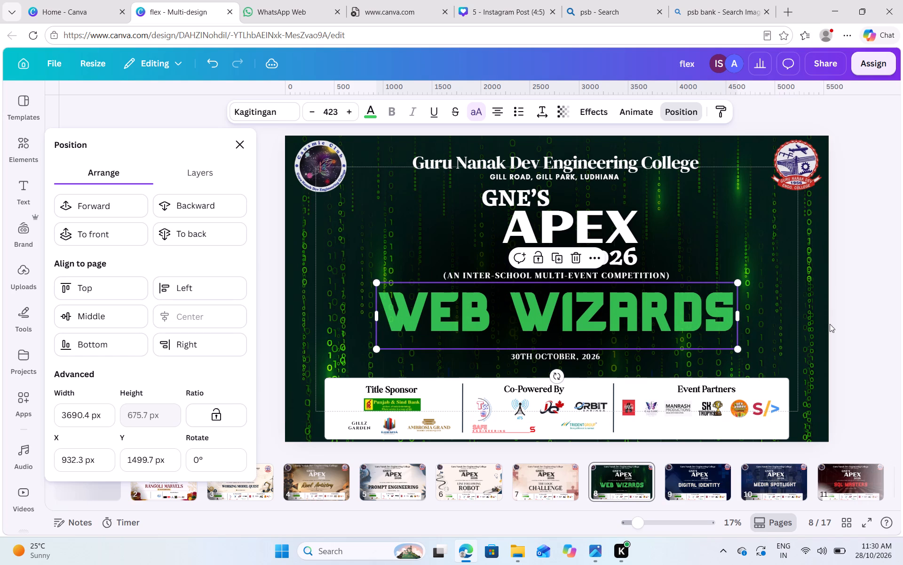
# Nudge the WEB WIZARDS title down to about Y 1514 px, between the competition subtitle and the date.
pyautogui.click(850, 299)
pyautogui.click(827, 312)
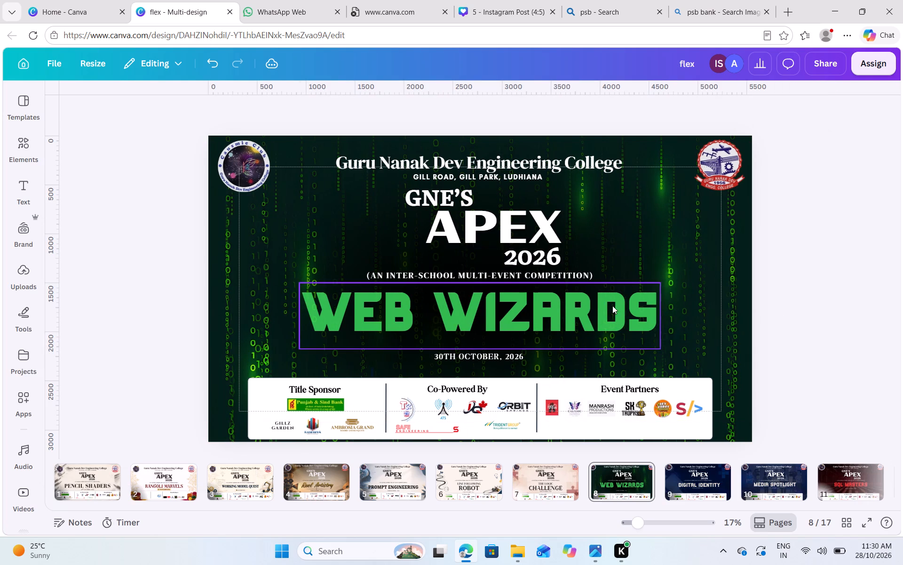
pyautogui.click(608, 306)
pyautogui.press('Down')
pyautogui.press('Down')
pyautogui.press('Down')
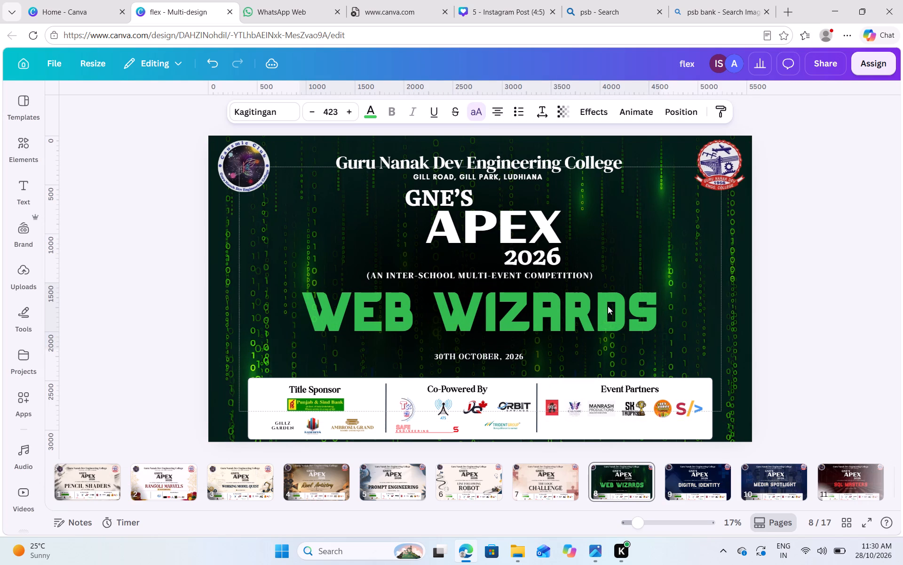
pyautogui.press('Down')
pyautogui.press('Down')
pyautogui.press('Down')
pyautogui.press('Down')
pyautogui.press('Down')
pyautogui.press('Down')
pyautogui.press('Down')
pyautogui.press('Down')
pyautogui.press('Down')
pyautogui.press('Down')
pyautogui.press('Down')
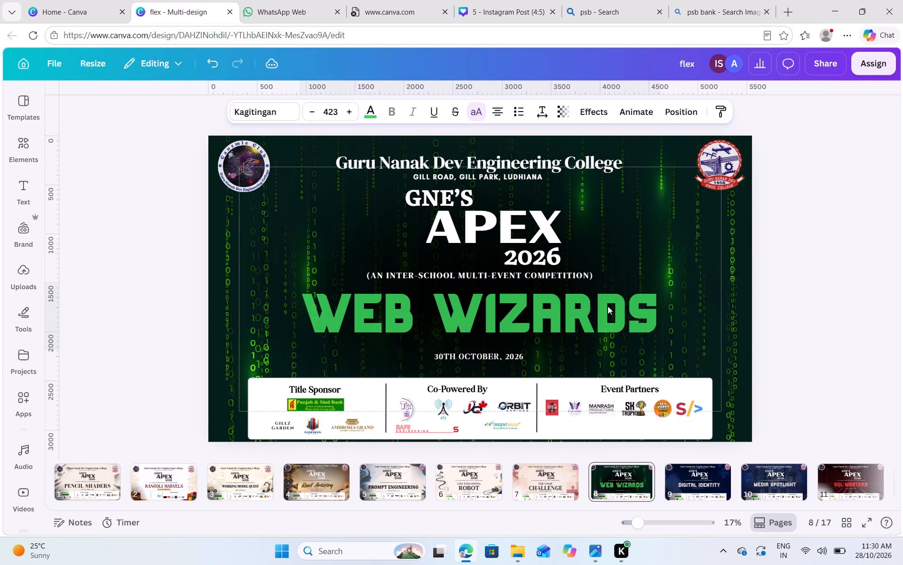
# Compare Web Wizards with The Logic Challenge page, and enlarge the WEB WIZARDS title to font size 464, centred horizontally.
pyautogui.click(547, 482)
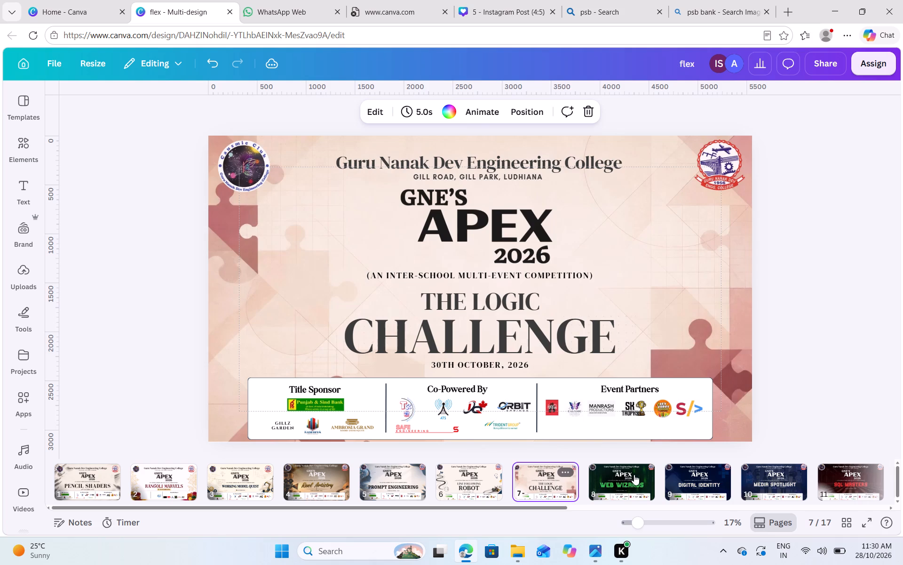
pyautogui.click(637, 477)
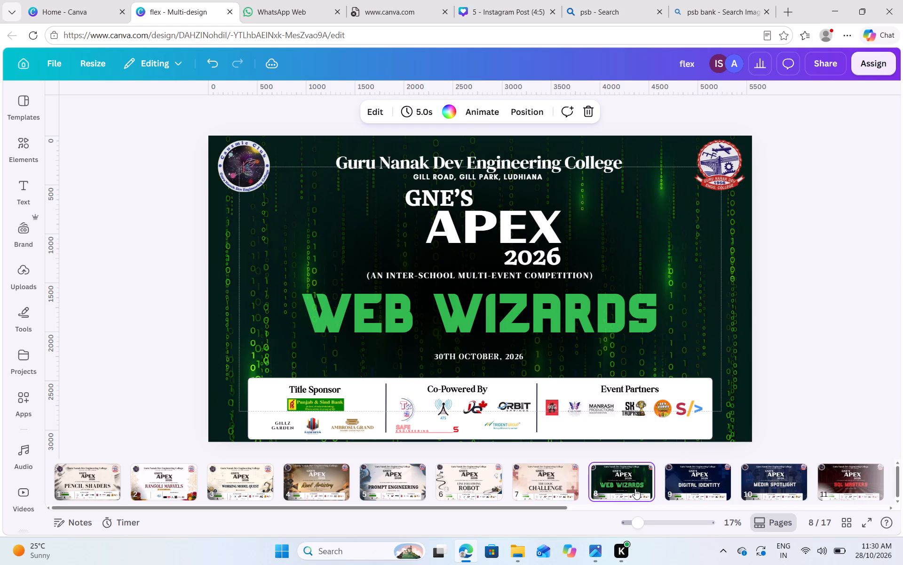
pyautogui.click(551, 491)
pyautogui.click(616, 487)
pyautogui.click(538, 328)
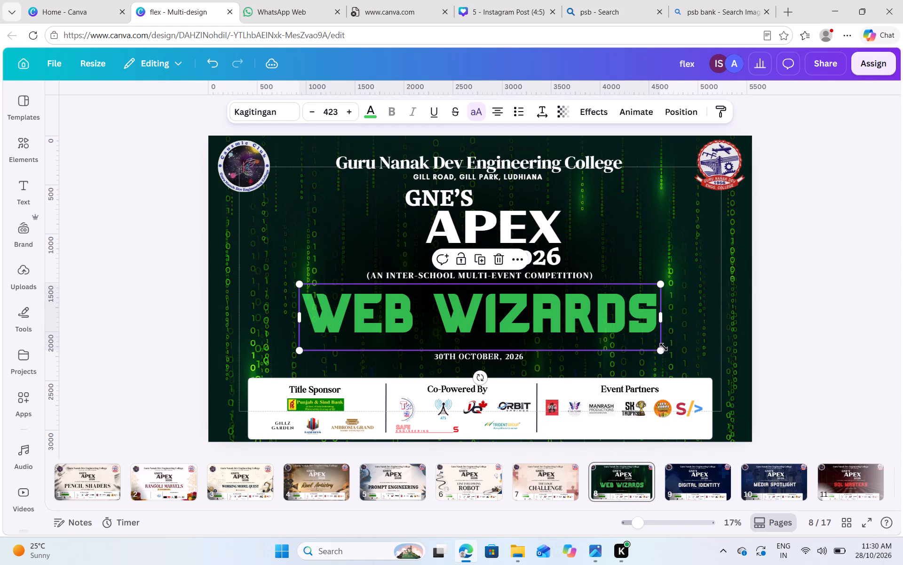
pyautogui.moveTo(658, 350); pyautogui.dragTo(675, 357)
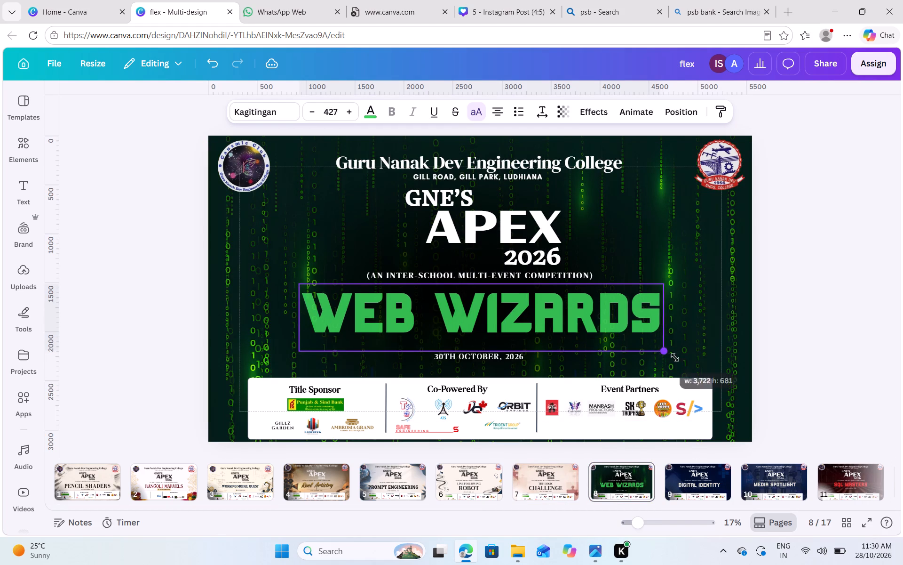
pyautogui.moveTo(675, 357); pyautogui.dragTo(690, 363)
pyautogui.click(682, 111)
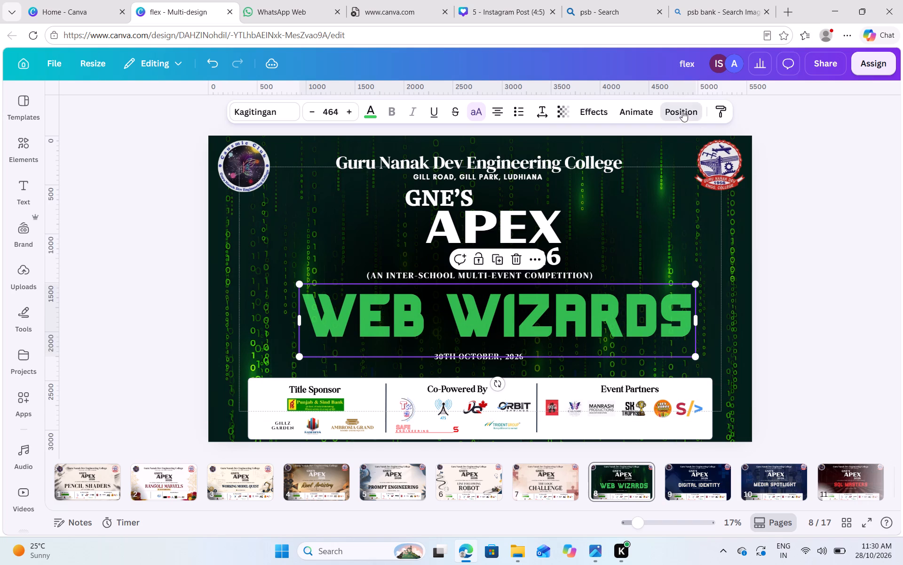
pyautogui.click(214, 307)
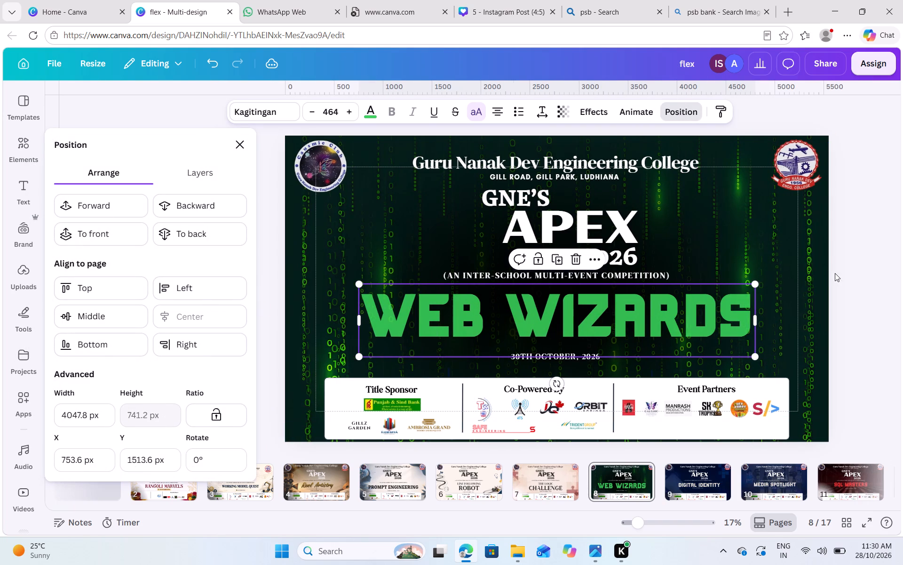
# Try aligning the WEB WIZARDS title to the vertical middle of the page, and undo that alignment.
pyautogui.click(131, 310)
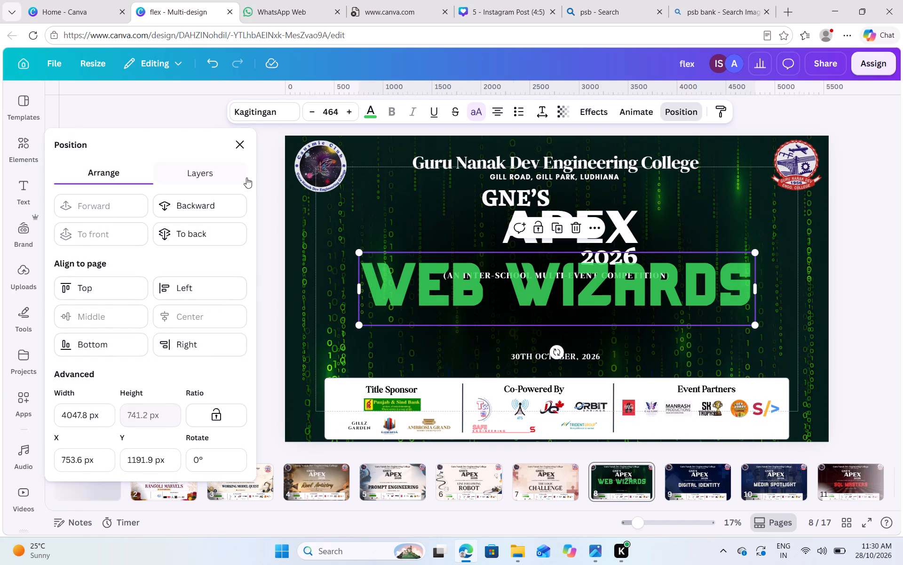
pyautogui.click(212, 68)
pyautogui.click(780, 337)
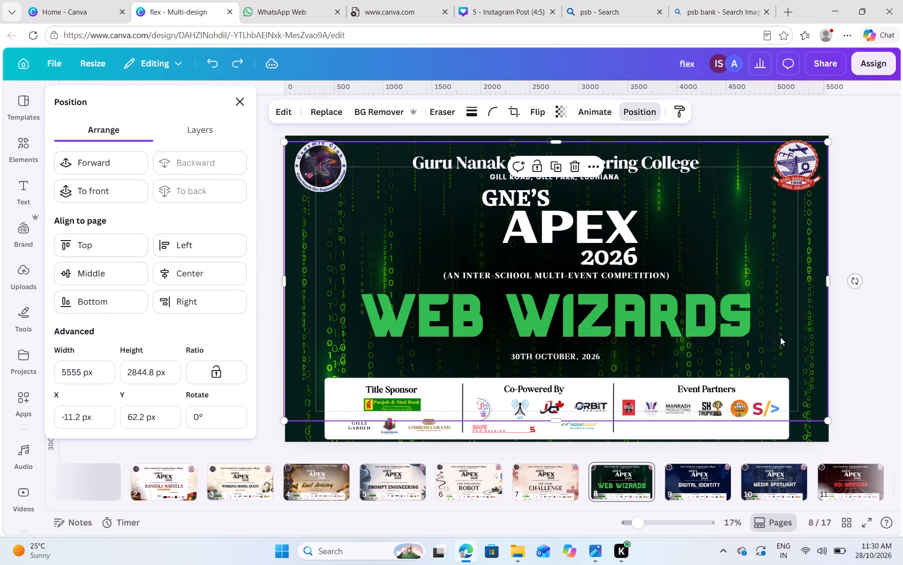
# On the Digital Identity page, move the date line down to about Y 2232 px, just above the sponsor section.
pyautogui.click(684, 472)
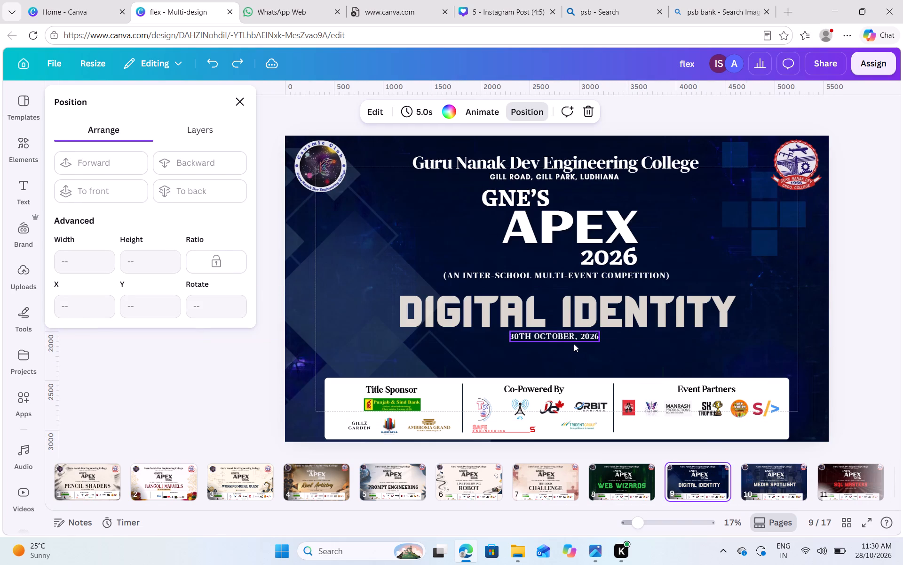
pyautogui.moveTo(569, 340); pyautogui.dragTo(569, 361)
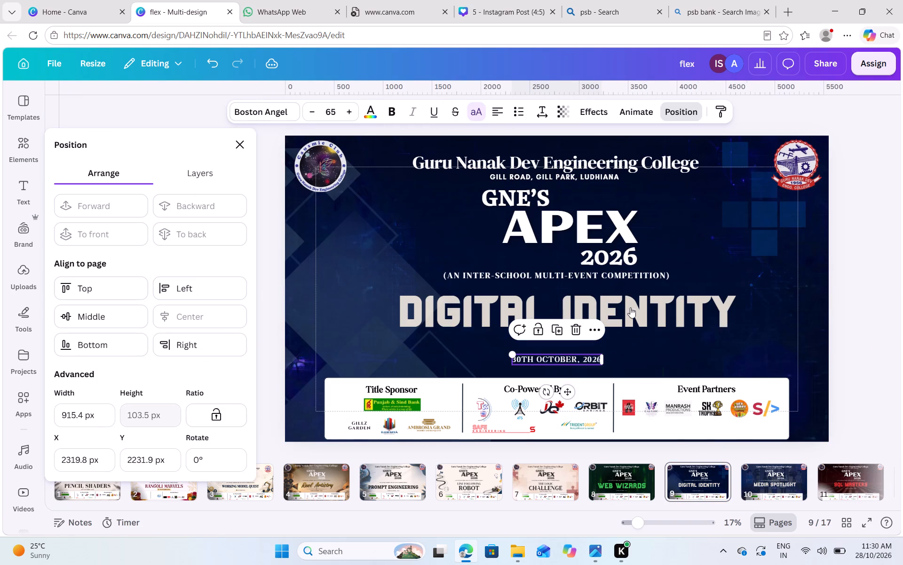
# Replace the date line on the Digital Identity page with a copy of the Web Wizards page's date line.
pyautogui.click(574, 330)
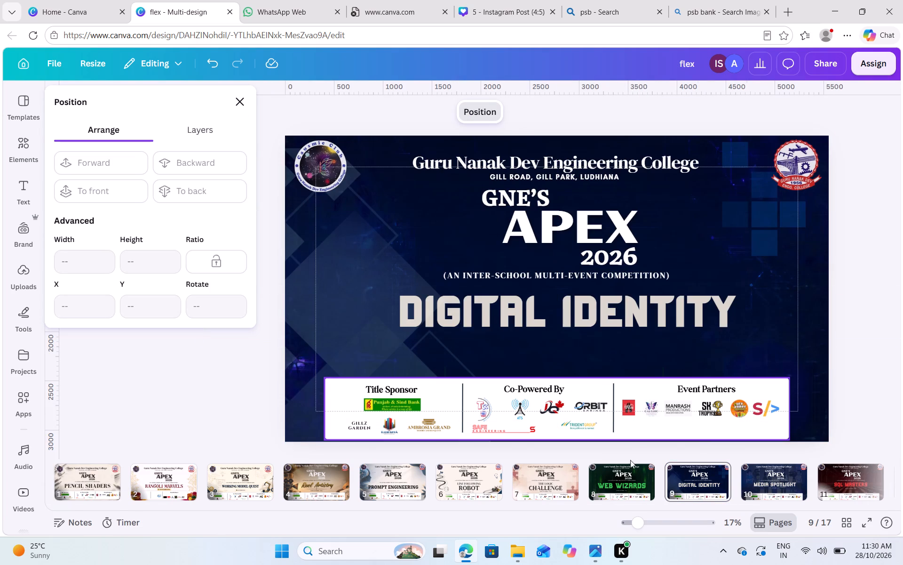
pyautogui.click(622, 475)
pyautogui.click(559, 360)
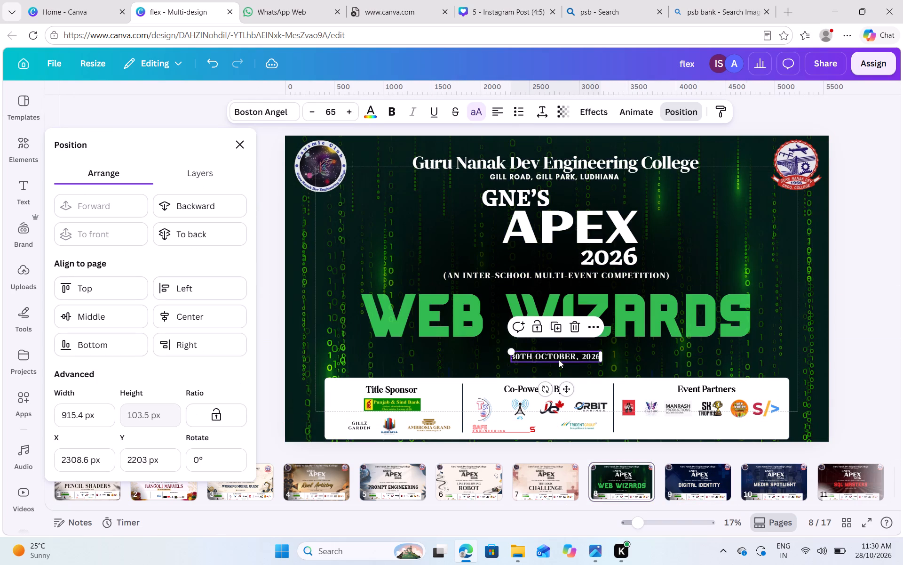
pyautogui.hotkey('ctrl', 'c')
pyautogui.click(699, 486)
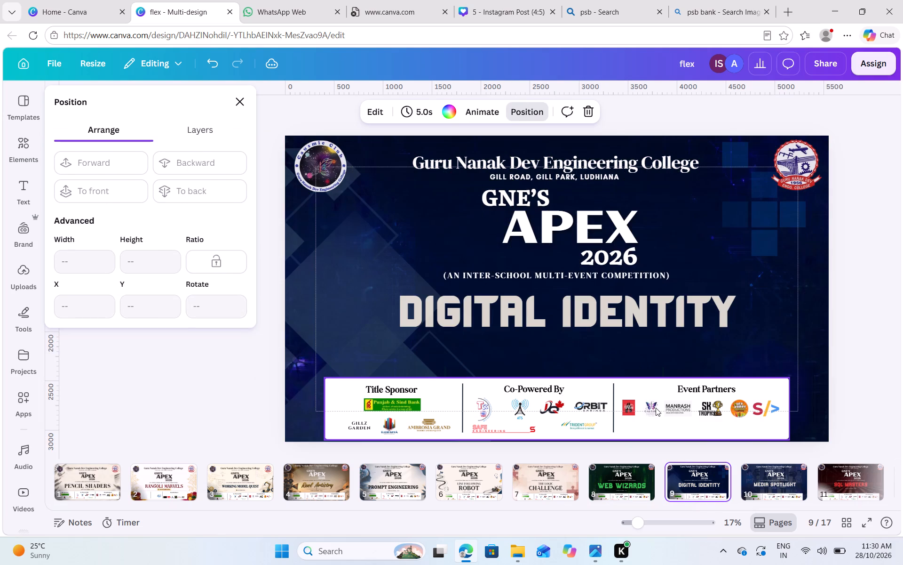
pyautogui.hotkey('ctrl', 'v')
# Narrow the DIGITAL IDENTITY title's text box to about 3628 px wide and centre it horizontally on the page.
pyautogui.click(713, 304)
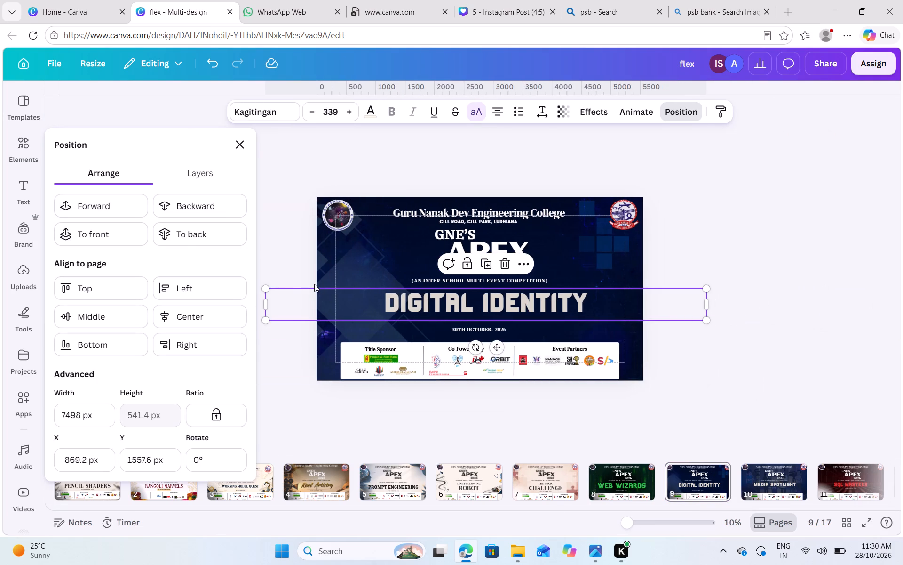
pyautogui.moveTo(264, 305); pyautogui.dragTo(414, 299)
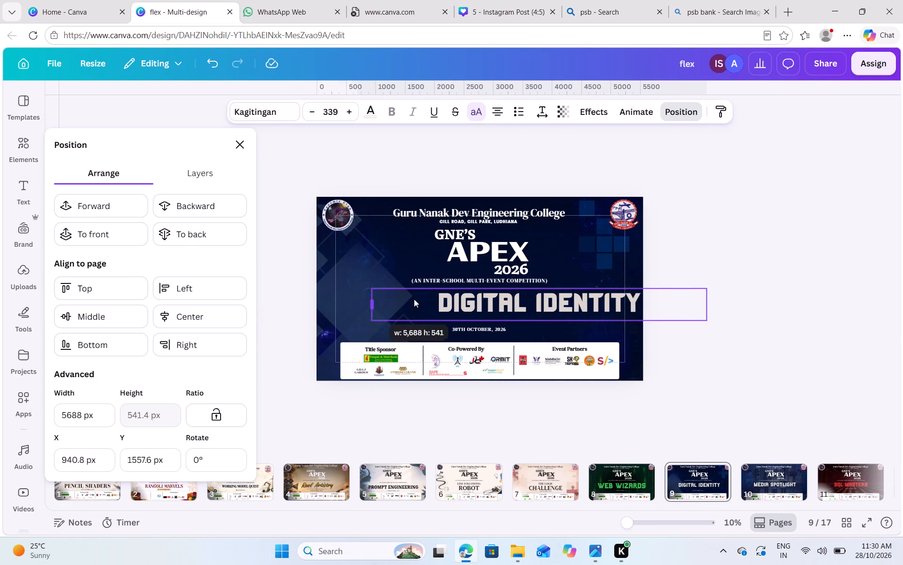
pyautogui.moveTo(414, 299); pyautogui.dragTo(491, 299)
pyautogui.click(224, 314)
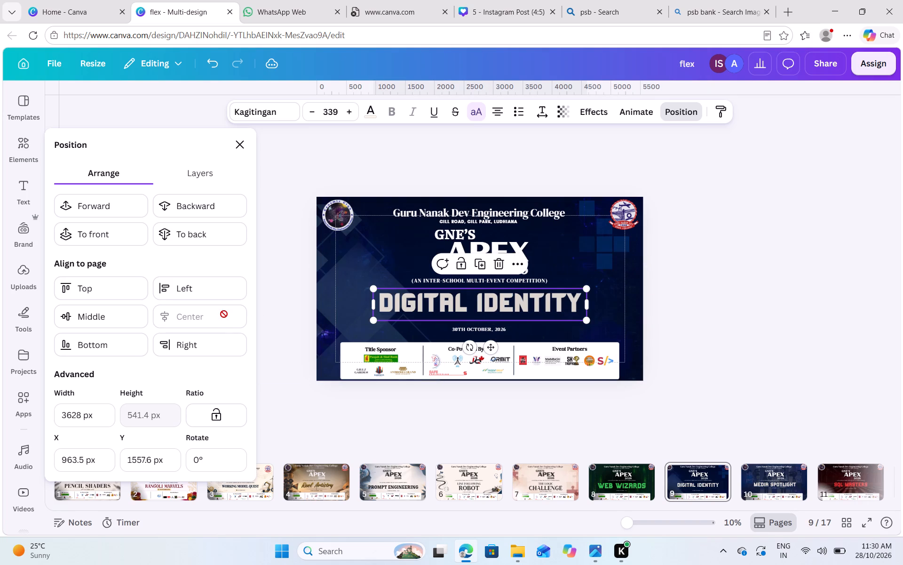
# Enlarge the DIGITAL IDENTITY title to font size 422, filling the space between the competition subtitle and the date.
pyautogui.moveTo(588, 318); pyautogui.dragTo(622, 328)
pyautogui.click(216, 305)
pyautogui.click(691, 295)
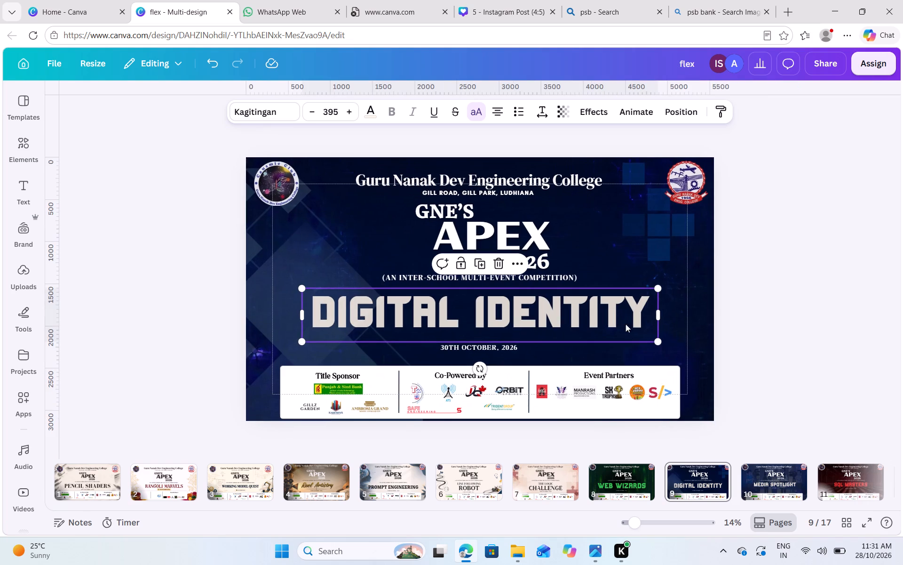
pyautogui.moveTo(658, 341); pyautogui.dragTo(682, 349)
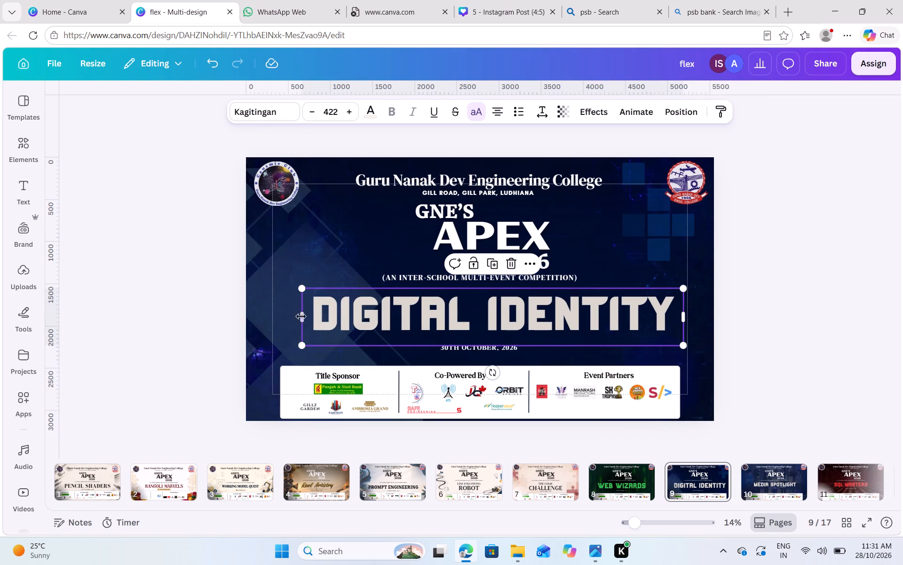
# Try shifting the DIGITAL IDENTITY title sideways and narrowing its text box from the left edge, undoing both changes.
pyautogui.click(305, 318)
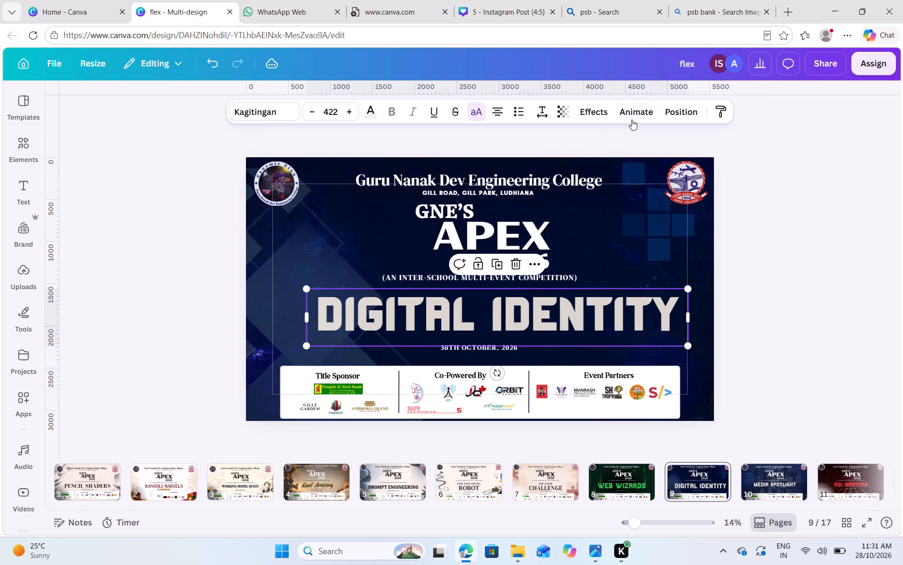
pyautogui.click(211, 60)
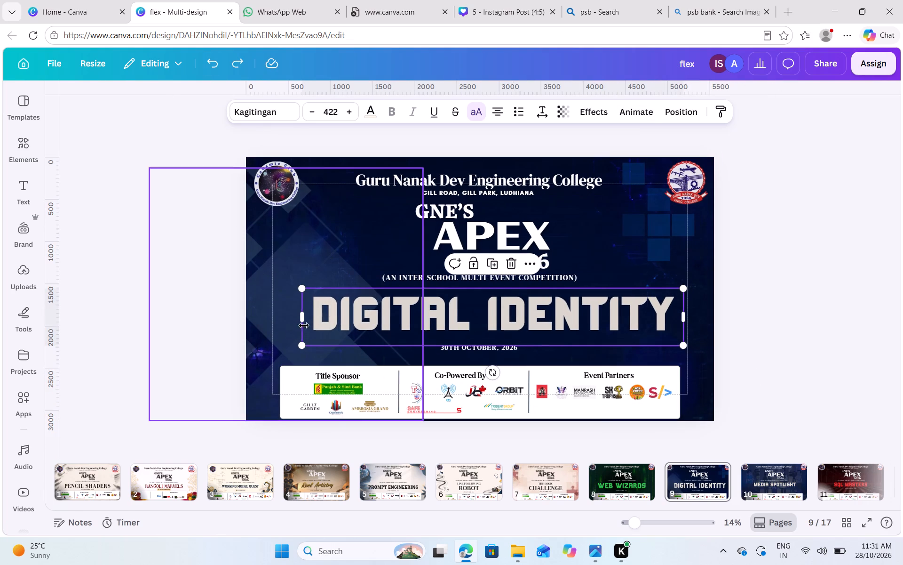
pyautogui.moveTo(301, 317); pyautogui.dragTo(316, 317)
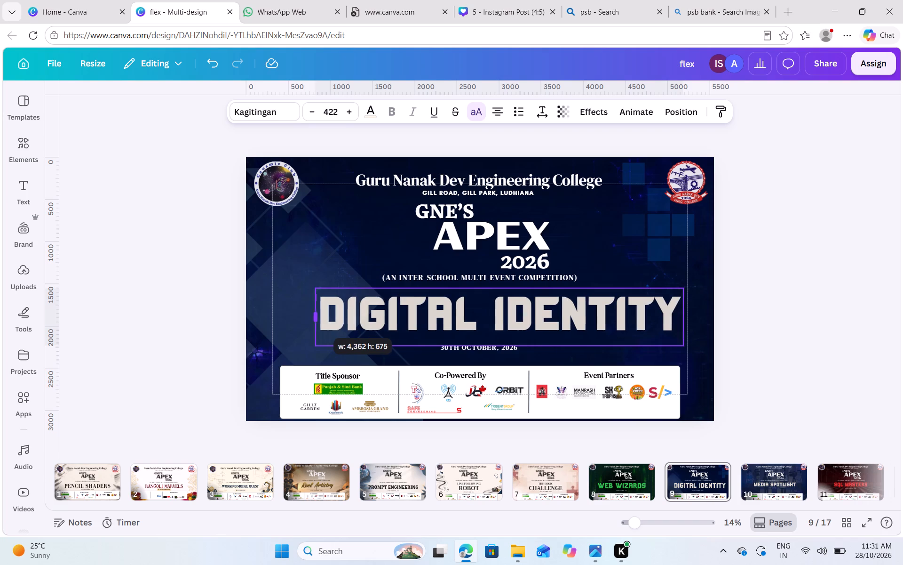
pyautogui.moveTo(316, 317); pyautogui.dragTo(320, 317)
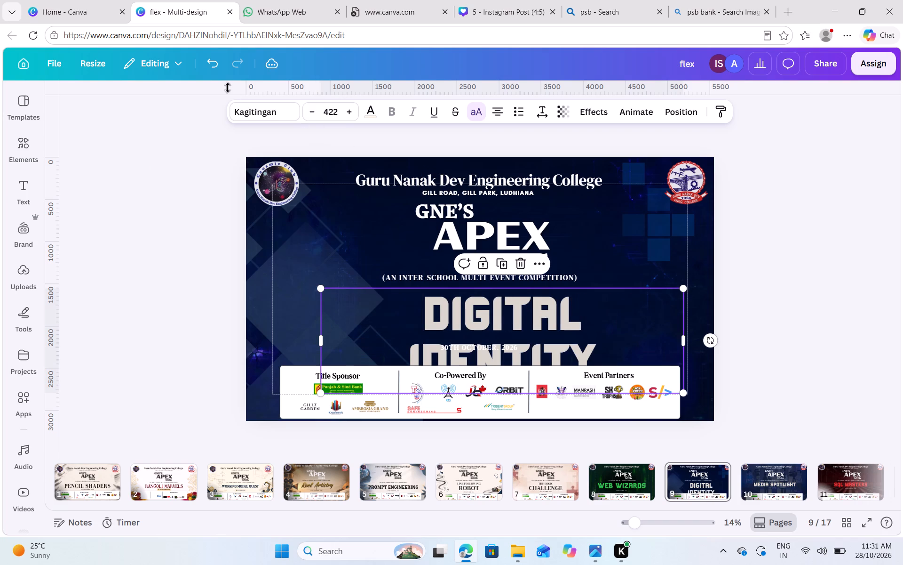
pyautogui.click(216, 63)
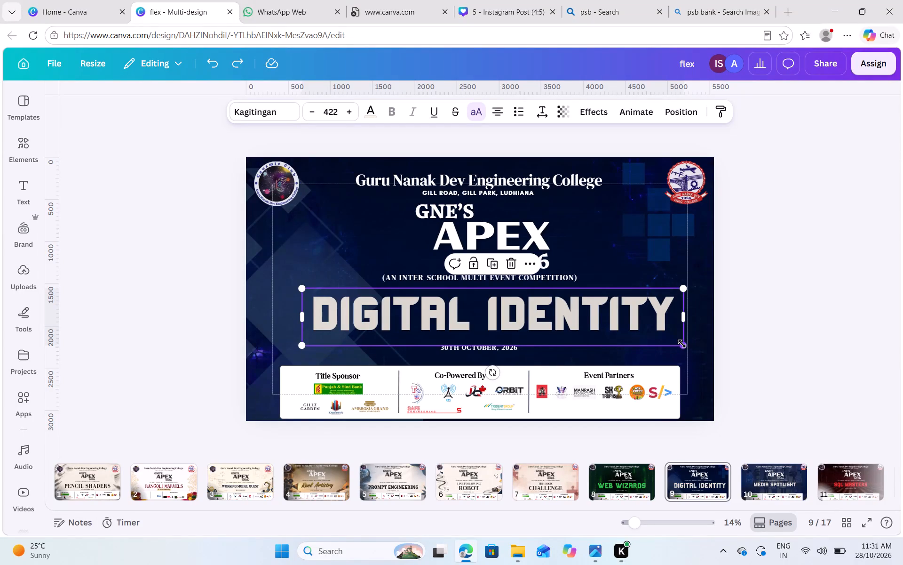
# Centre the enlarged DIGITAL IDENTITY title horizontally on the page.
pyautogui.click(676, 116)
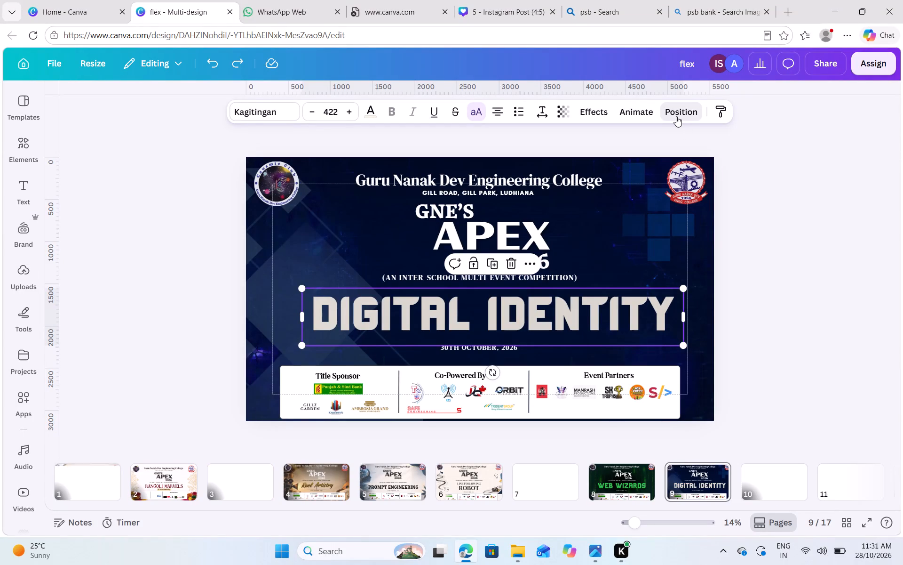
pyautogui.click(222, 313)
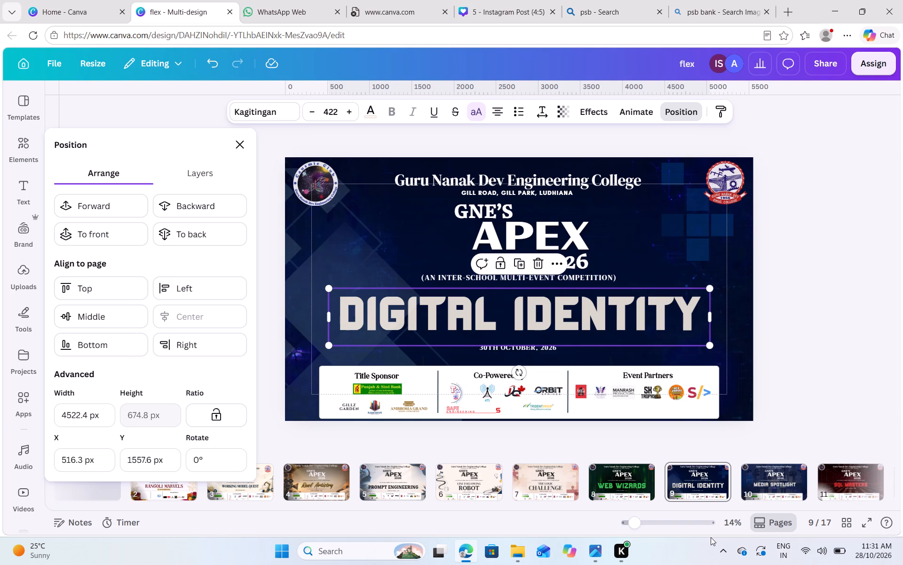
# Check the Media Spotlight page, and return to the Digital Identity page to select its date line.
pyautogui.click(766, 474)
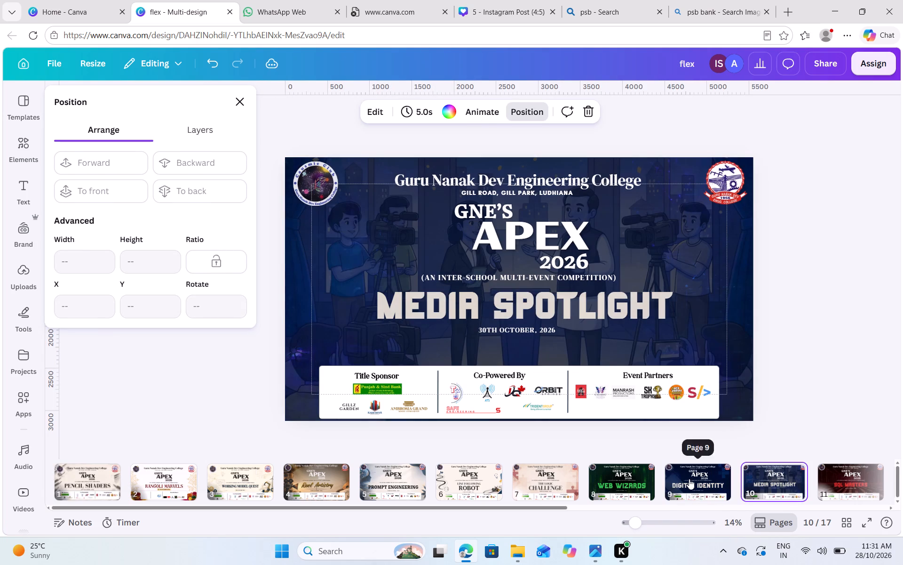
pyautogui.click(689, 479)
pyautogui.click(540, 348)
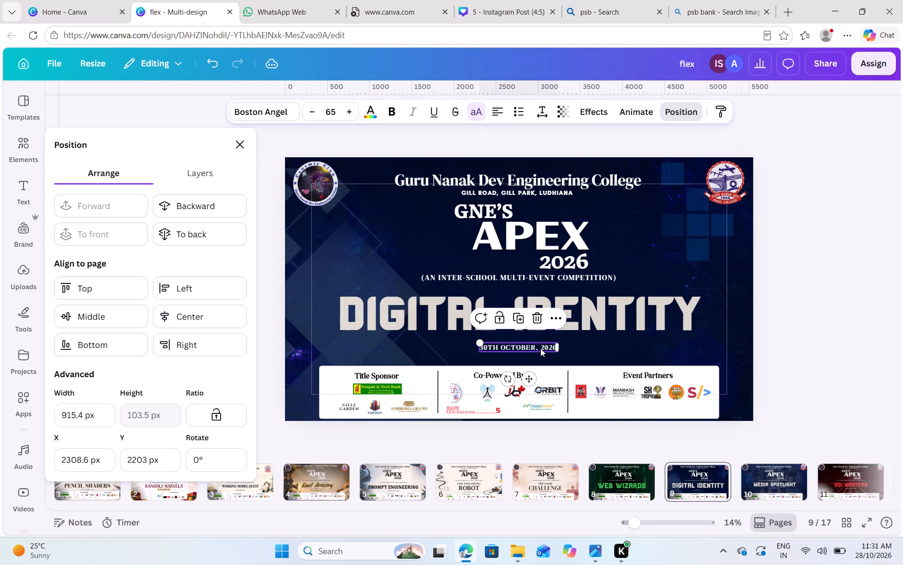
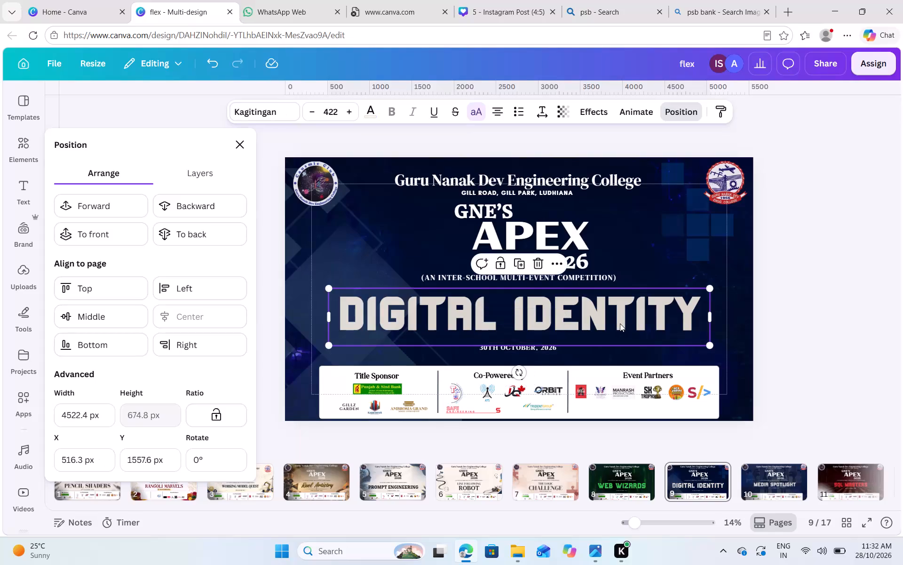
# Enlarge the DIGITAL IDENTITY title to font size 441, re-centre it horizontally, and compare the page with Web Wizards.
pyautogui.moveTo(710, 342); pyautogui.dragTo(729, 351)
pyautogui.click(237, 319)
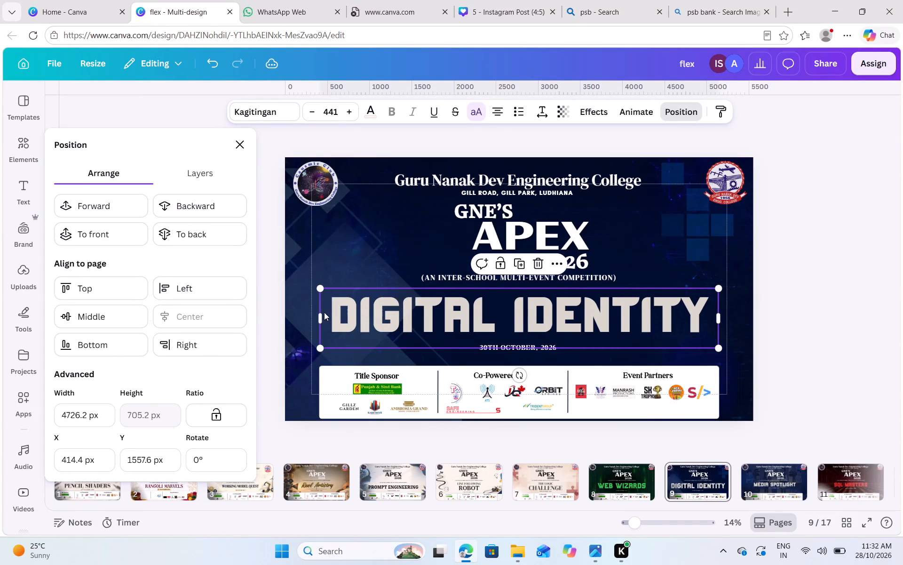
pyautogui.click(804, 311)
pyautogui.click(602, 482)
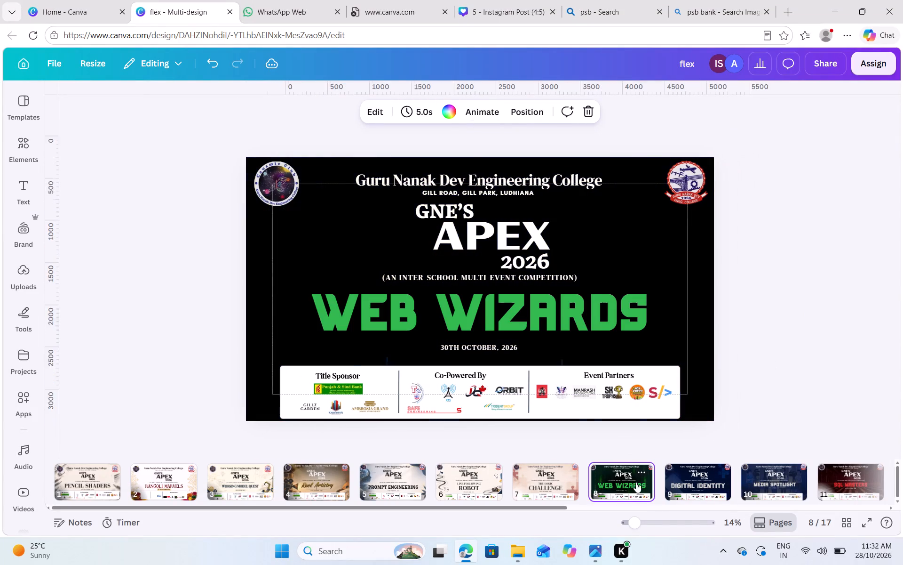
pyautogui.click(688, 480)
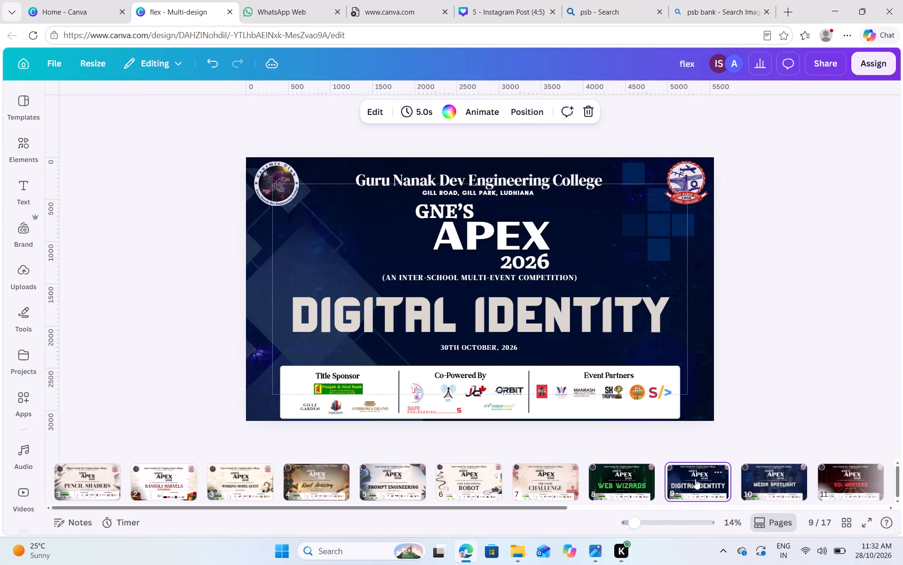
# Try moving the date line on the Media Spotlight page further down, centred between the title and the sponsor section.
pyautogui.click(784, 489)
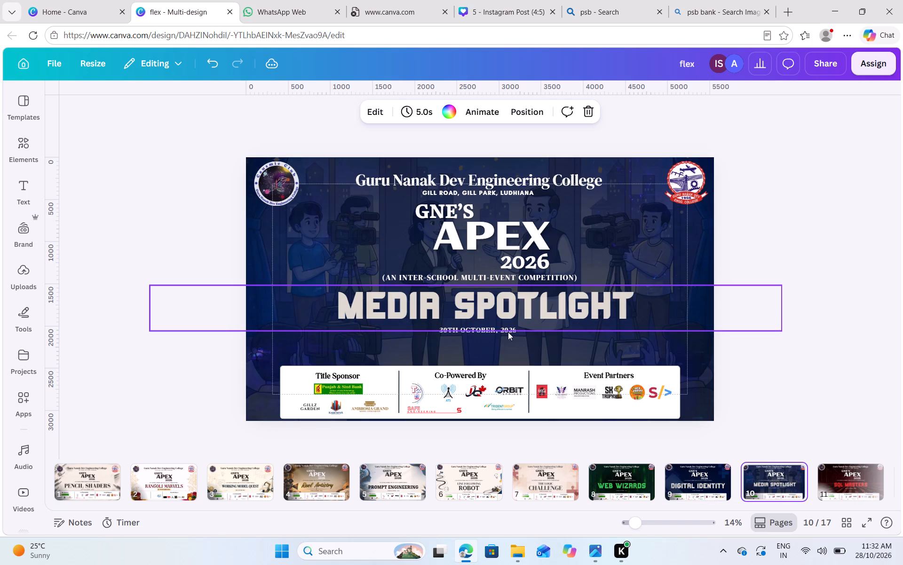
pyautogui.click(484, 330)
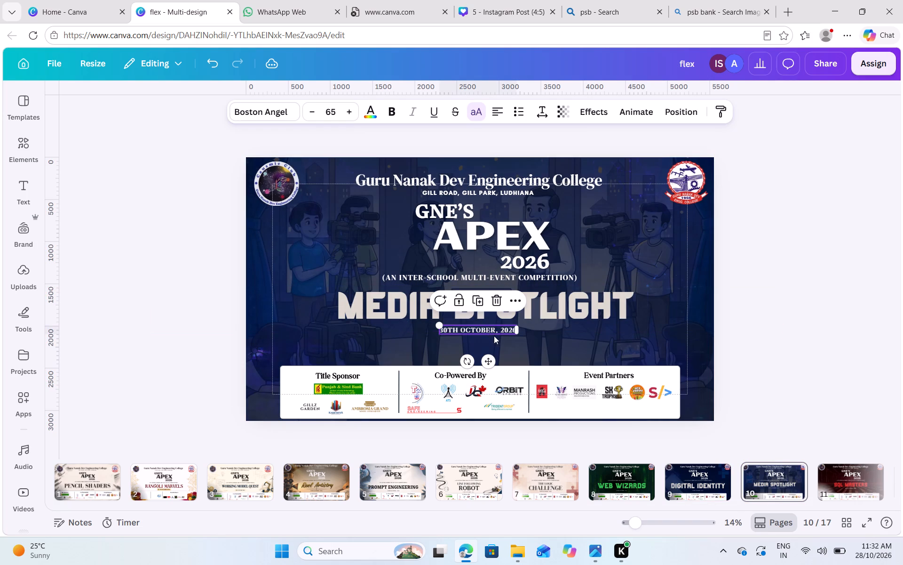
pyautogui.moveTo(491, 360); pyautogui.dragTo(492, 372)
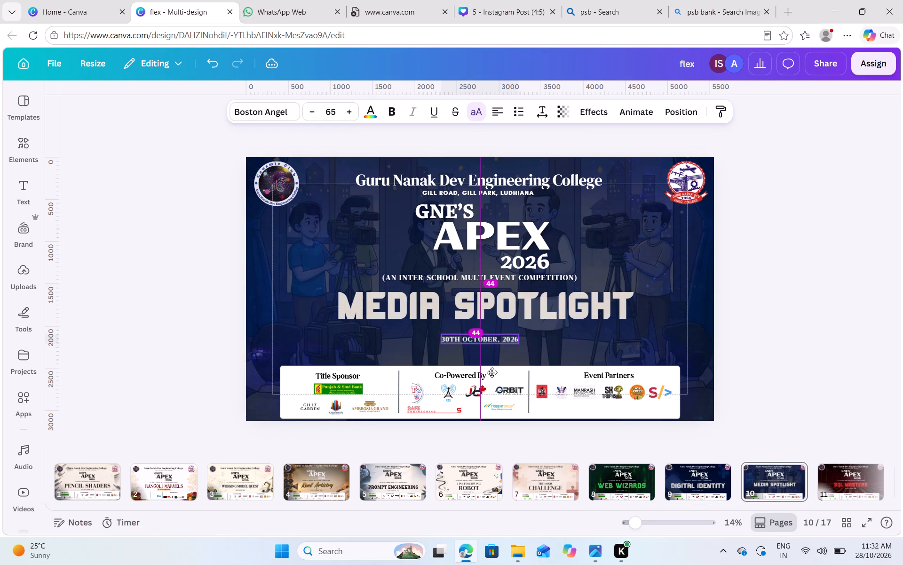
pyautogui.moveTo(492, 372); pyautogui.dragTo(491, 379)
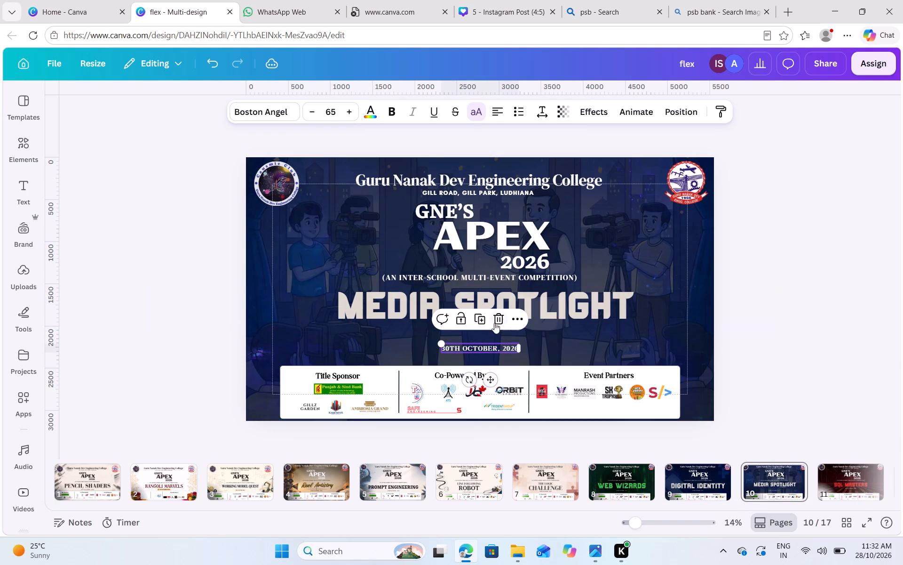
# Replace the Media Spotlight page's date line with a copy of the one from the Digital Identity page.
pyautogui.click(499, 321)
pyautogui.click(713, 483)
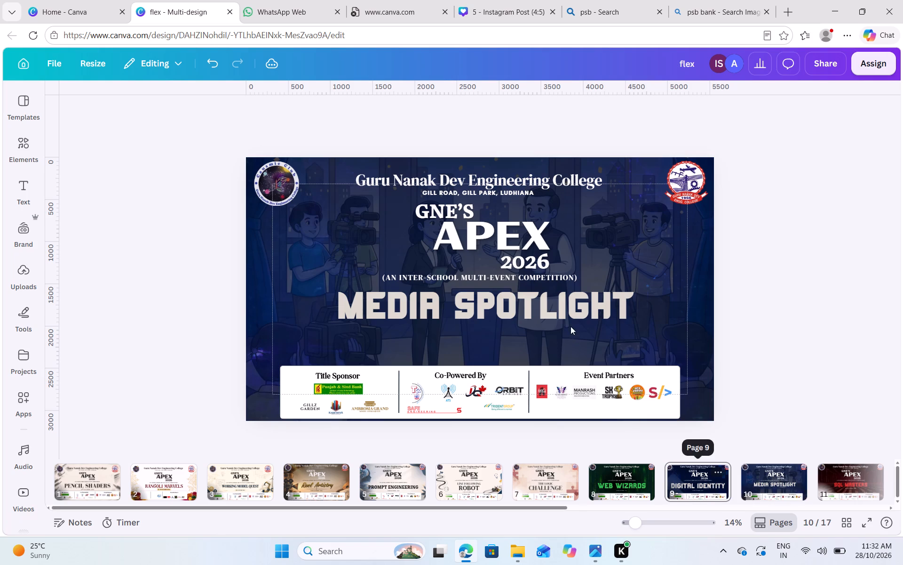
pyautogui.click(496, 345)
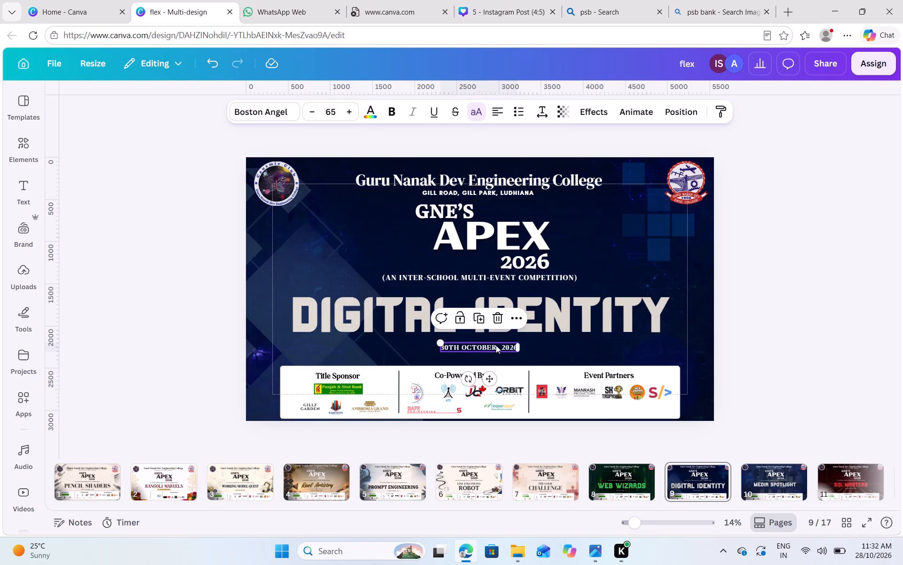
pyautogui.hotkey('ctrl', 'c')
pyautogui.click(793, 493)
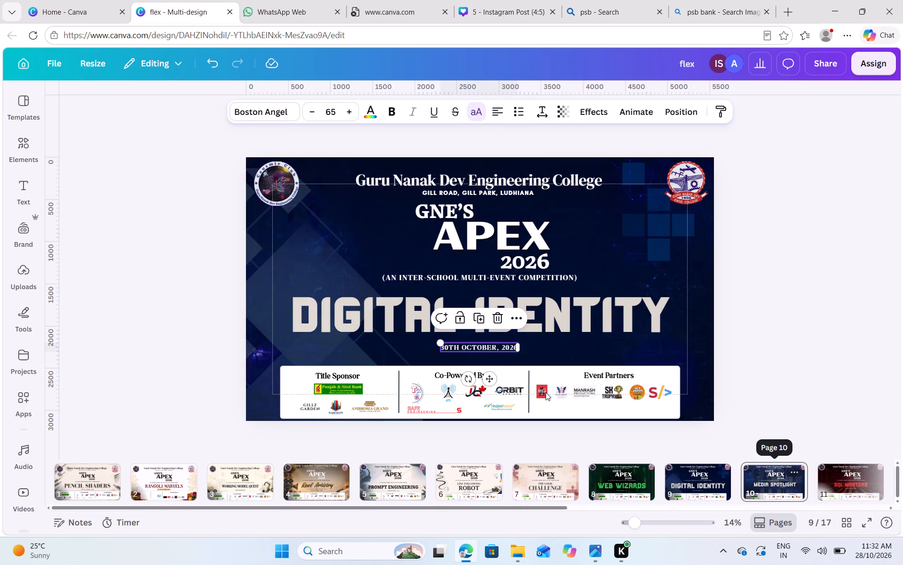
pyautogui.hotkey('ctrl', 'v')
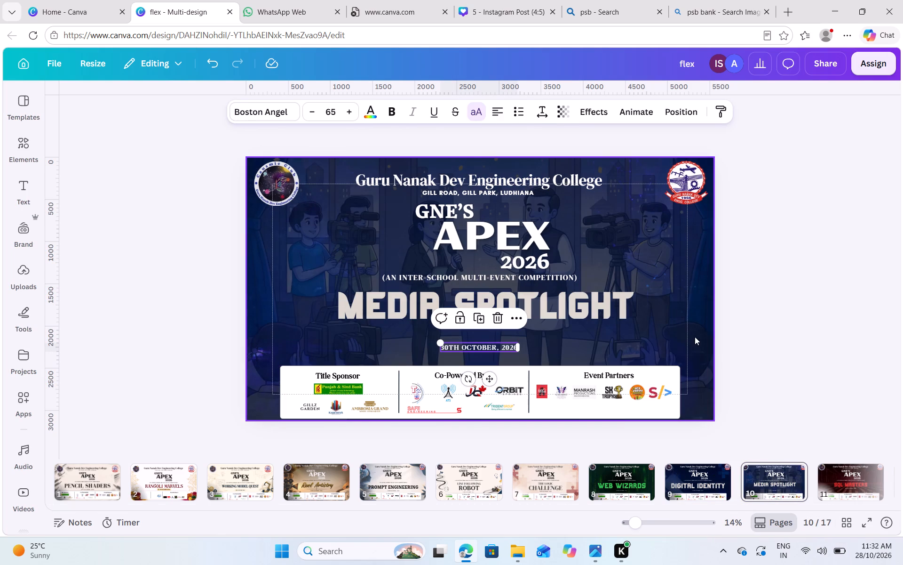
pyautogui.click(695, 337)
# Narrow the MEDIA SPOTLIGHT title's text box to about 4045 px wide and centre it horizontally on the page.
pyautogui.click(574, 301)
pyautogui.moveTo(150, 310); pyautogui.dragTo(256, 312)
pyautogui.moveTo(150, 308); pyautogui.dragTo(186, 313)
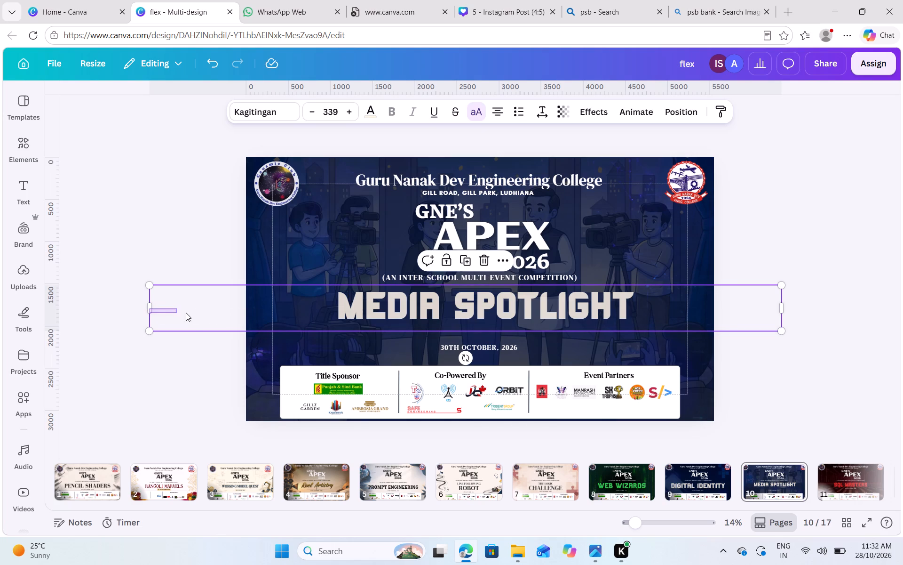
pyautogui.moveTo(186, 313); pyautogui.dragTo(215, 313)
pyautogui.click(435, 315)
pyautogui.moveTo(149, 312); pyautogui.dragTo(433, 315)
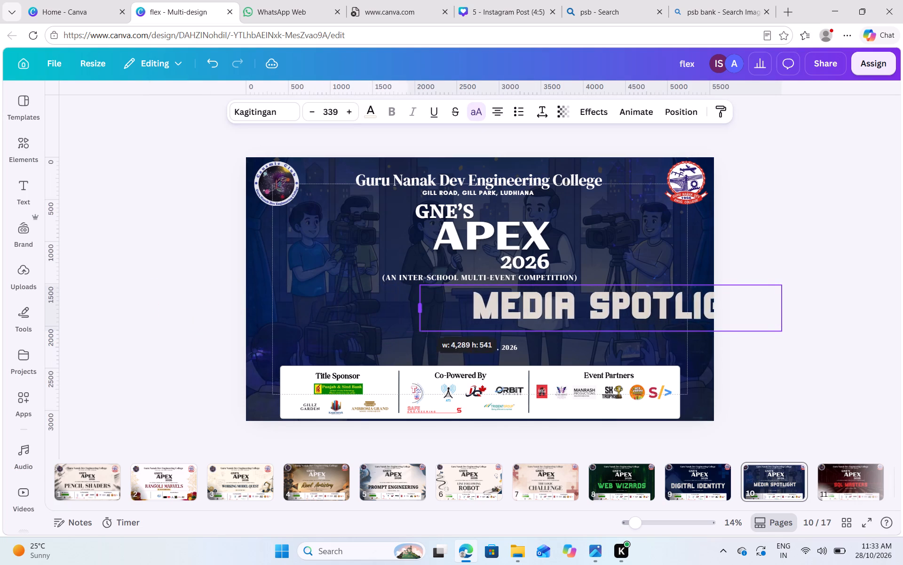
pyautogui.moveTo(433, 315); pyautogui.dragTo(452, 313)
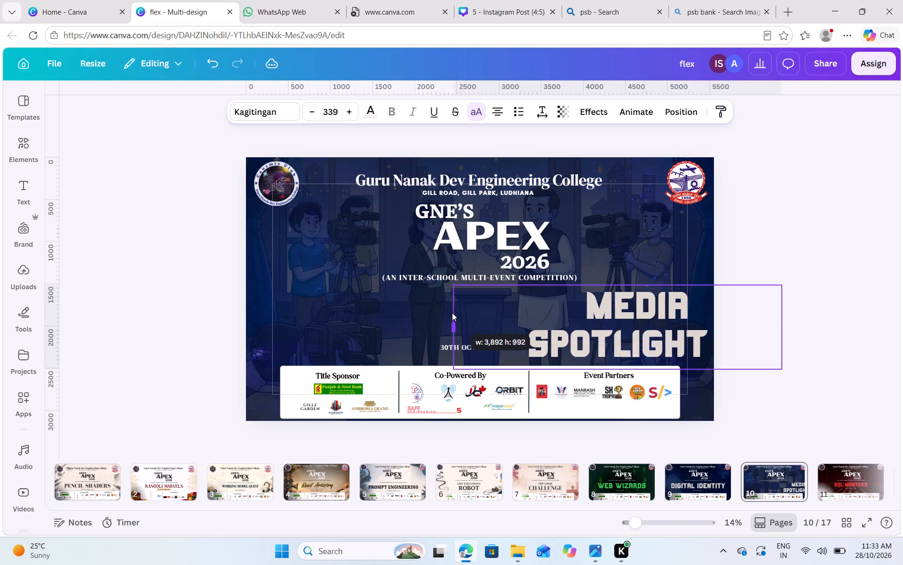
pyautogui.moveTo(452, 313); pyautogui.dragTo(437, 309)
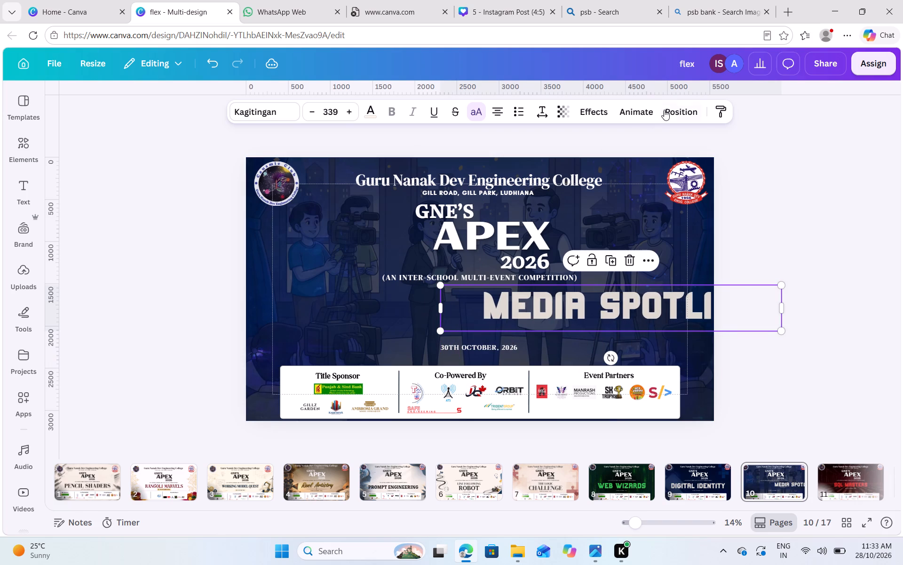
pyautogui.click(666, 110)
pyautogui.click(176, 303)
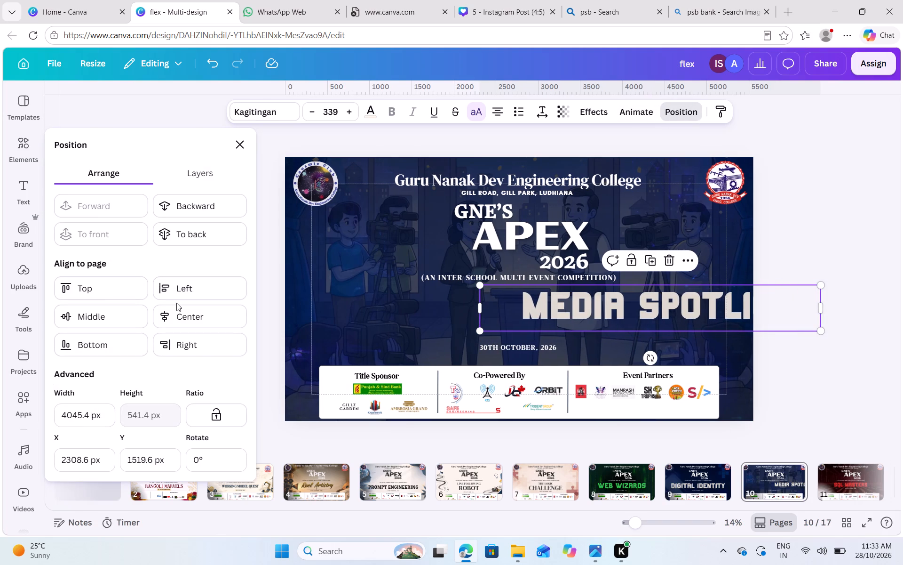
pyautogui.click(193, 315)
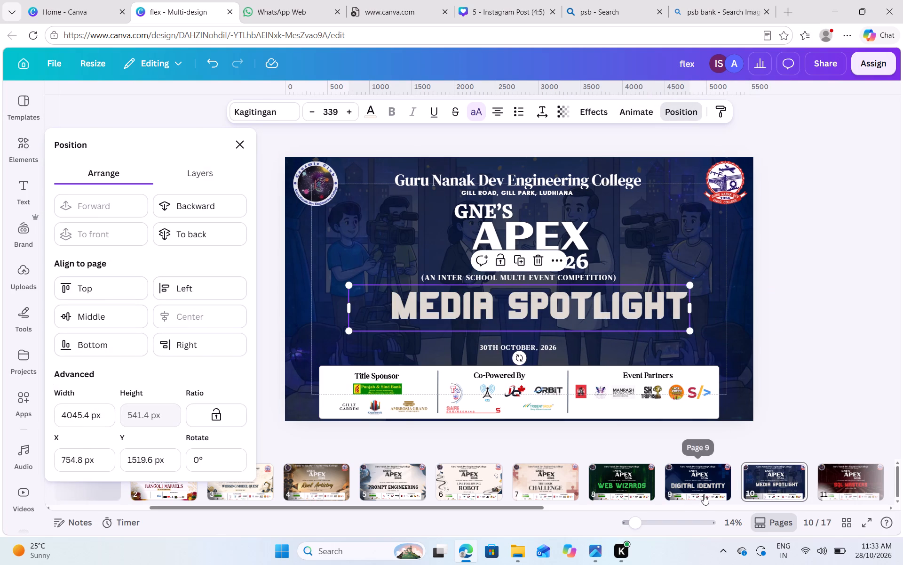
# Match the MEDIA SPOTLIGHT title to the DIGITAL IDENTITY title's font size, setting it to 441.
pyautogui.click(685, 492)
pyautogui.click(570, 320)
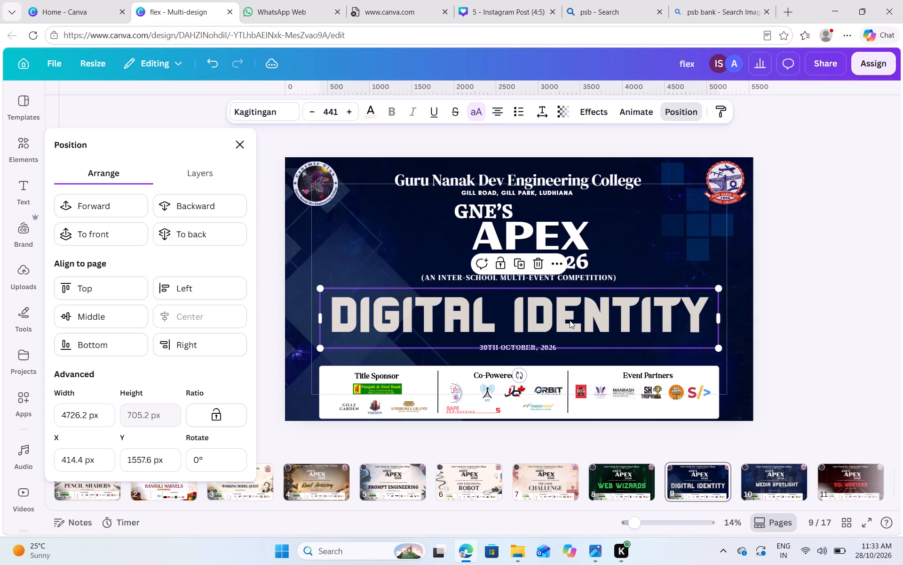
pyautogui.click(754, 479)
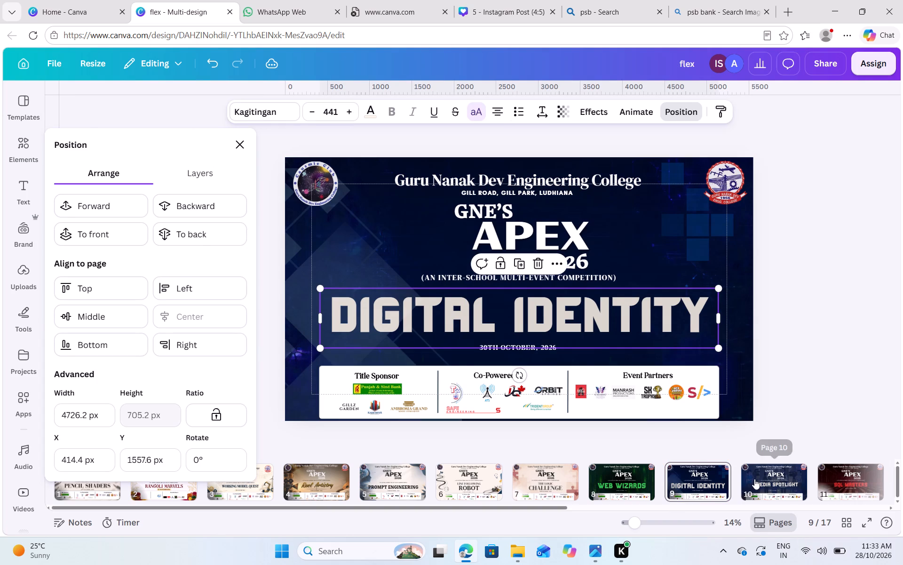
pyautogui.click(533, 302)
pyautogui.click(336, 106)
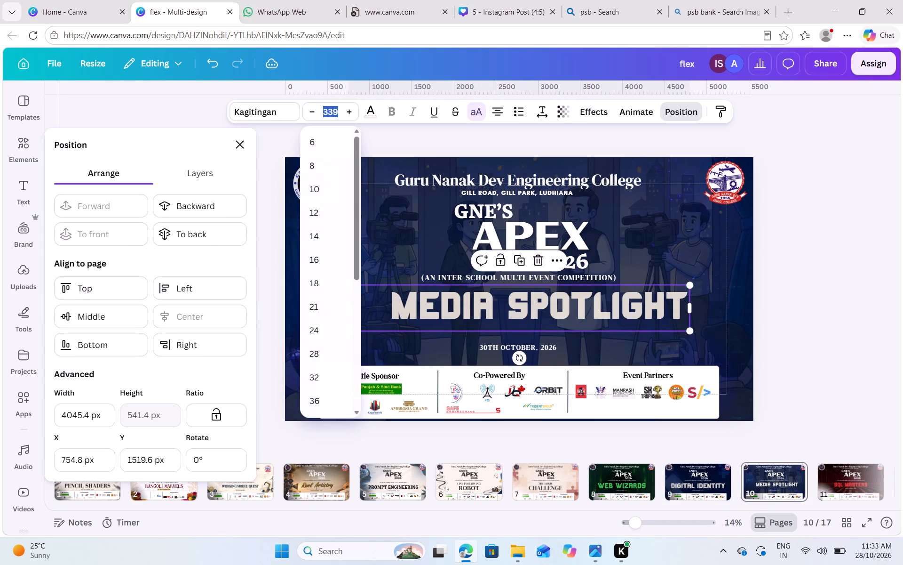
pyautogui.write('441')
pyautogui.press('Return')
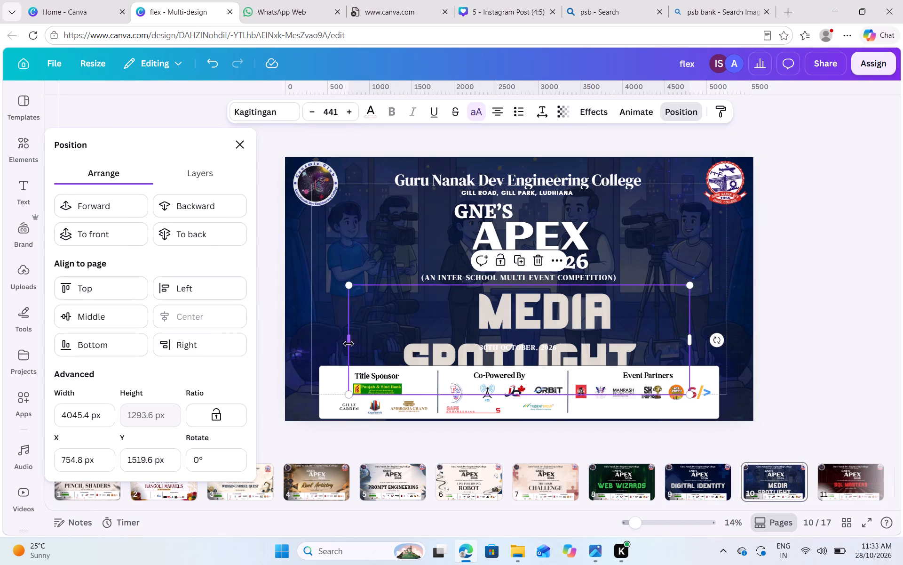
# Widen the MEDIA SPOTLIGHT text box to about 5242 px so the title fits one line, and centre it on the page.
pyautogui.moveTo(349, 343); pyautogui.dragTo(314, 342)
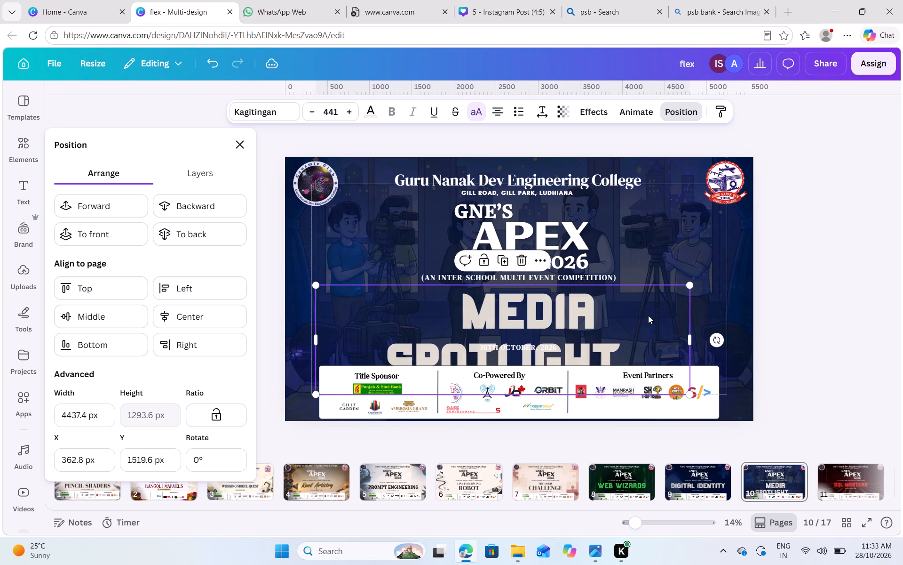
pyautogui.moveTo(692, 341); pyautogui.dragTo(729, 342)
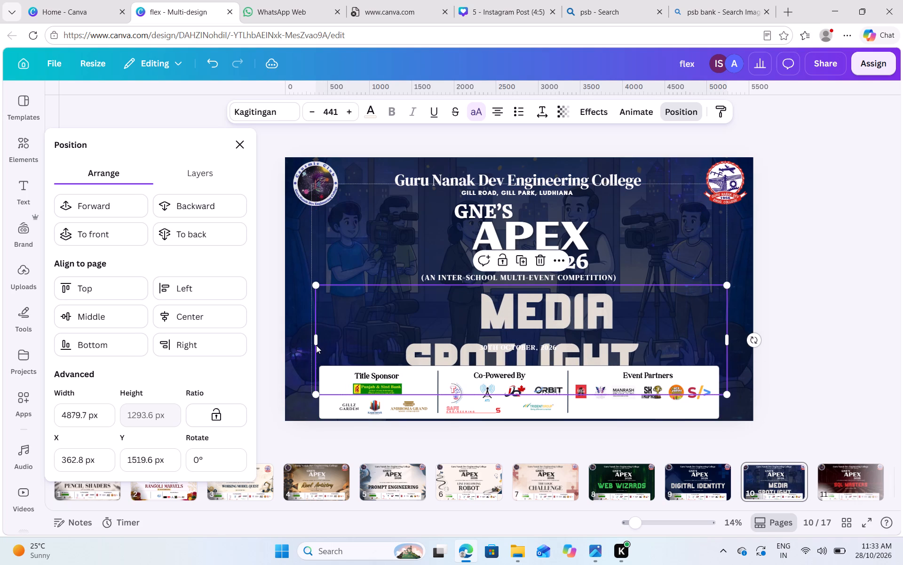
pyautogui.moveTo(315, 343); pyautogui.dragTo(302, 343)
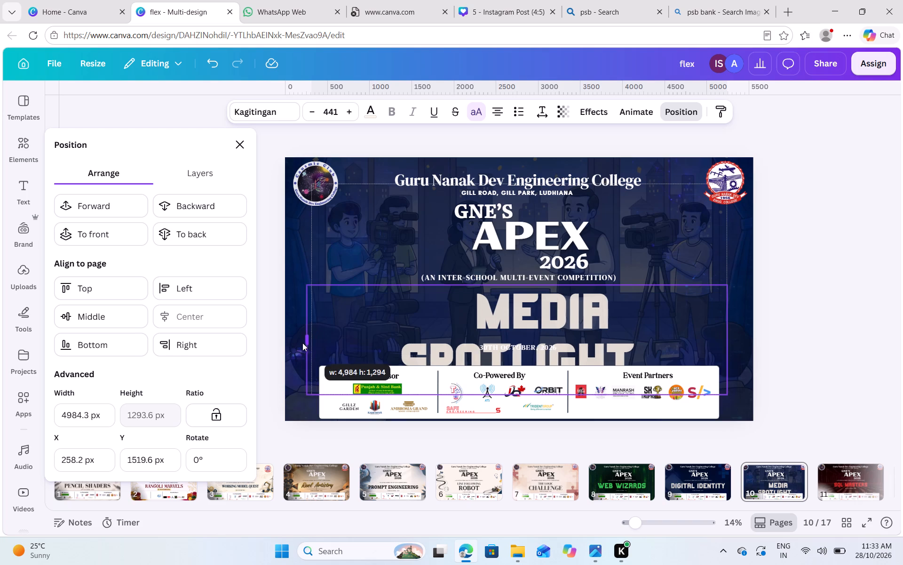
pyautogui.moveTo(302, 343); pyautogui.dragTo(285, 343)
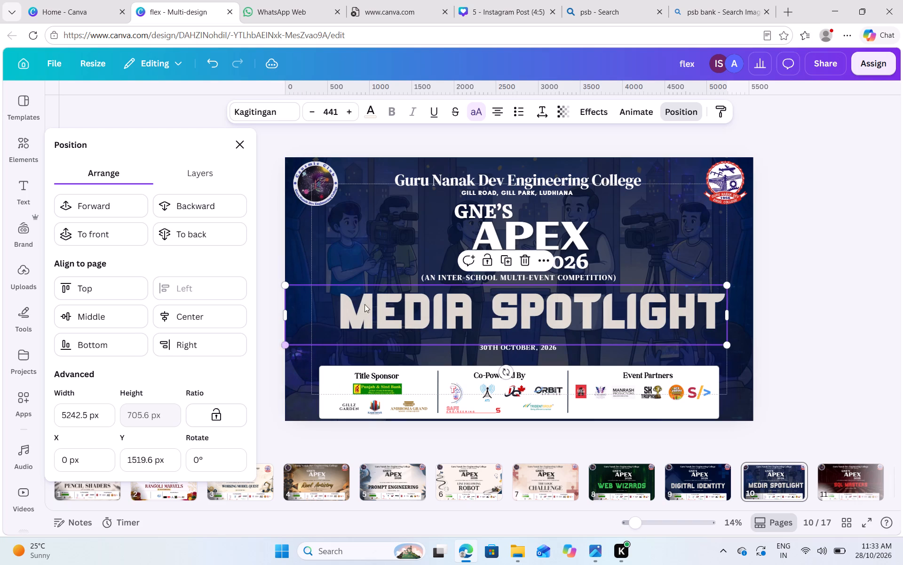
pyautogui.click(206, 309)
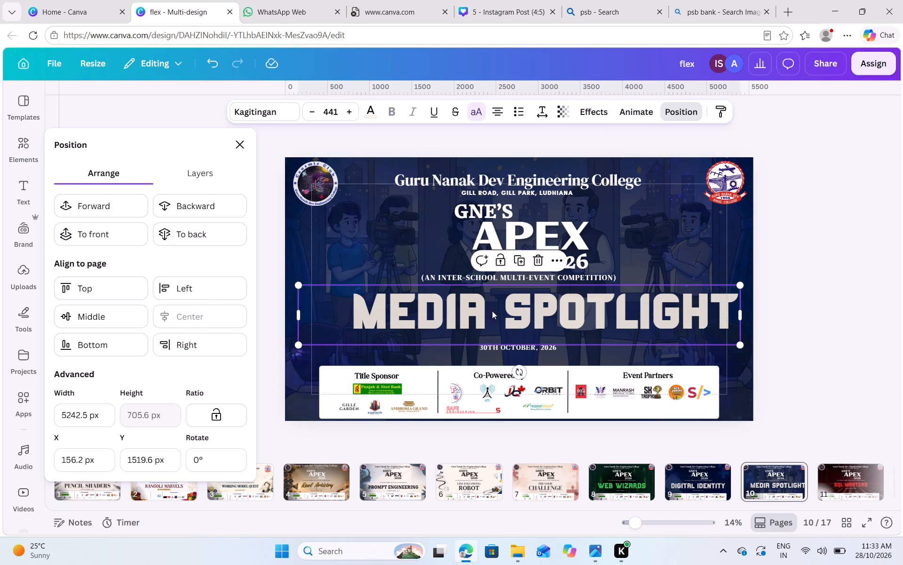
# Delete the extra blank spaces before MEDIA SPOTLIGHT so the title text sits centred in its box.
pyautogui.click(356, 308)
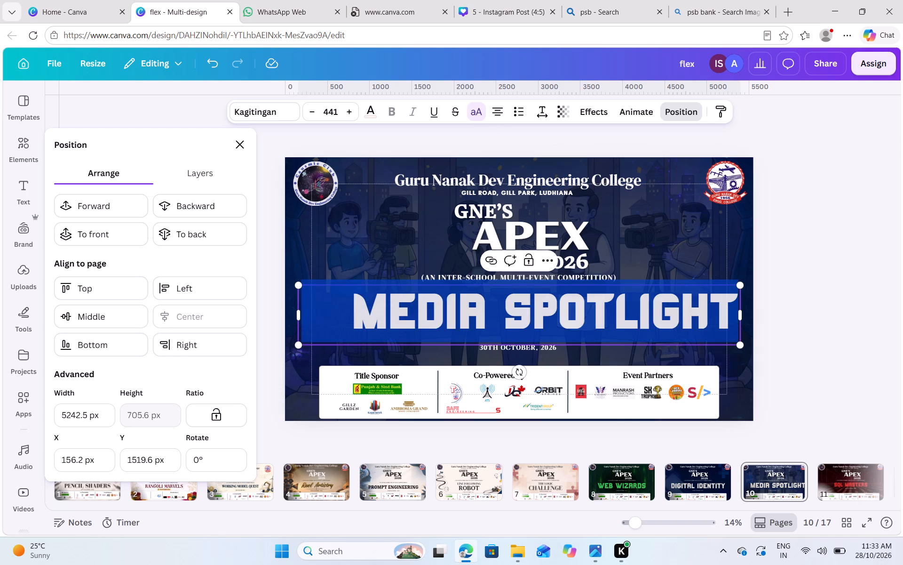
pyautogui.click(345, 310)
pyautogui.click(352, 311)
pyautogui.press('BackSpace')
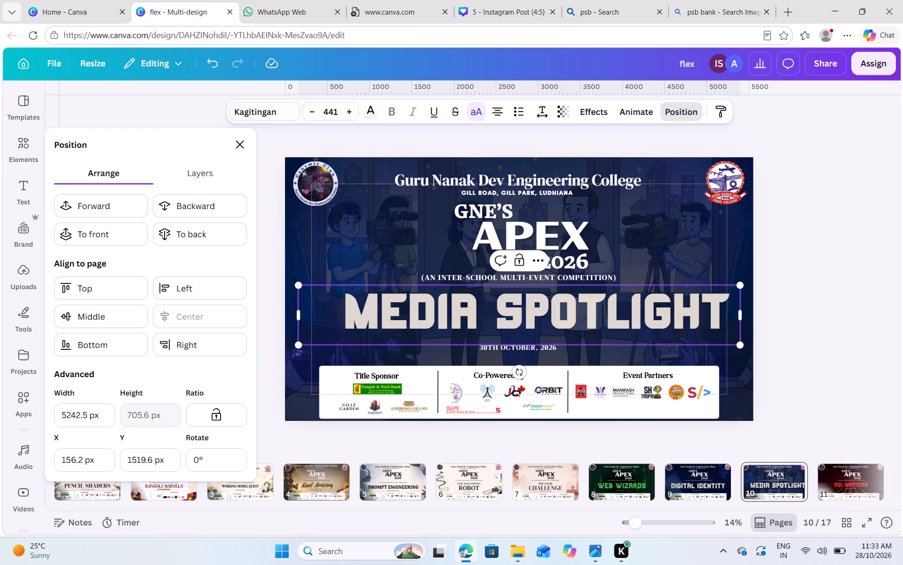
pyautogui.press('BackSpace')
pyautogui.press('BackSpace')
pyautogui.press('BackSpace')
pyautogui.press('BackSpace')
pyautogui.press('BackSpace')
pyautogui.press('BackSpace')
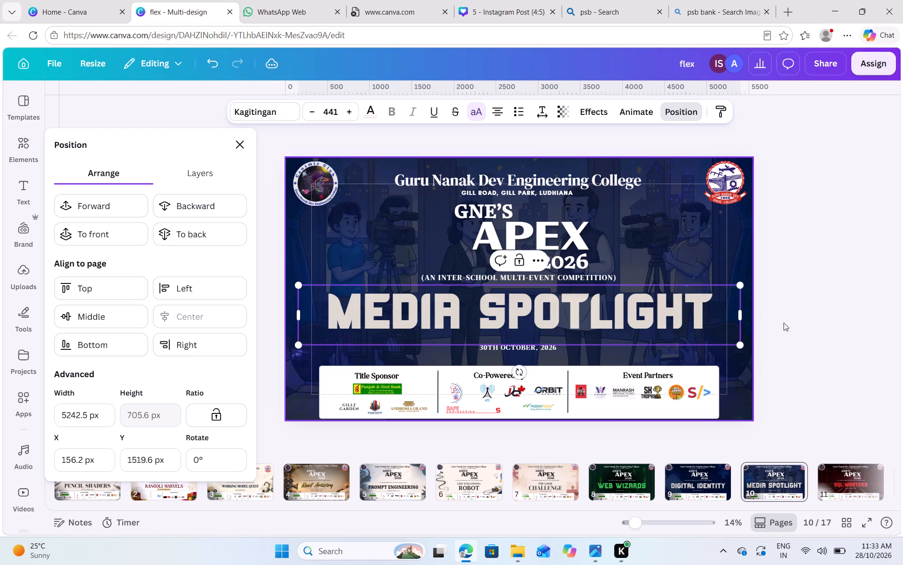
pyautogui.click(777, 316)
pyautogui.click(780, 323)
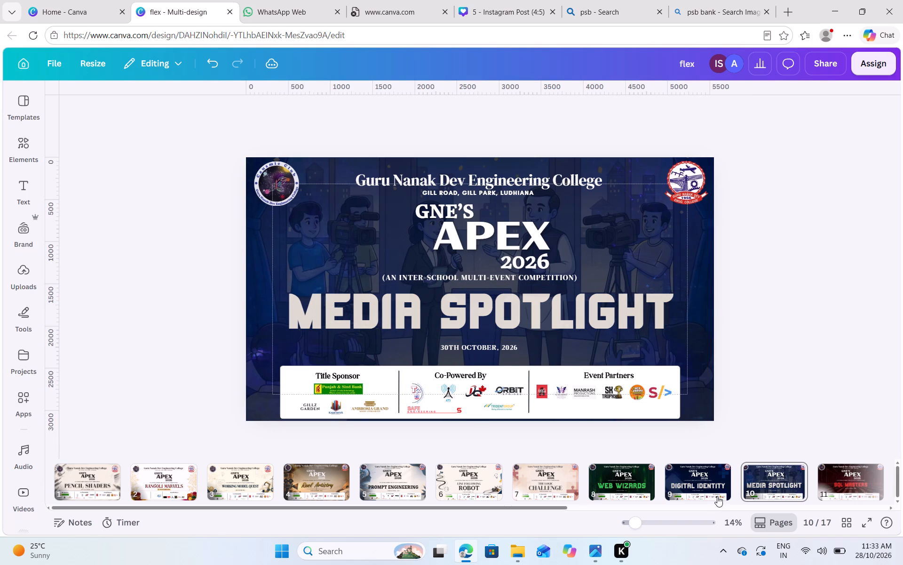
# Compare the title and date placement on the Media Spotlight page with the Digital Identity and SQL Masters pages.
pyautogui.click(715, 494)
pyautogui.click(761, 489)
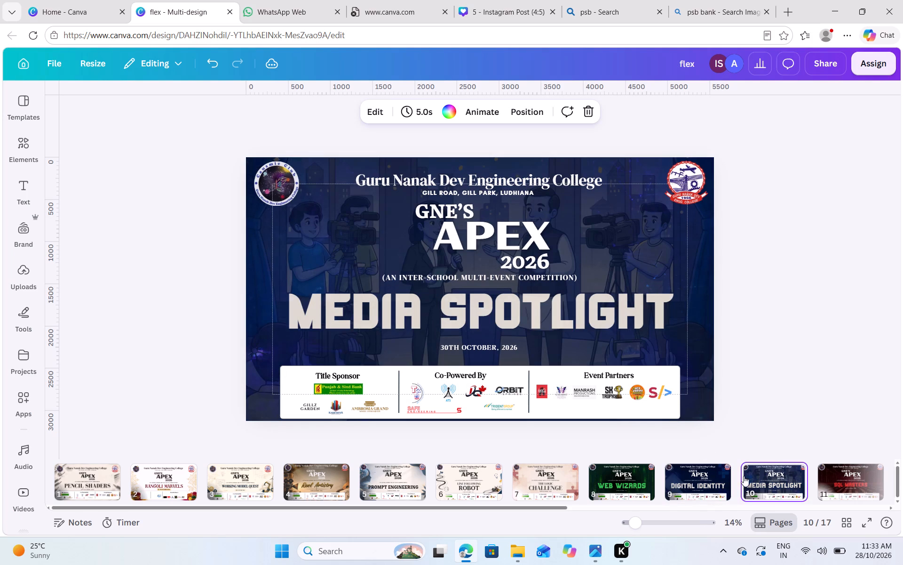
pyautogui.click(758, 483)
pyautogui.hscroll(-4, 758, 483)
pyautogui.click(684, 483)
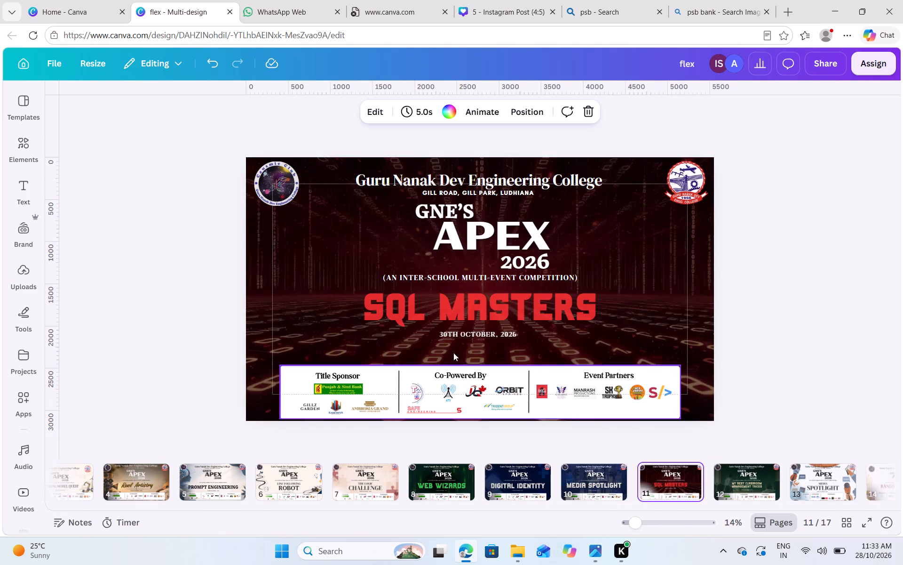
pyautogui.click(593, 482)
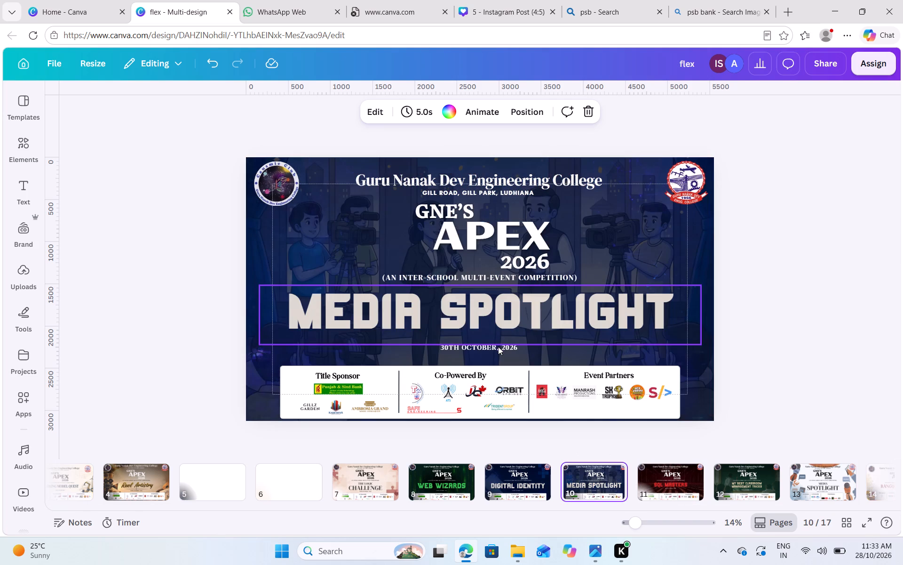
# Replace the date on the SQL Masters page with the date text copied from the Media Spotlight page.
pyautogui.click(497, 350)
pyautogui.hotkey('ctrl', 'c')
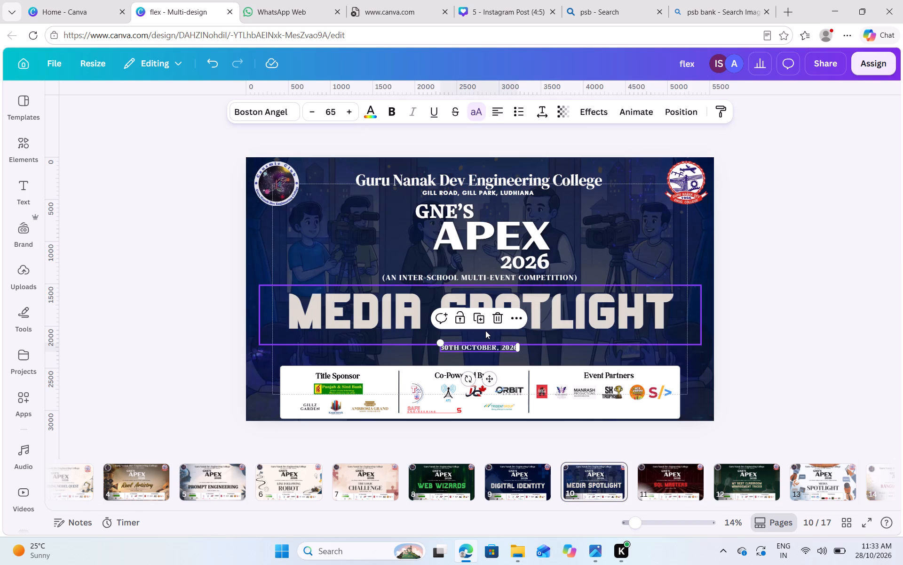
pyautogui.click(662, 476)
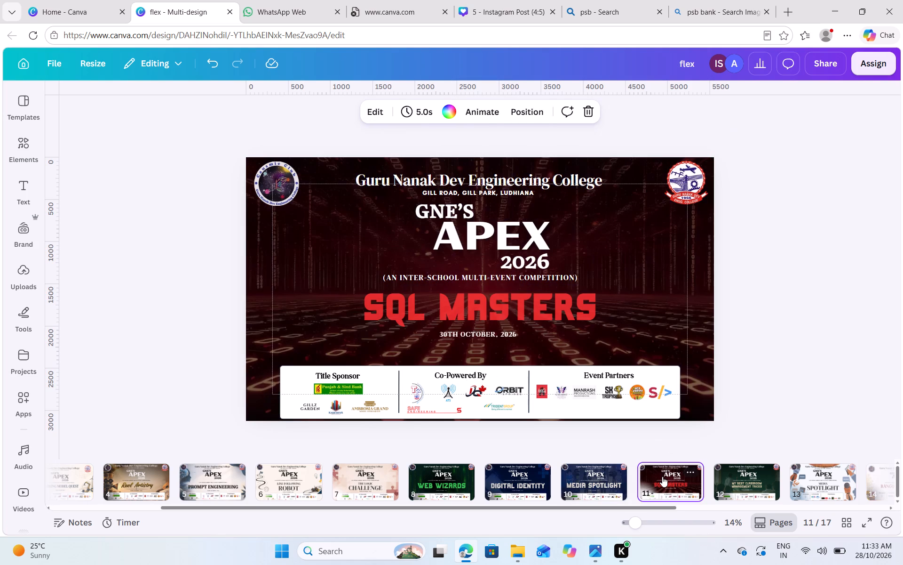
pyautogui.click(486, 334)
pyautogui.click(497, 299)
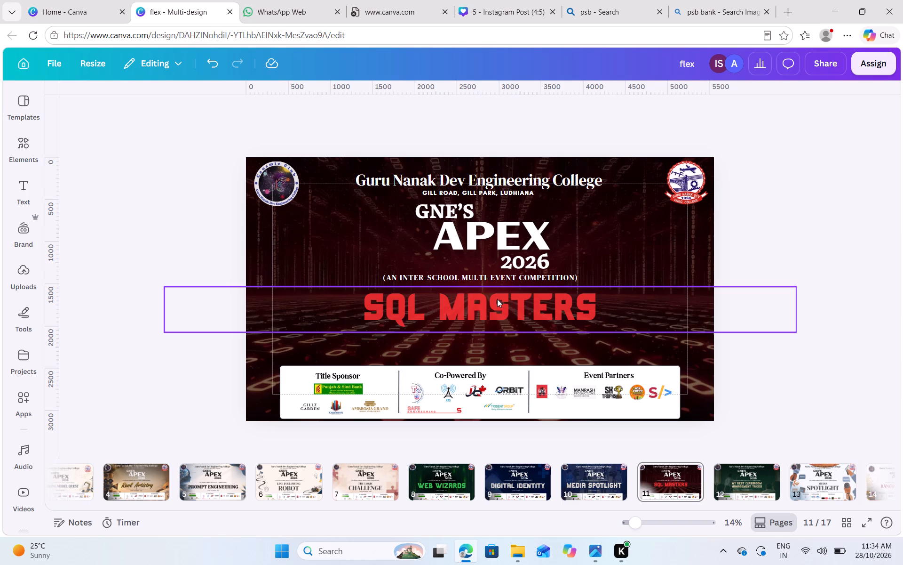
pyautogui.hotkey('ctrl', 'v')
# Match the SQL MASTERS title to the MEDIA SPOTLIGHT title's font size, setting it to 441.
pyautogui.click(595, 478)
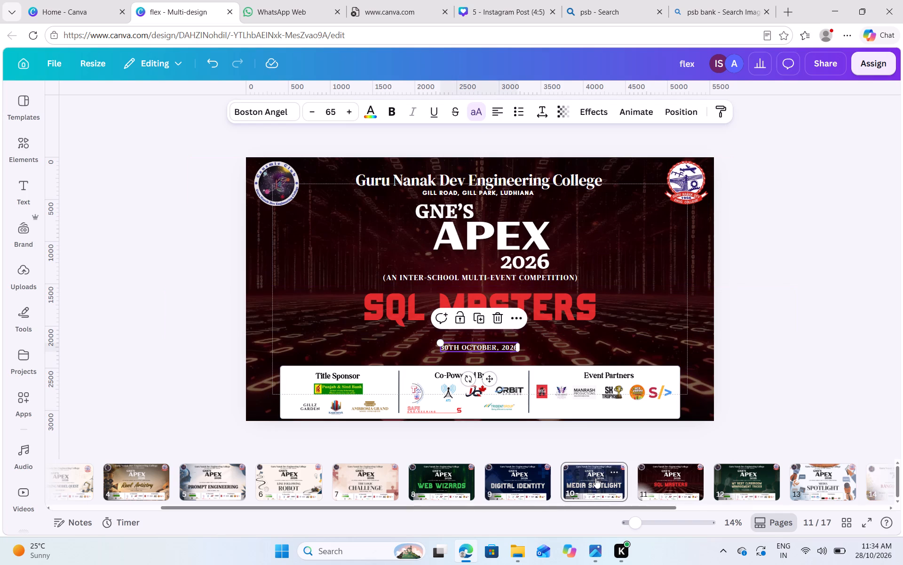
pyautogui.click(518, 313)
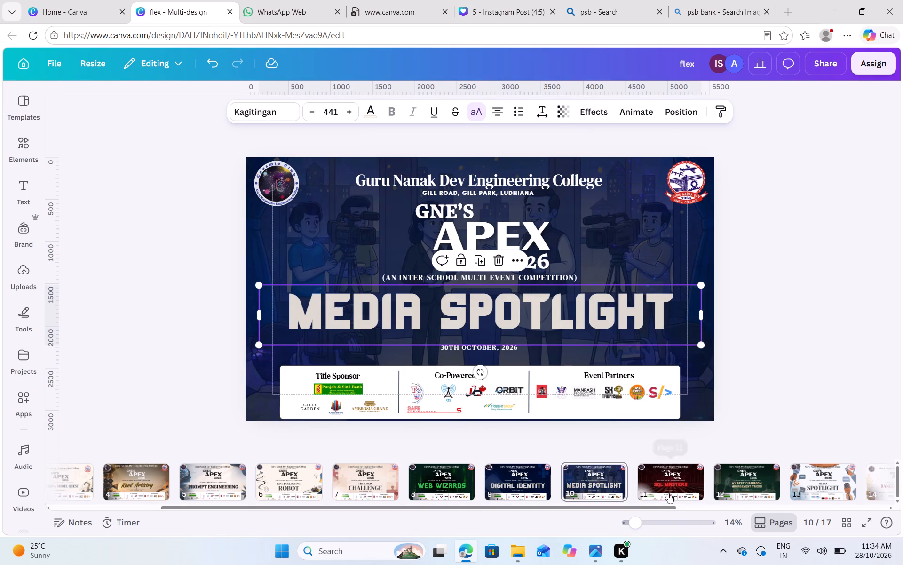
pyautogui.click(668, 493)
pyautogui.click(511, 314)
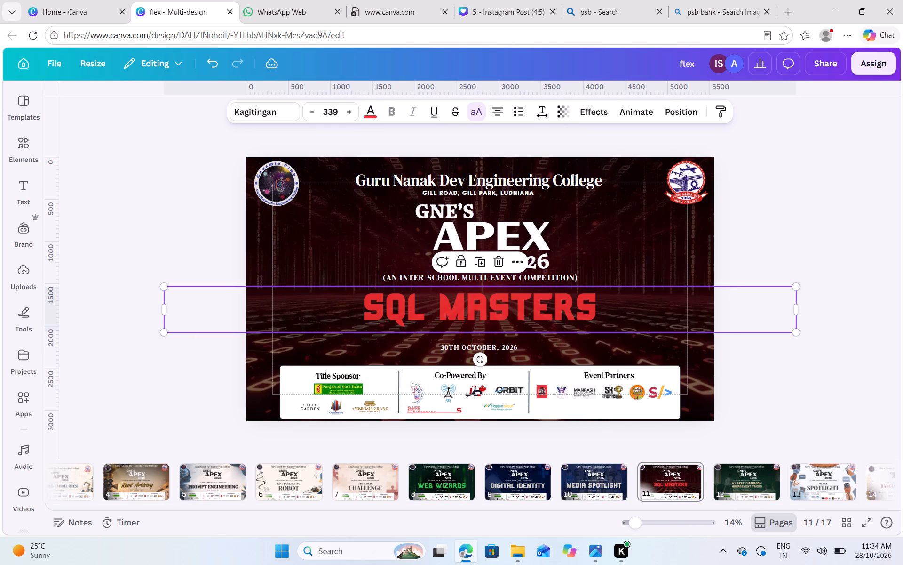
pyautogui.click(331, 112)
pyautogui.write('441')
pyautogui.press('Return')
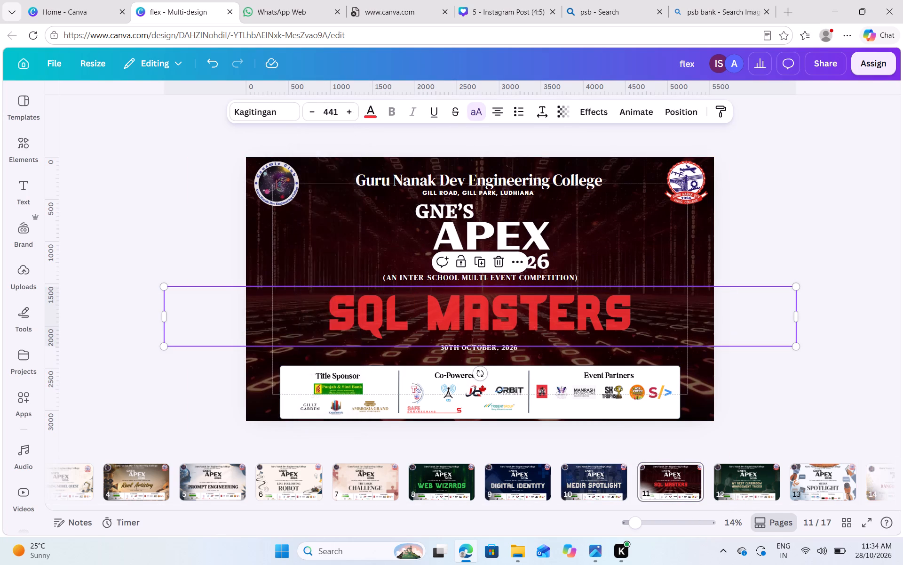
pyautogui.click(670, 108)
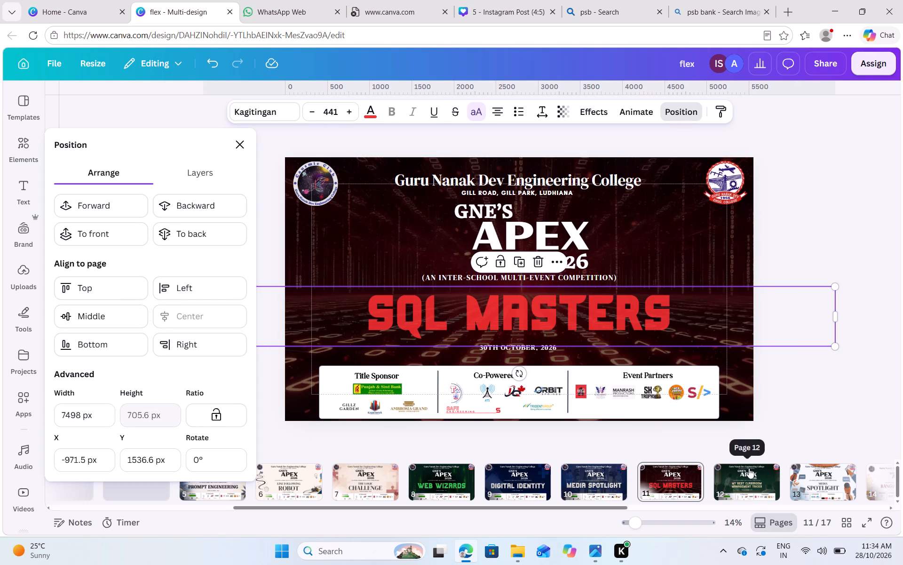
# Replace the date on the My Best Classroom Management Tricks page with the date text copied from the SQL Masters page.
pyautogui.click(749, 469)
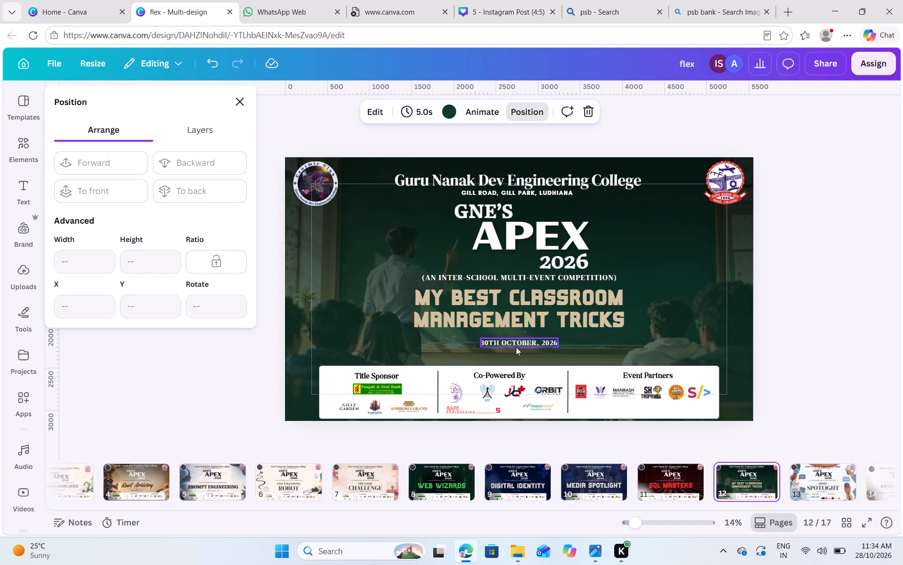
pyautogui.click(517, 344)
pyautogui.click(656, 493)
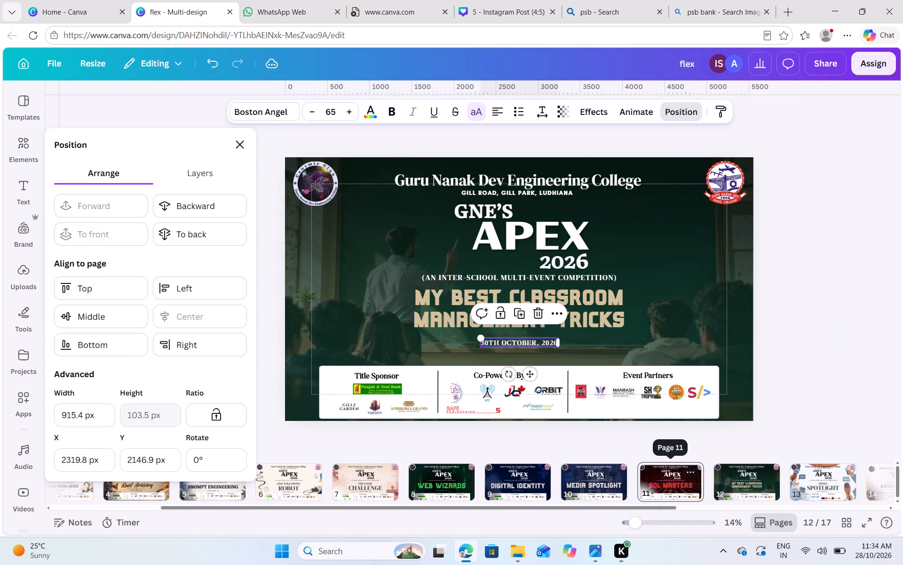
pyautogui.click(517, 350)
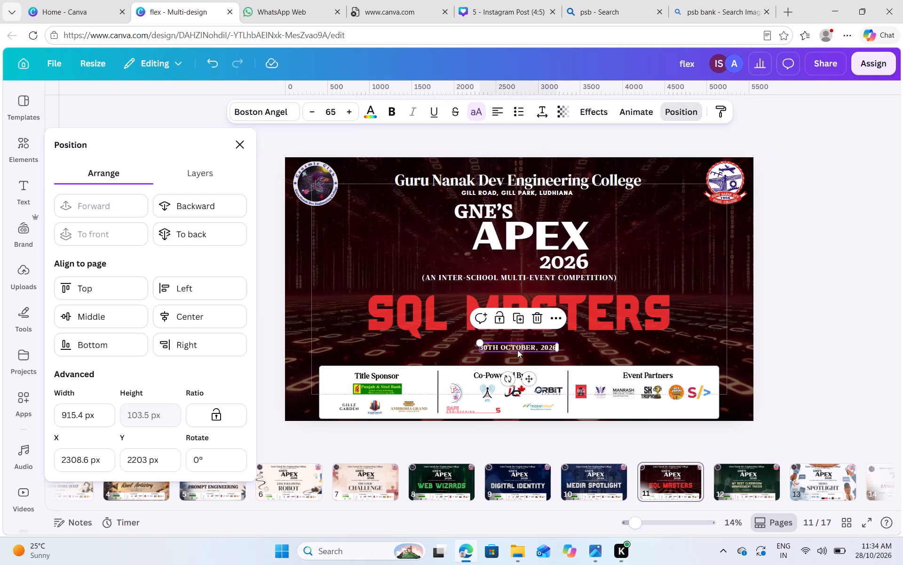
pyautogui.hotkey('ctrl', 'c')
pyautogui.hotkey('ctrl', 'c')
pyautogui.click(773, 489)
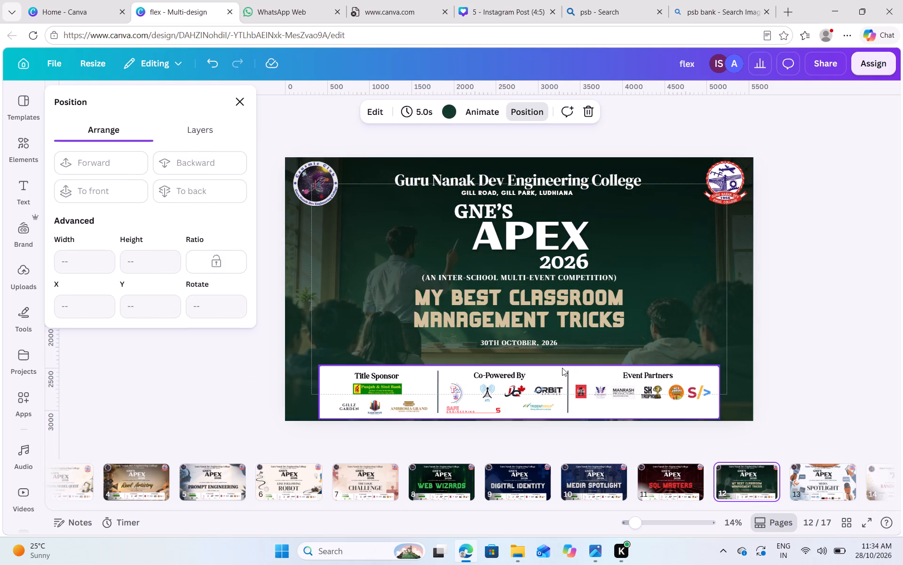
pyautogui.click(543, 340)
pyautogui.click(538, 315)
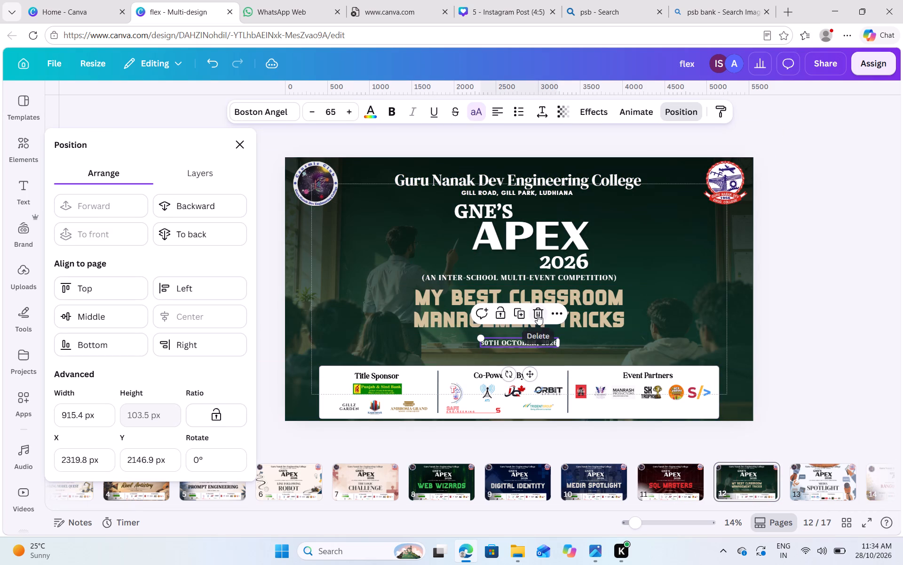
pyautogui.hotkey('ctrl', 'v')
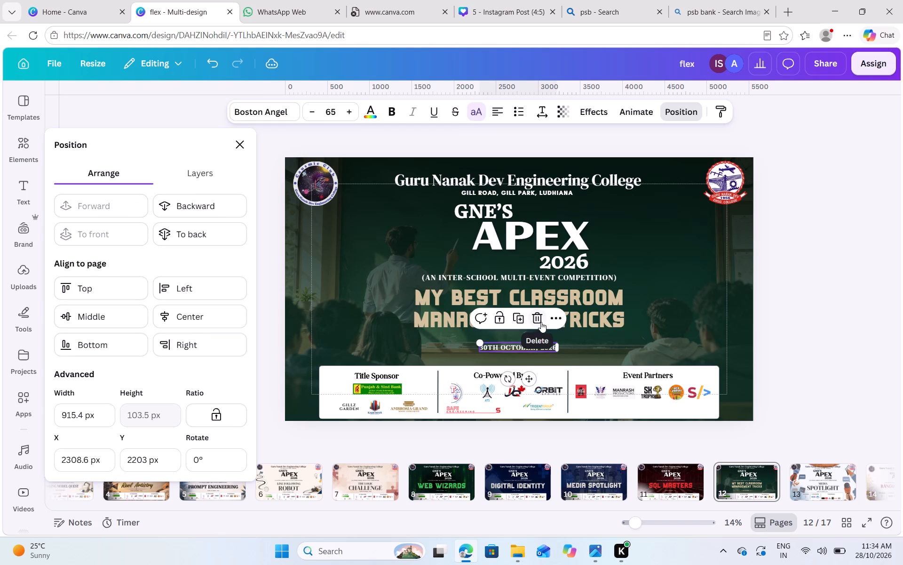
# Enlarge the MY BEST CLASSROOM MANAGEMENT TRICKS title to about font size 247, keeping two lines, and centre it horizontally on the page.
pyautogui.click(592, 323)
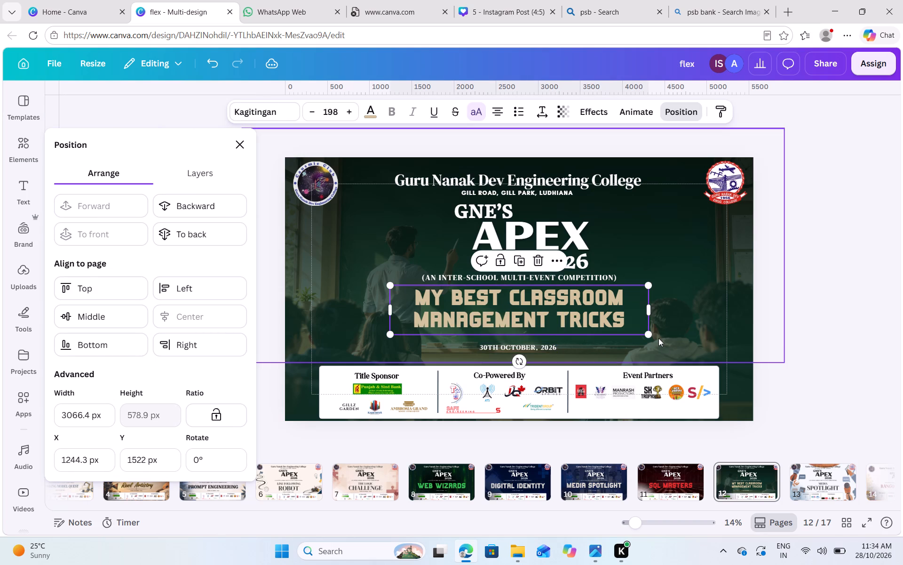
pyautogui.moveTo(652, 335); pyautogui.dragTo(698, 348)
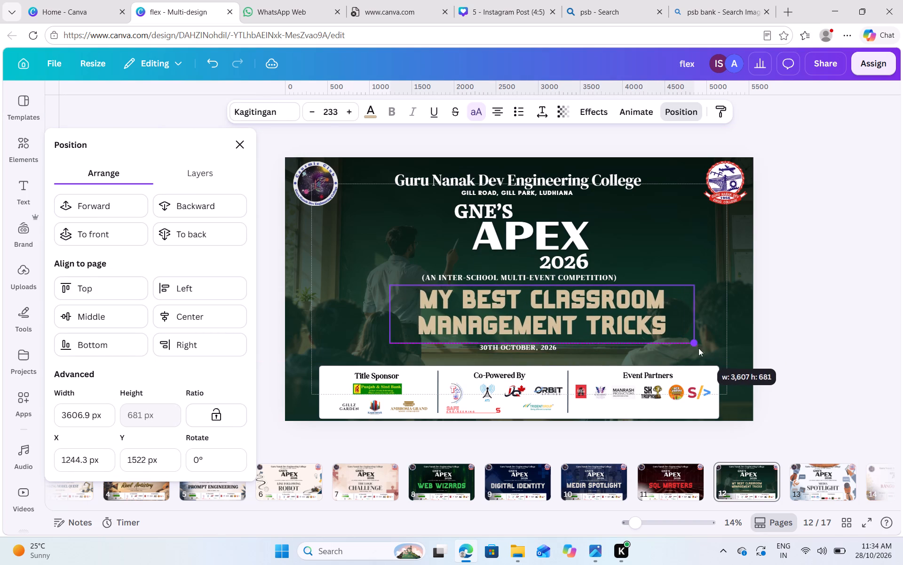
pyautogui.moveTo(698, 348); pyautogui.dragTo(697, 348)
pyautogui.moveTo(391, 343); pyautogui.dragTo(343, 355)
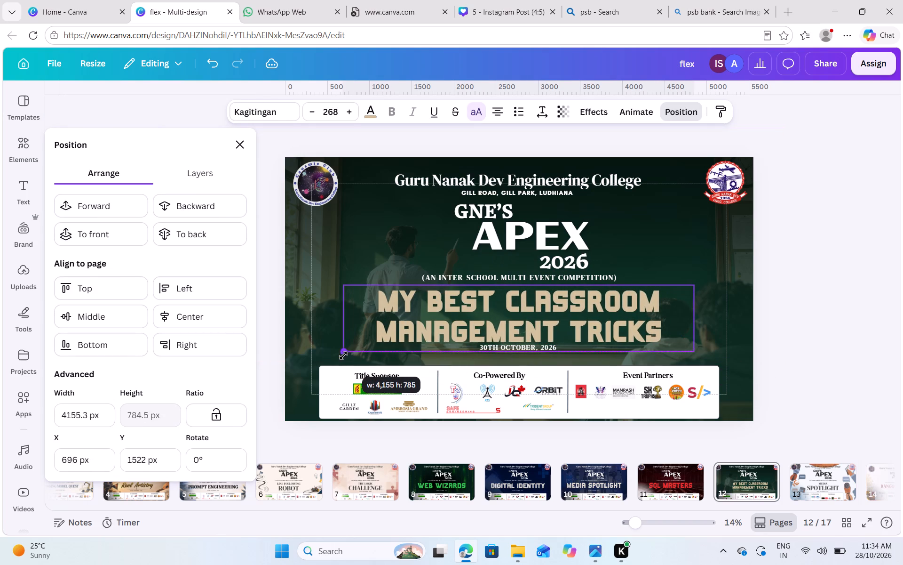
pyautogui.moveTo(343, 355); pyautogui.dragTo(370, 340)
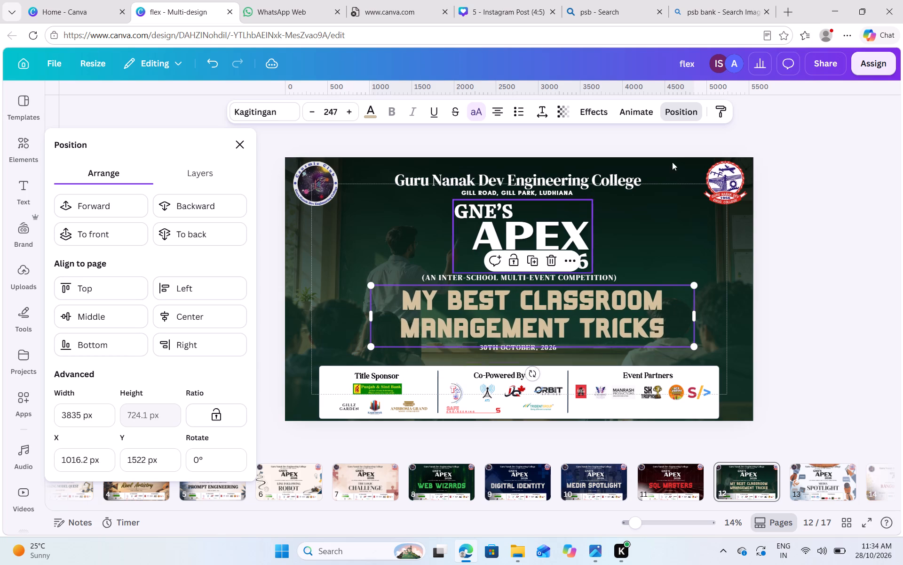
pyautogui.click(221, 324)
pyautogui.doubleClick(806, 242)
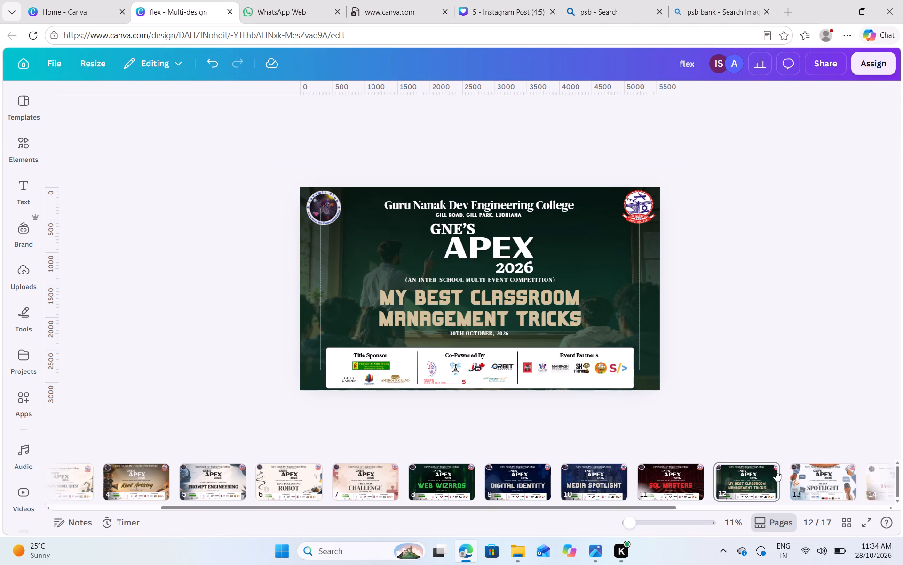
# Review the titles, dates and sponsor sections on the banners from SQL Masters back through Reel Artistry.
pyautogui.hscroll(-2, 715, 480)
pyautogui.hscroll(1, 715, 480)
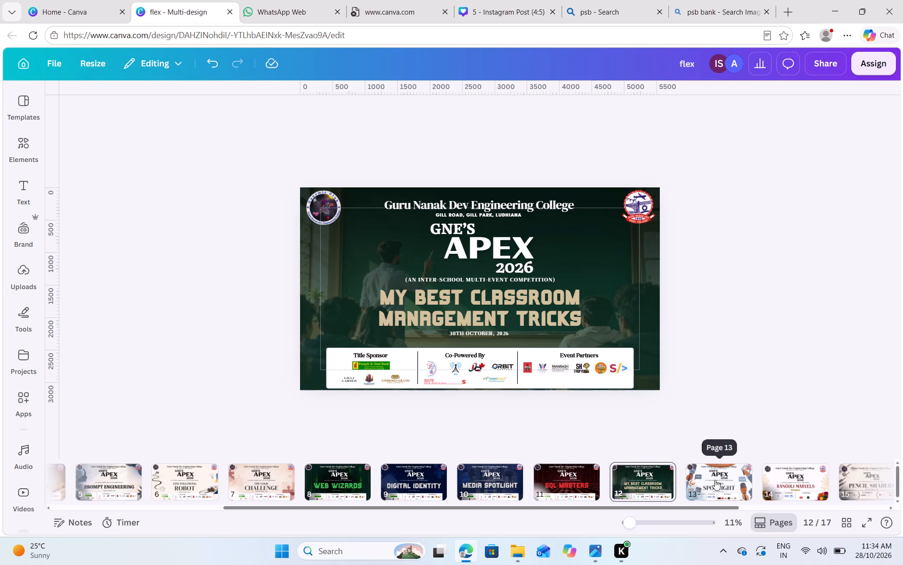
pyautogui.click(589, 478)
pyautogui.hscroll(1, 589, 478)
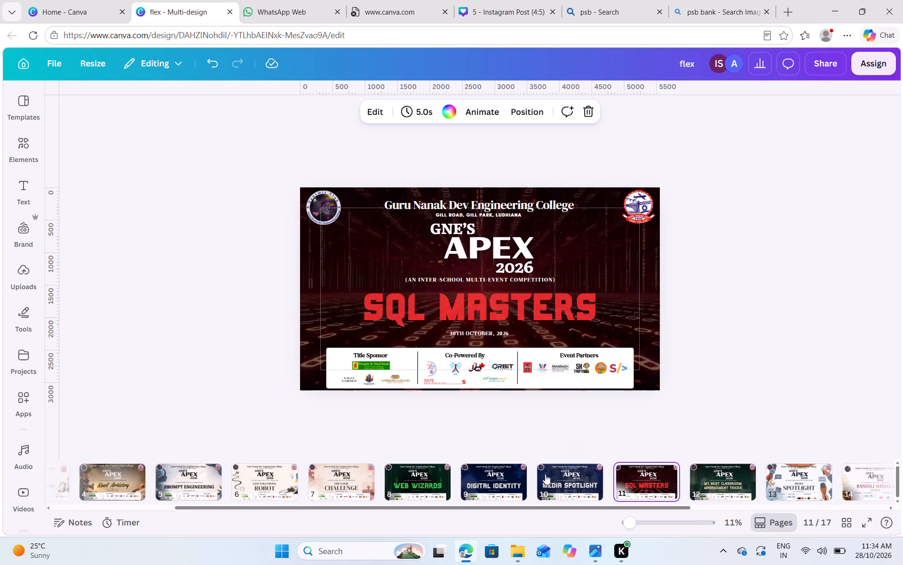
pyautogui.click(538, 476)
pyautogui.click(493, 479)
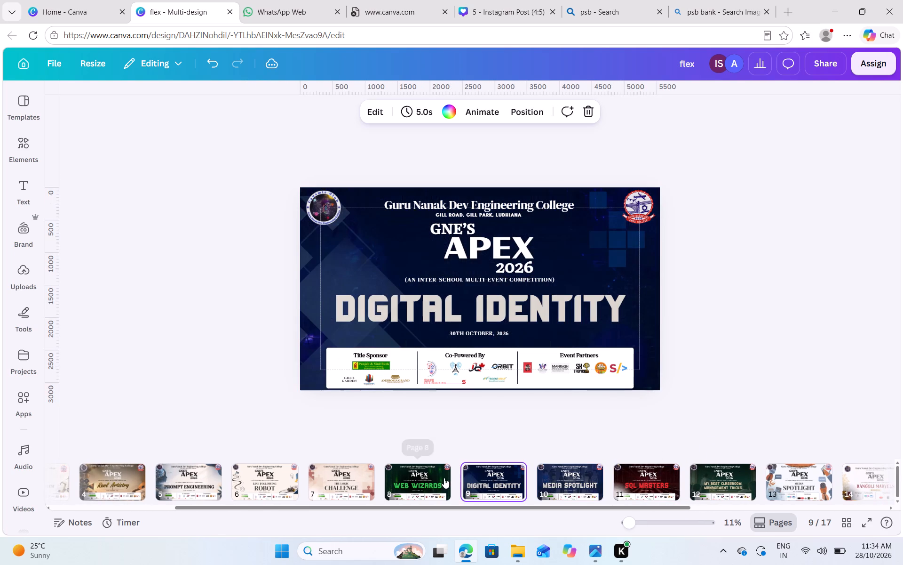
pyautogui.click(441, 479)
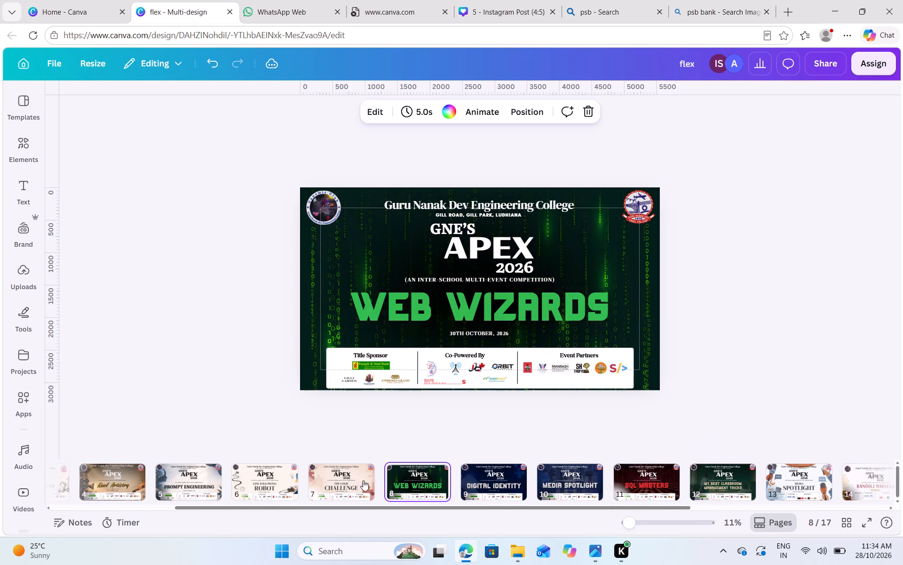
pyautogui.click(344, 485)
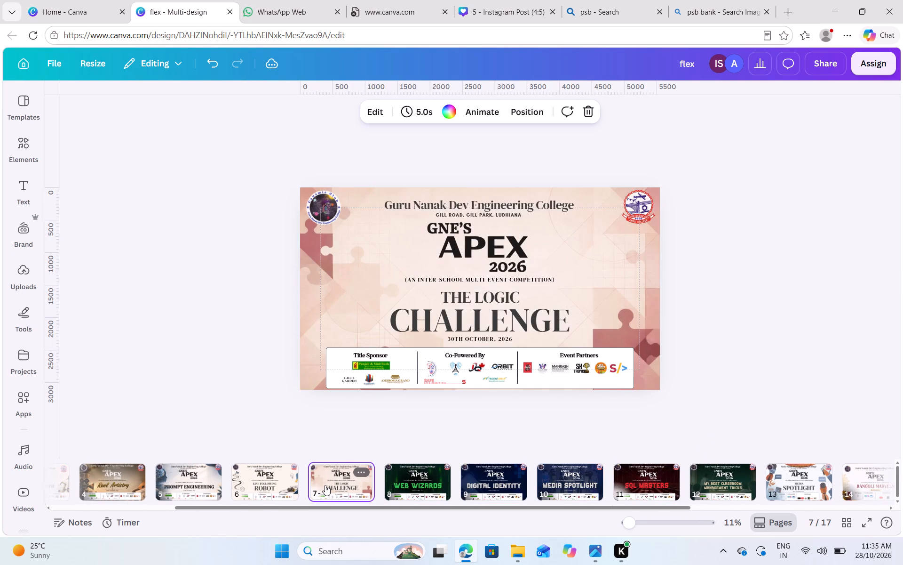
pyautogui.click(325, 485)
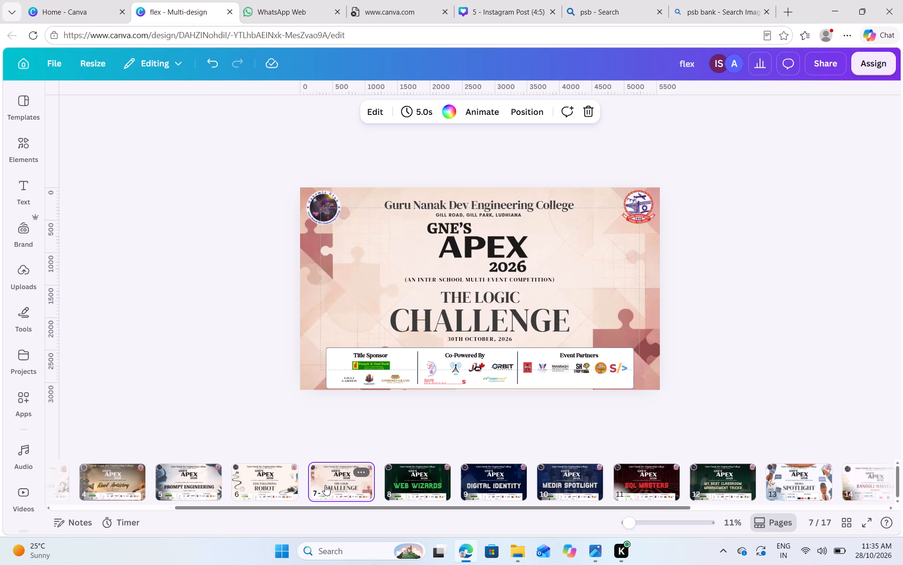
pyautogui.click(325, 485)
pyautogui.click(273, 480)
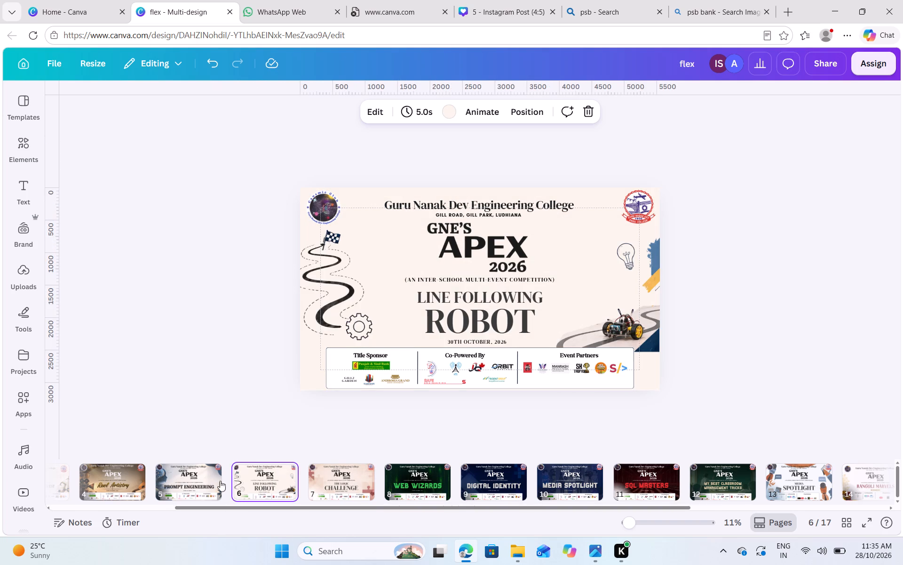
pyautogui.click(205, 484)
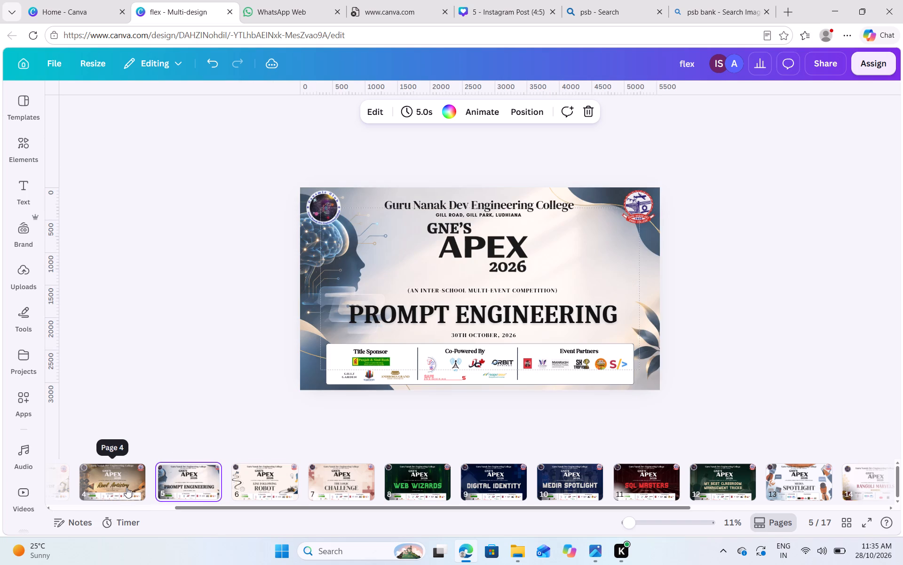
pyautogui.click(127, 487)
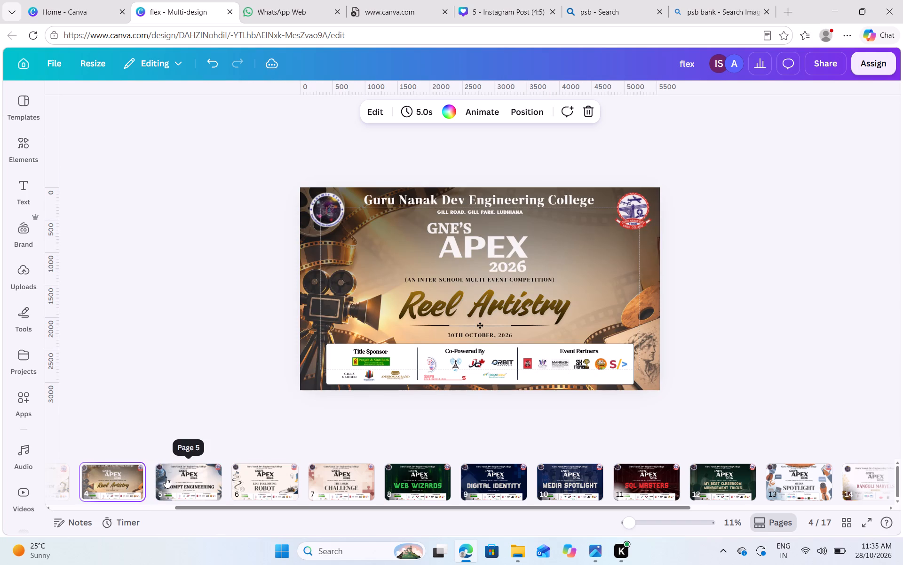
# Recheck the layout of the Line Following Robot, Rangoli Marvels and Reel Artistry banners, ending on Reel Artistry.
pyautogui.click(174, 480)
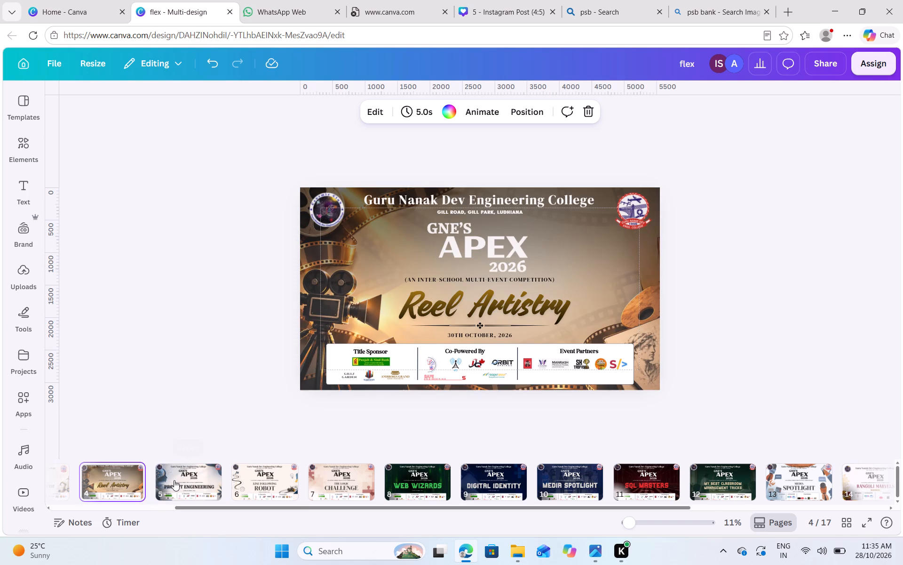
pyautogui.click(277, 481)
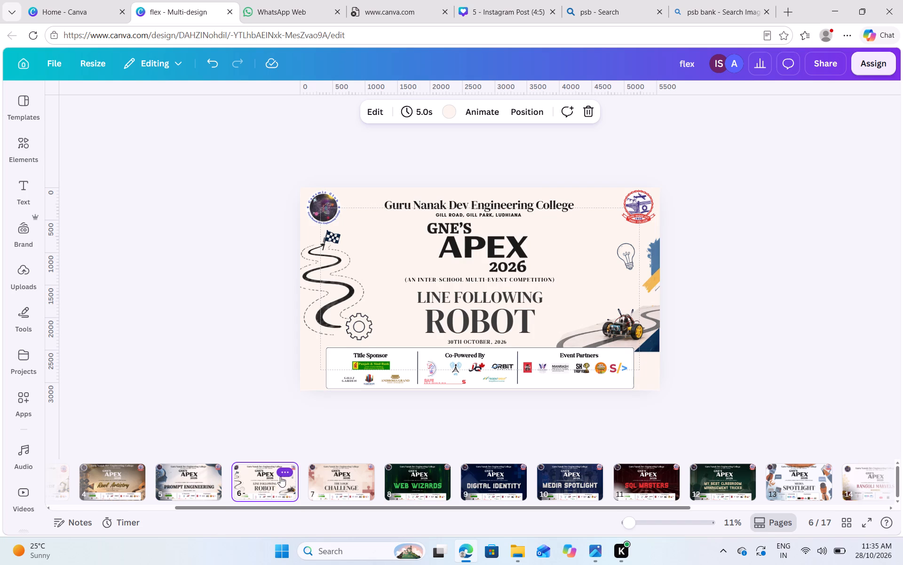
pyautogui.click(95, 498)
pyautogui.hscroll(6, 131, 486)
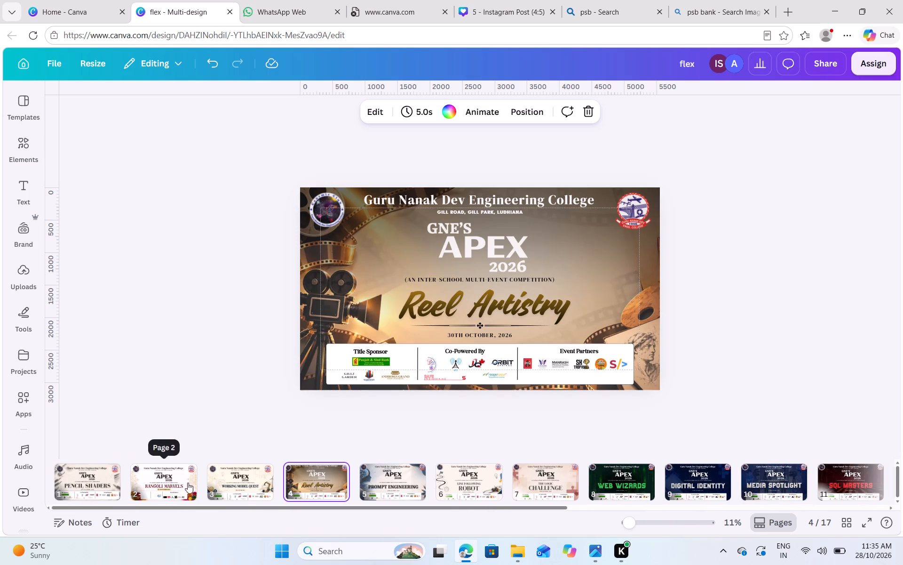
pyautogui.click(194, 482)
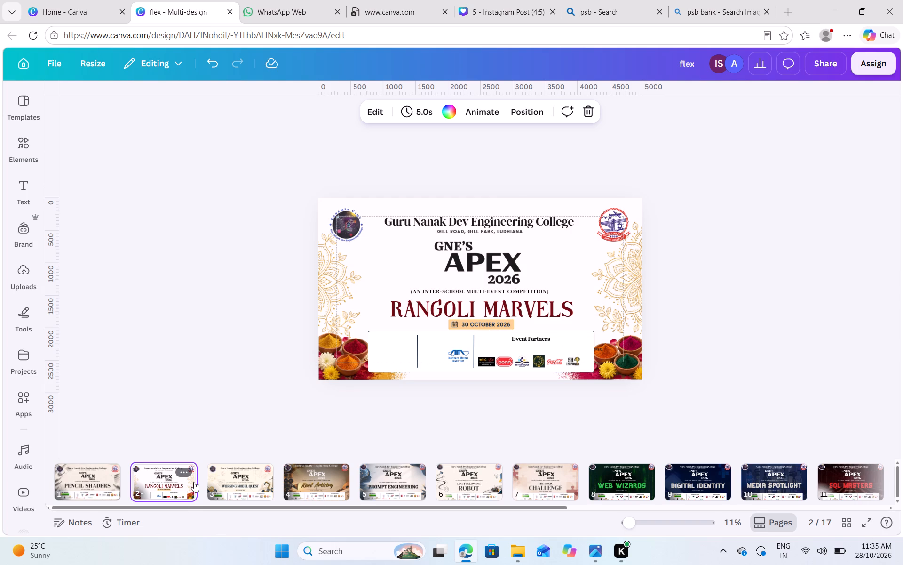
pyautogui.click(310, 482)
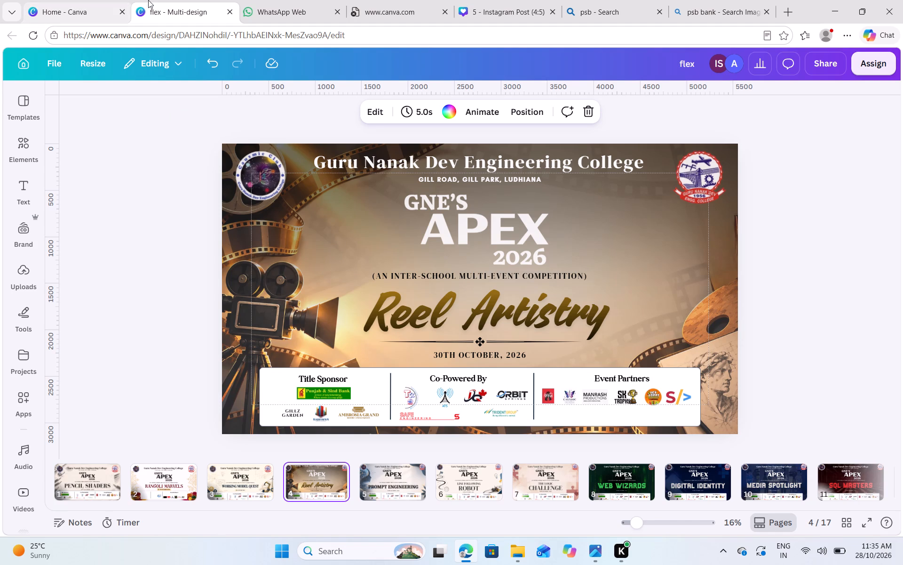
# Open the October 30th, 2025 volunteer card design from the recent designs on the Canva home page.
pyautogui.click(31, 0)
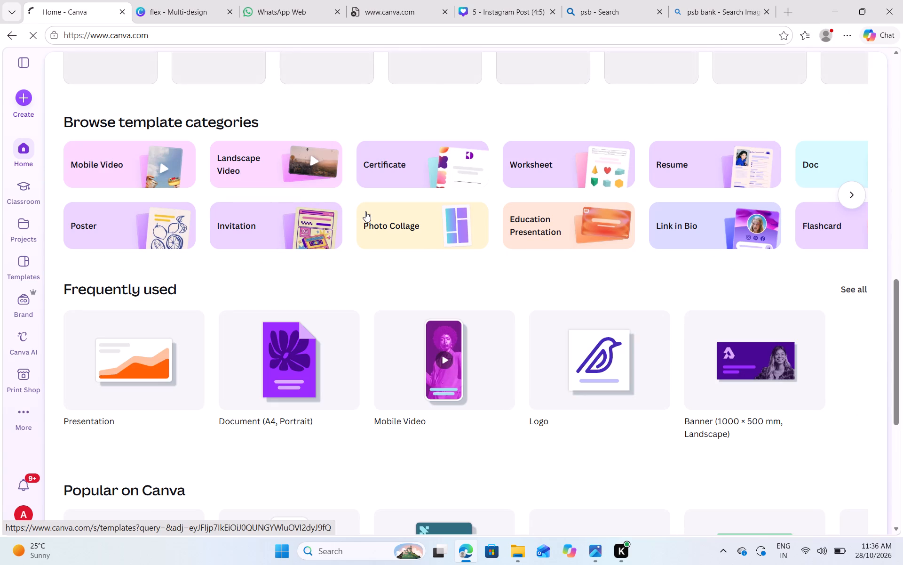
pyautogui.scroll(-1, 365, 211)
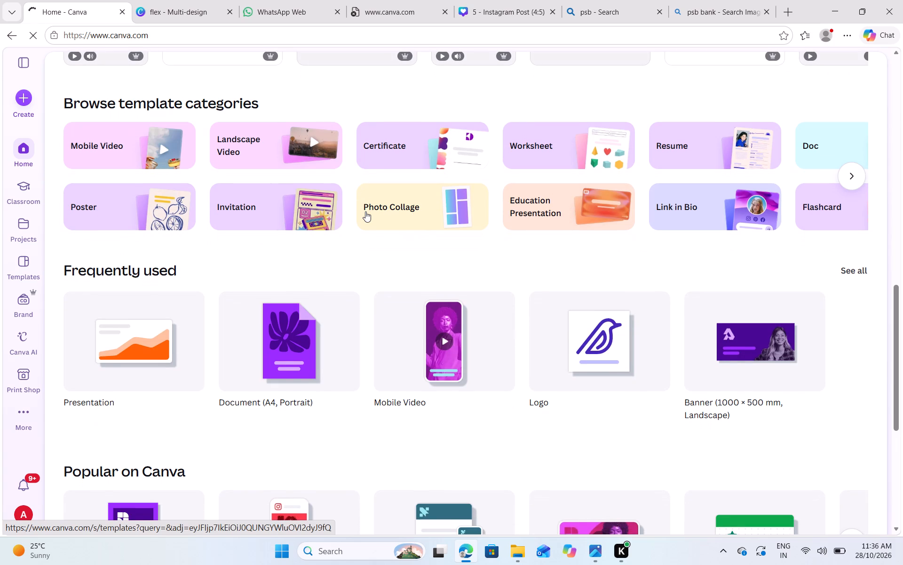
pyautogui.scroll(-9, 365, 211)
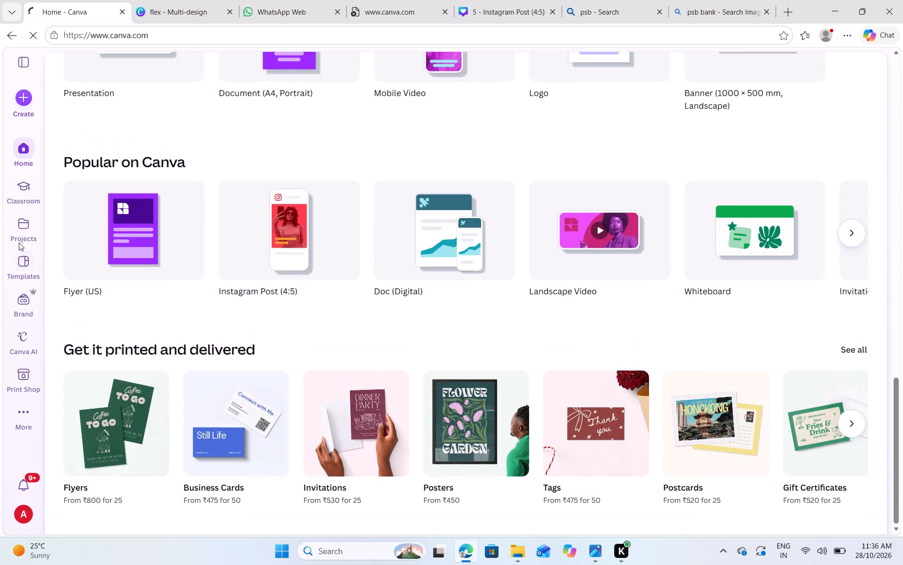
pyautogui.scroll(9, 83, 220)
pyautogui.scroll(1, 186, 238)
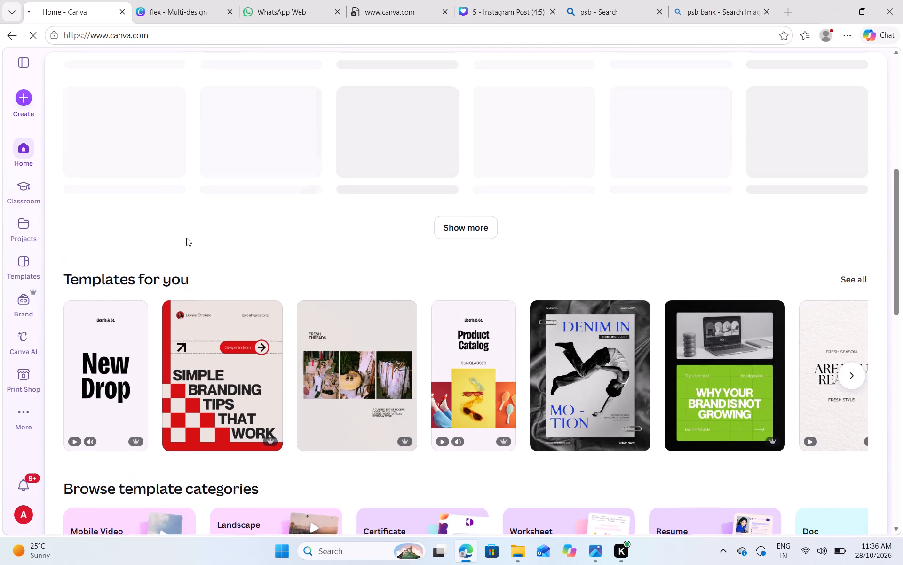
pyautogui.scroll(2, 186, 238)
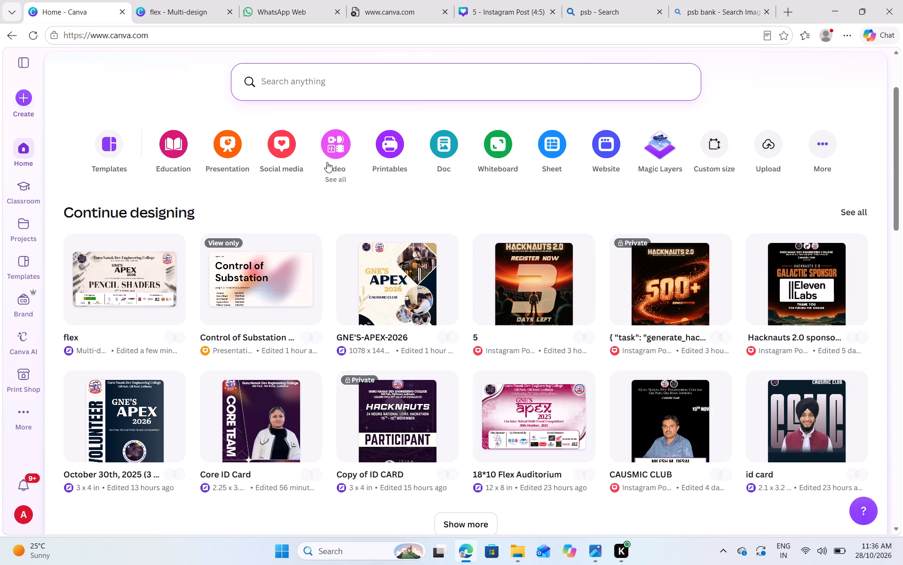
pyautogui.click(128, 420)
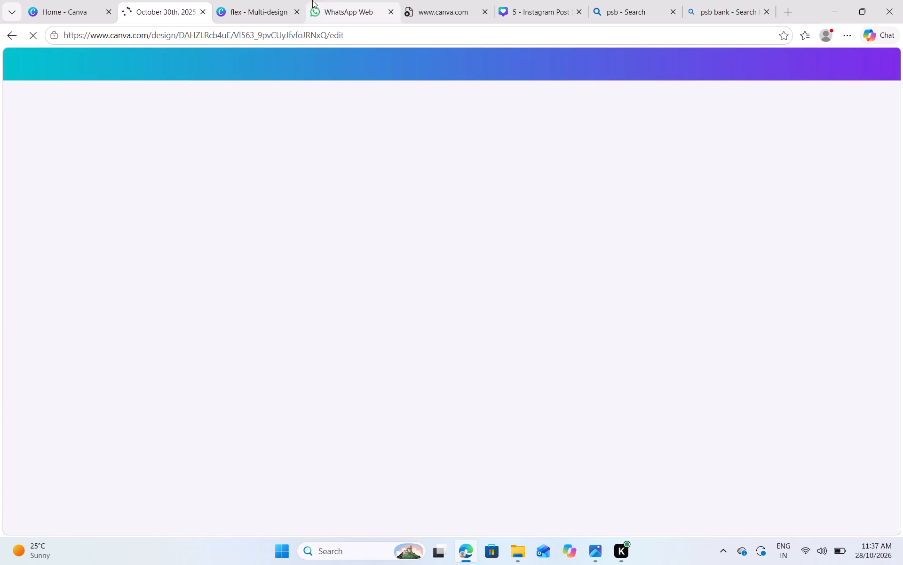
# Return to the flex design and add a blank page after page 17.
pyautogui.click(276, 0)
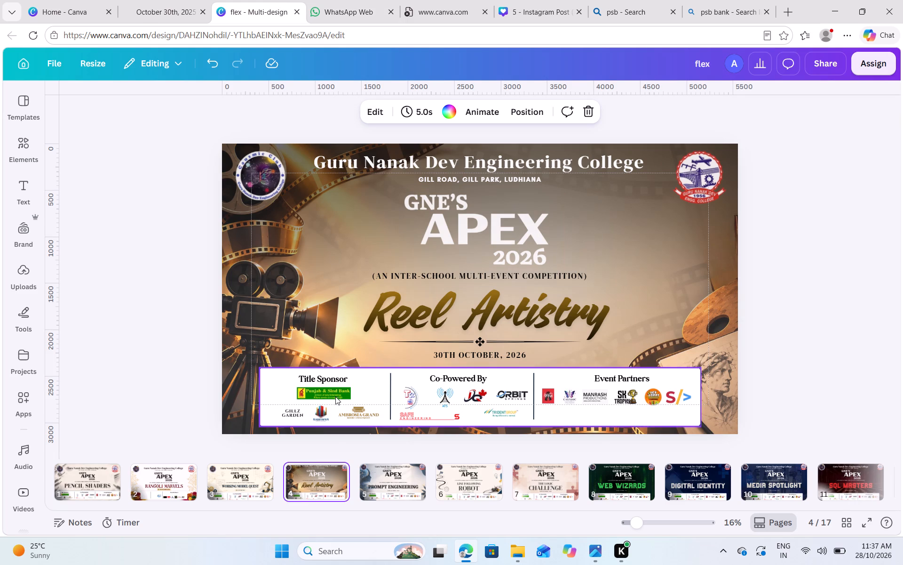
pyautogui.click(325, 397)
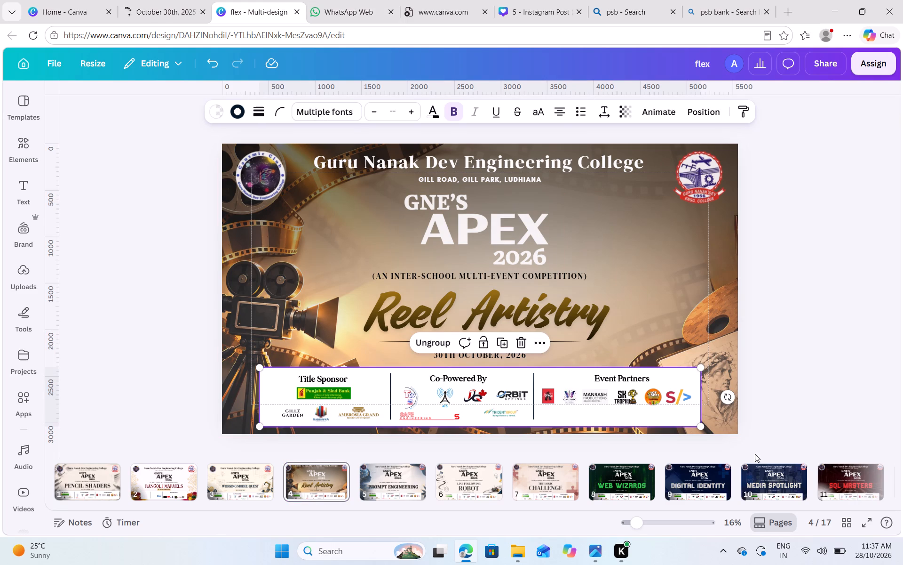
pyautogui.hscroll(-14, 766, 504)
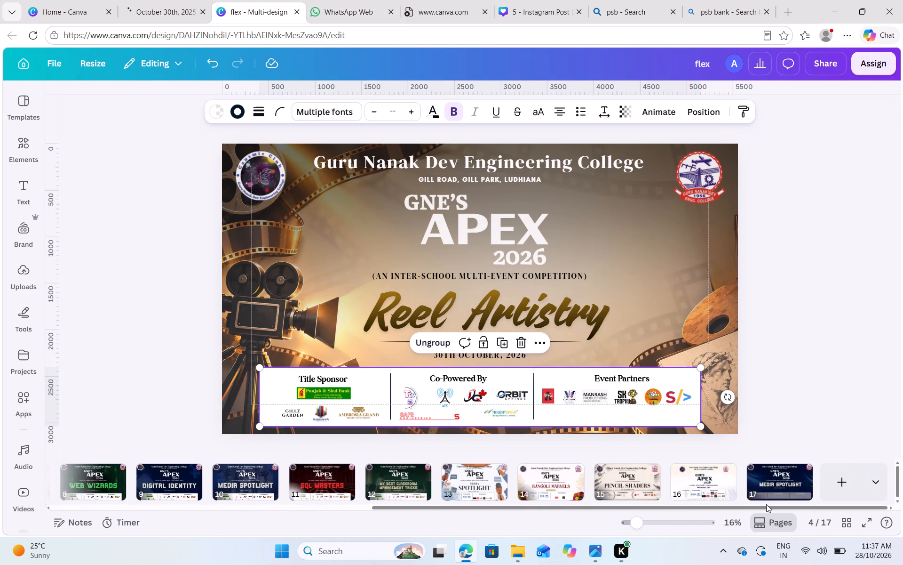
pyautogui.doubleClick(839, 486)
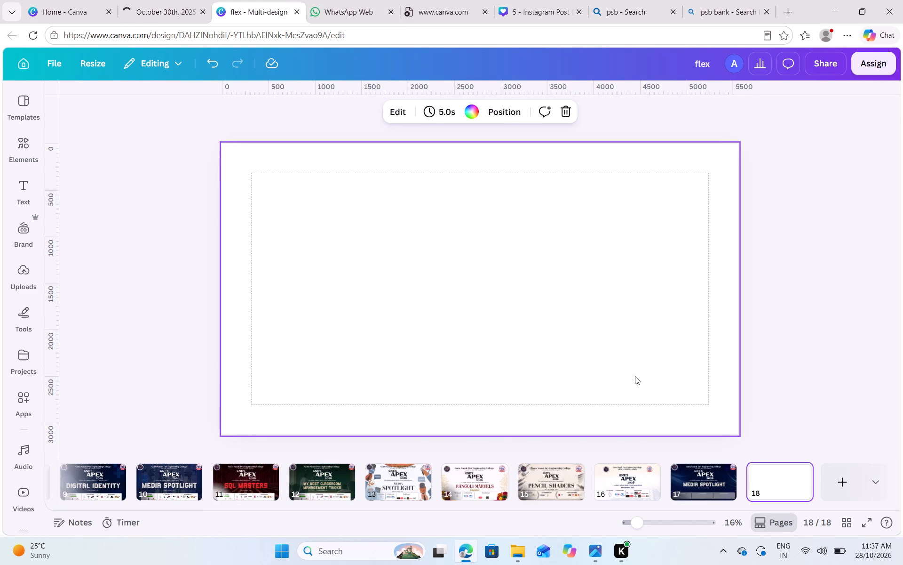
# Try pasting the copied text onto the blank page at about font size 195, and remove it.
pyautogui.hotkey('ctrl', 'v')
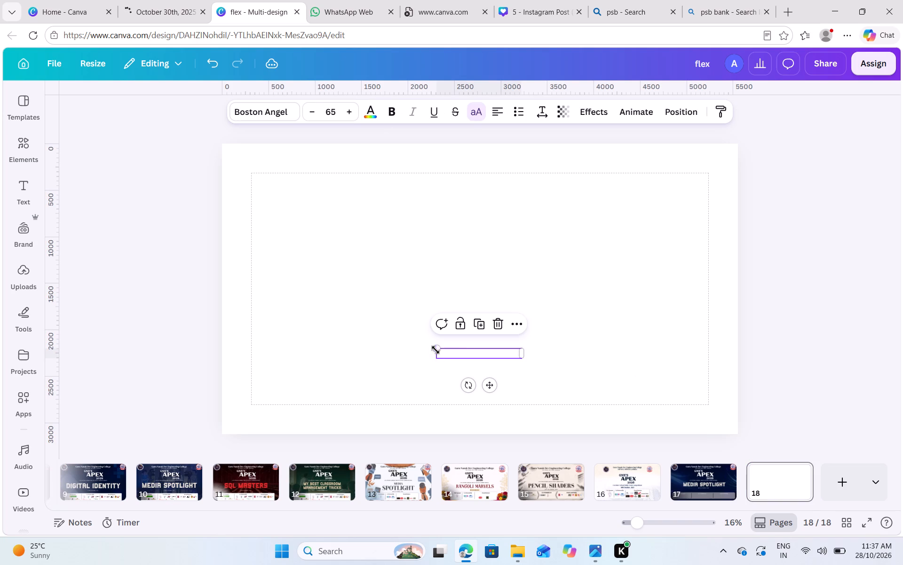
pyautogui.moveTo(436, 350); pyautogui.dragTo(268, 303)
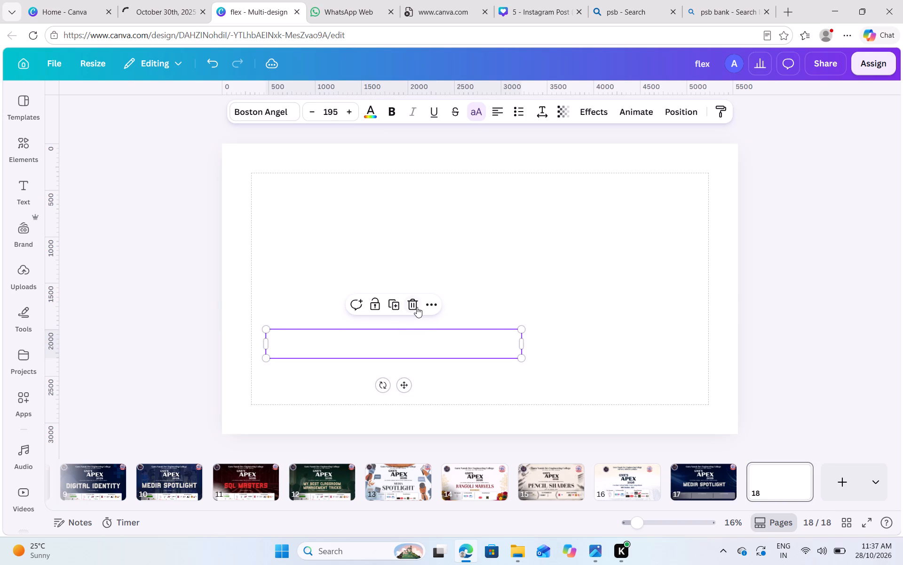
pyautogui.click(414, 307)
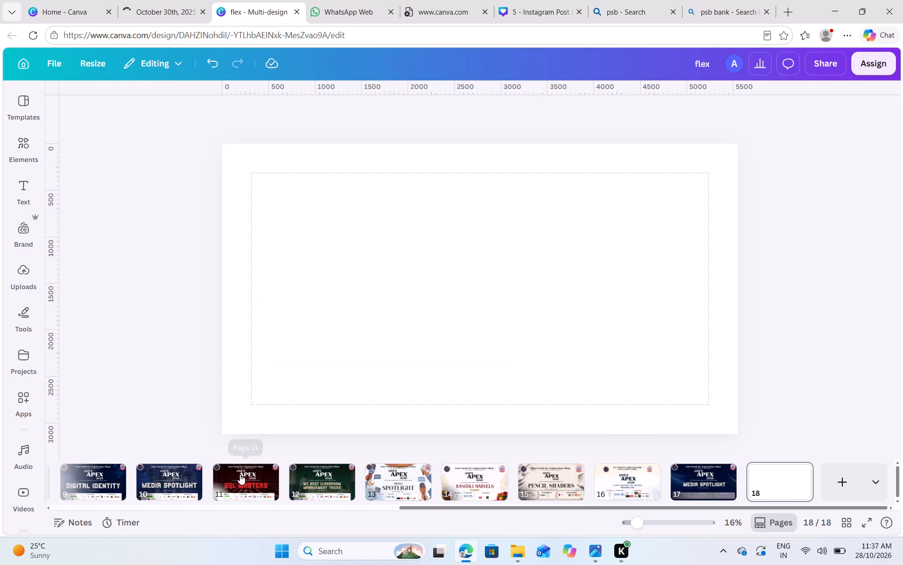
# Select the grouped sponsor section on the SQL Masters page for copying.
pyautogui.click(242, 476)
pyautogui.click(380, 412)
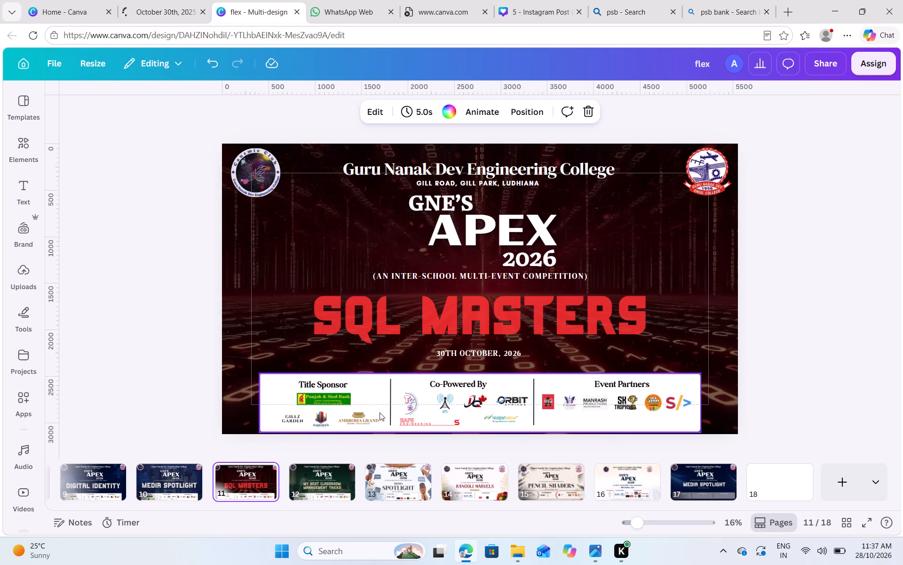
pyautogui.click(367, 424)
pyautogui.click(672, 327)
pyautogui.click(521, 402)
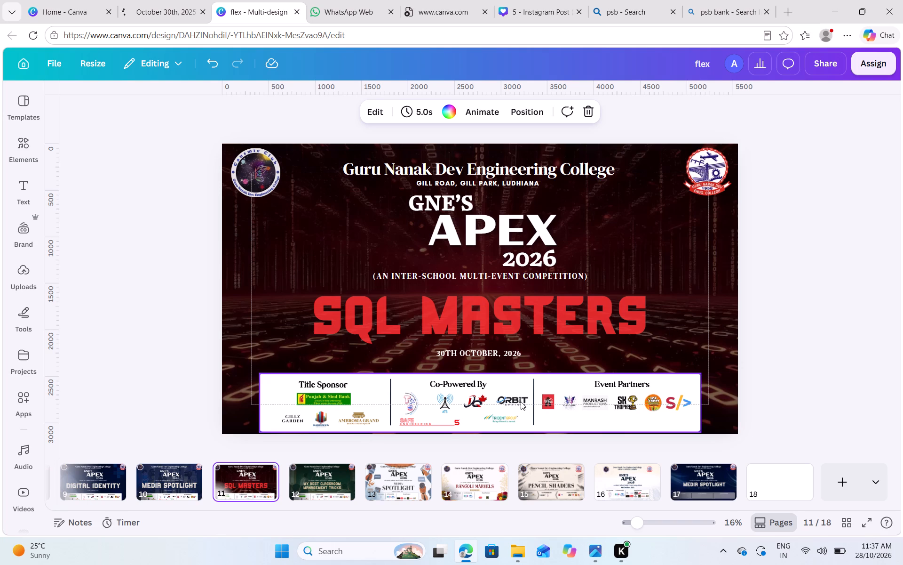
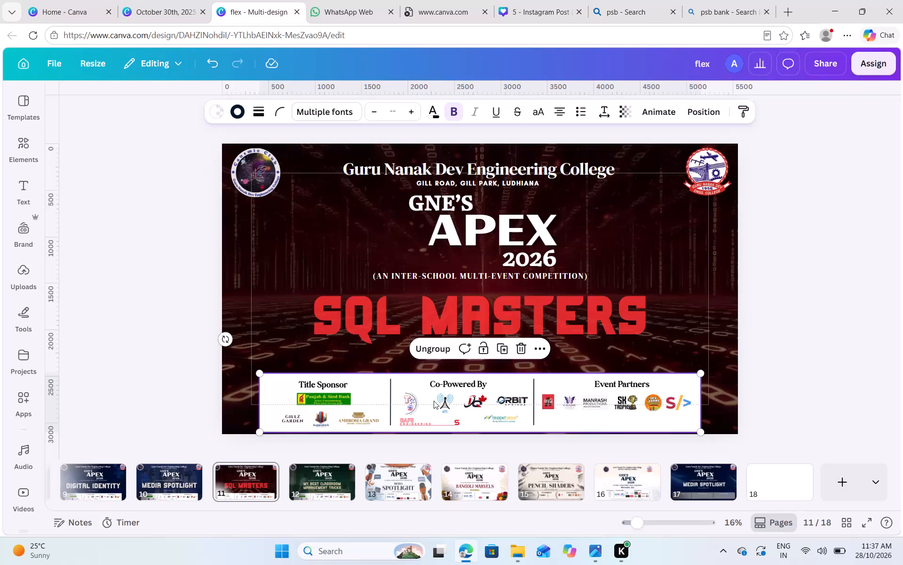
# Paste the copied sponsor section onto blank page 18.
pyautogui.click(800, 484)
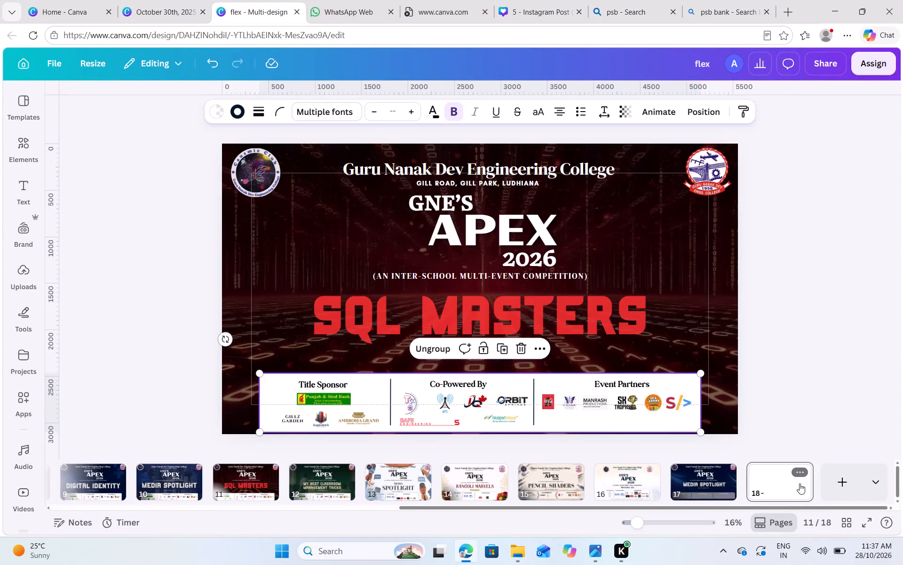
pyautogui.hotkey('ctrl', 'v')
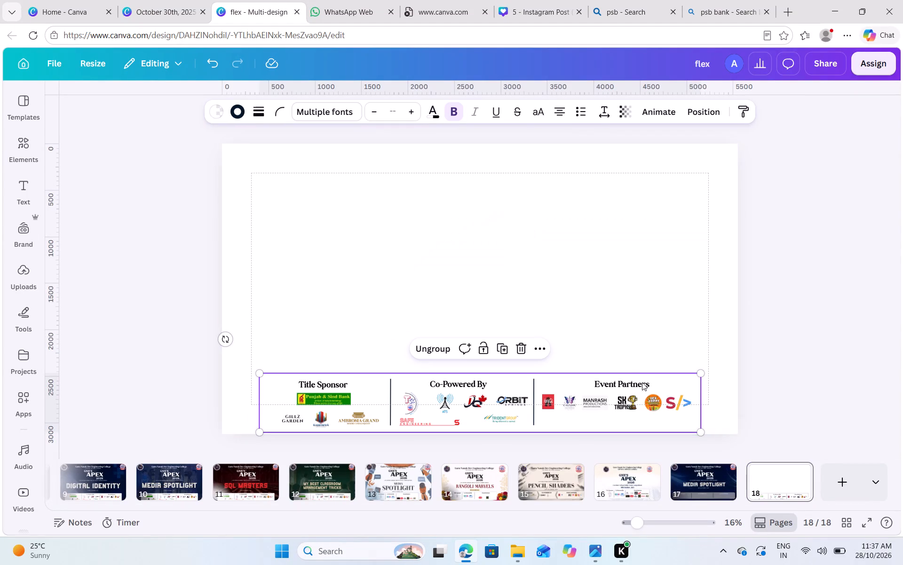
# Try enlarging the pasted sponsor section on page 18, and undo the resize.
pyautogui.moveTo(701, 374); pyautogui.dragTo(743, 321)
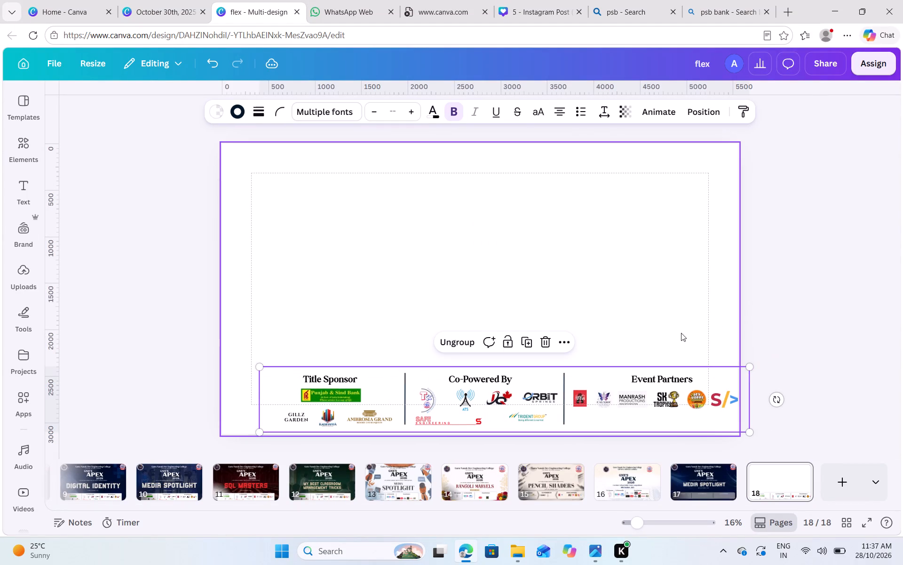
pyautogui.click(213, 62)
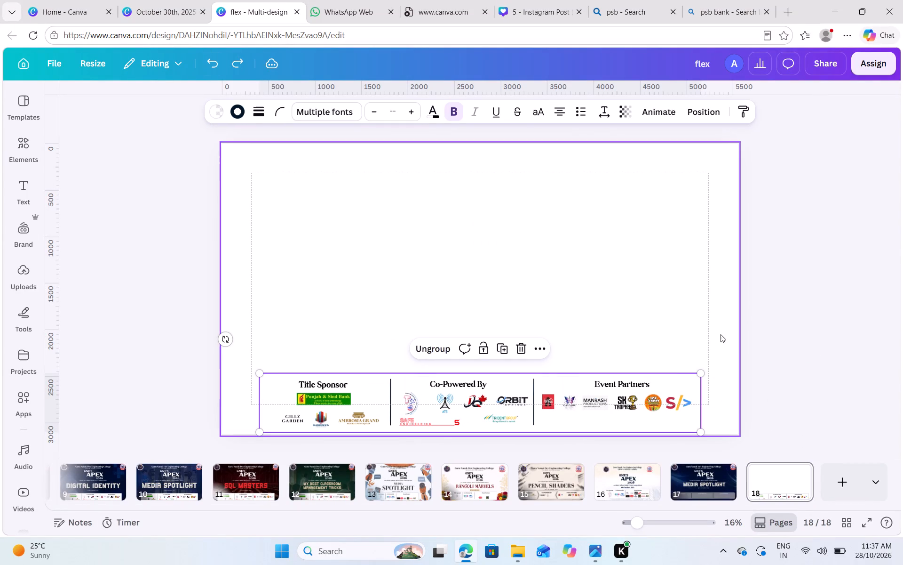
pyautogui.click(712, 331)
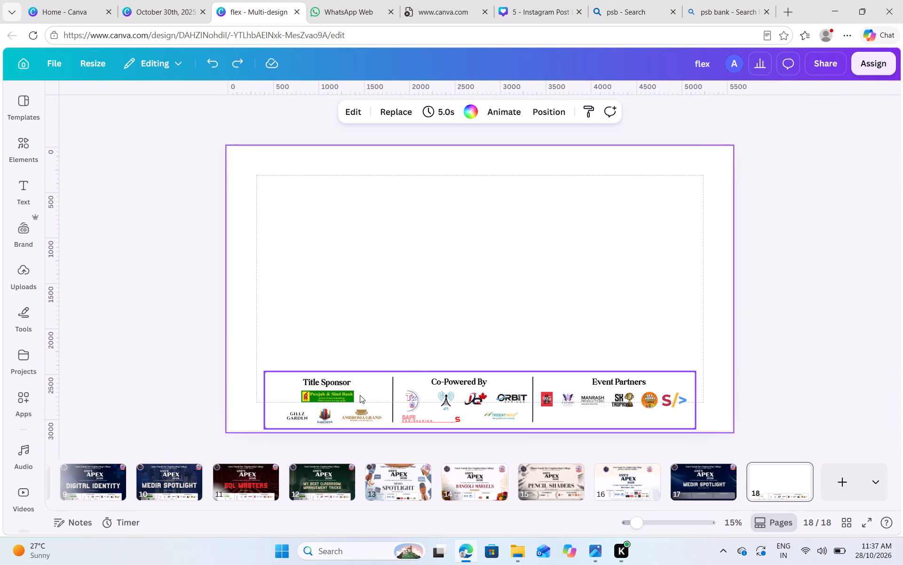
# Duplicate the sponsor section on page 18 and align the copy above the original, near the page's middle.
pyautogui.click(334, 398)
pyautogui.hotkey('ctrl', 'c')
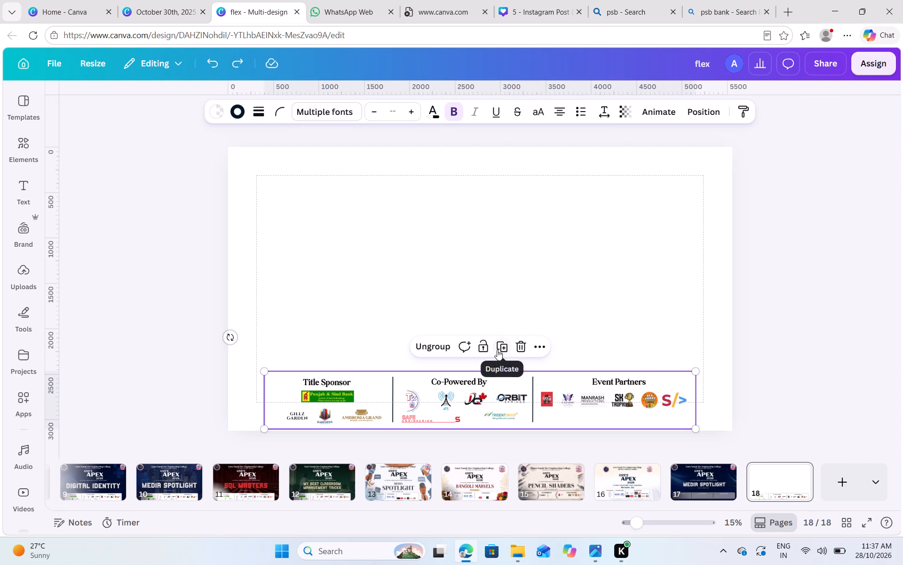
pyautogui.hotkey('ctrl', 'v')
pyautogui.moveTo(507, 395); pyautogui.dragTo(496, 281)
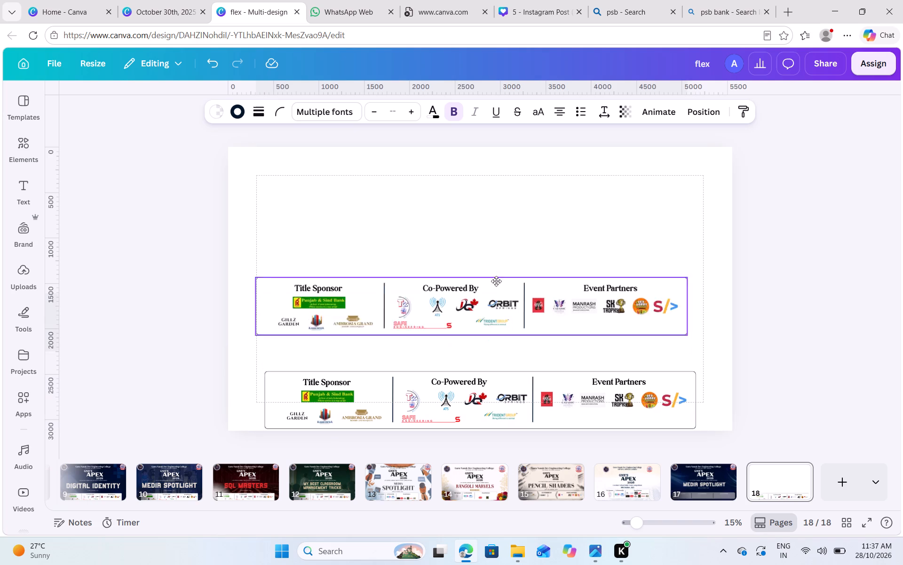
pyautogui.moveTo(496, 281); pyautogui.dragTo(507, 265)
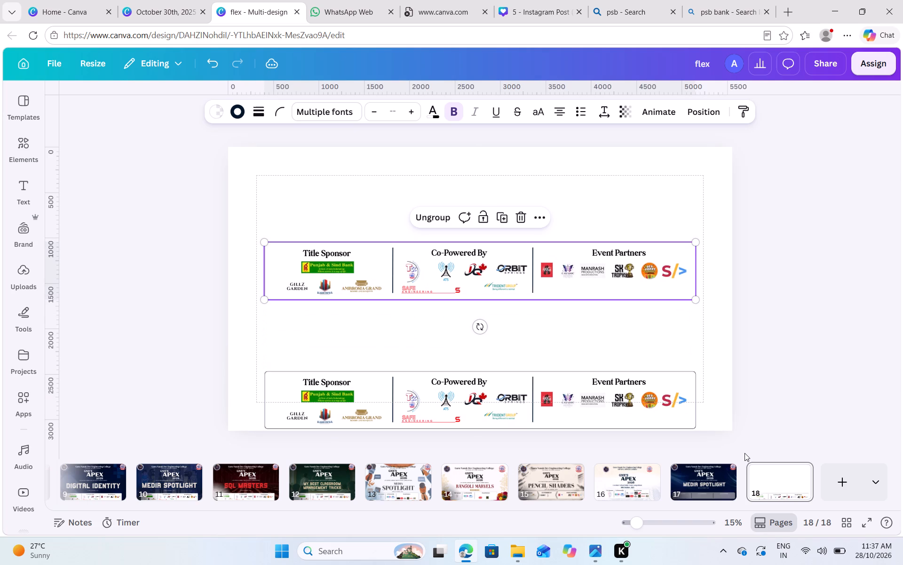
pyautogui.click(666, 324)
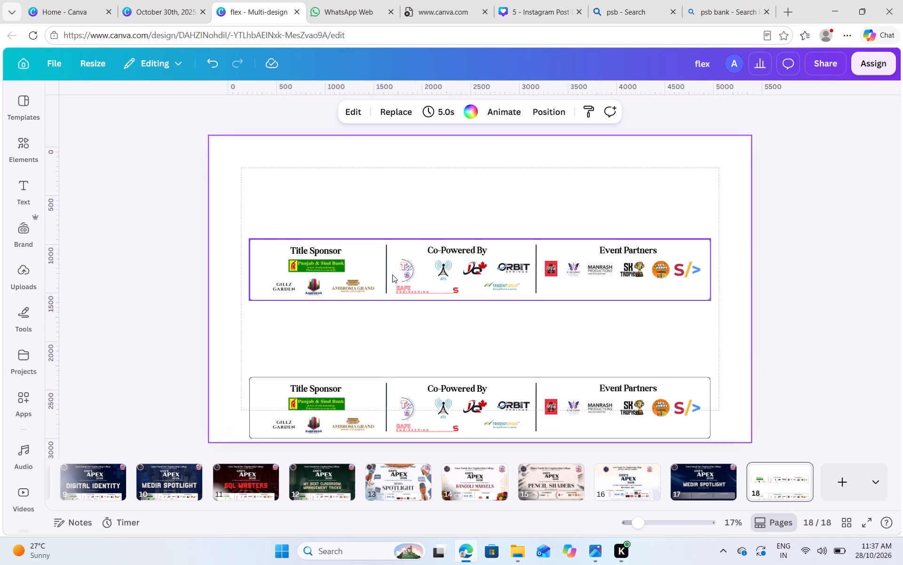
# Ungroup the upper copy of the sponsor section on page 18.
pyautogui.click(257, 263)
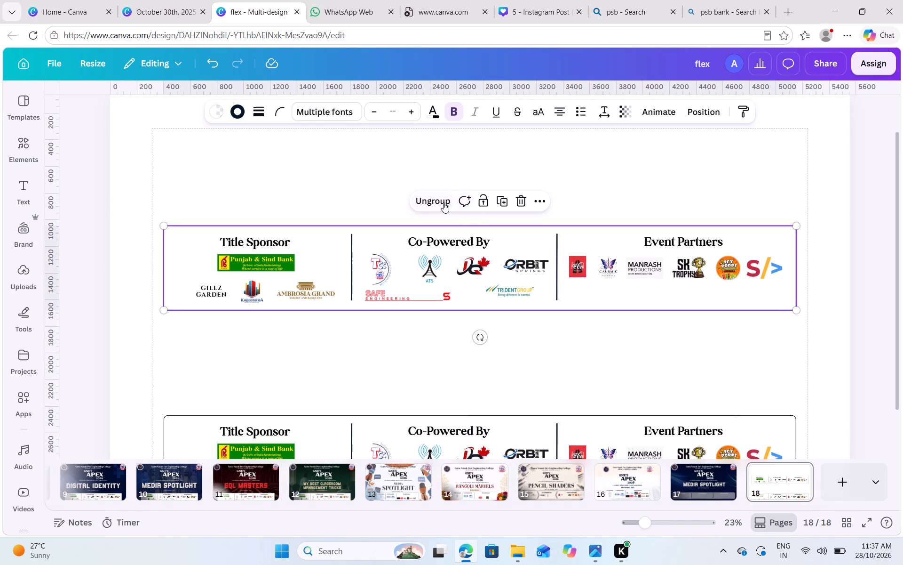
pyautogui.click(444, 202)
pyautogui.click(383, 345)
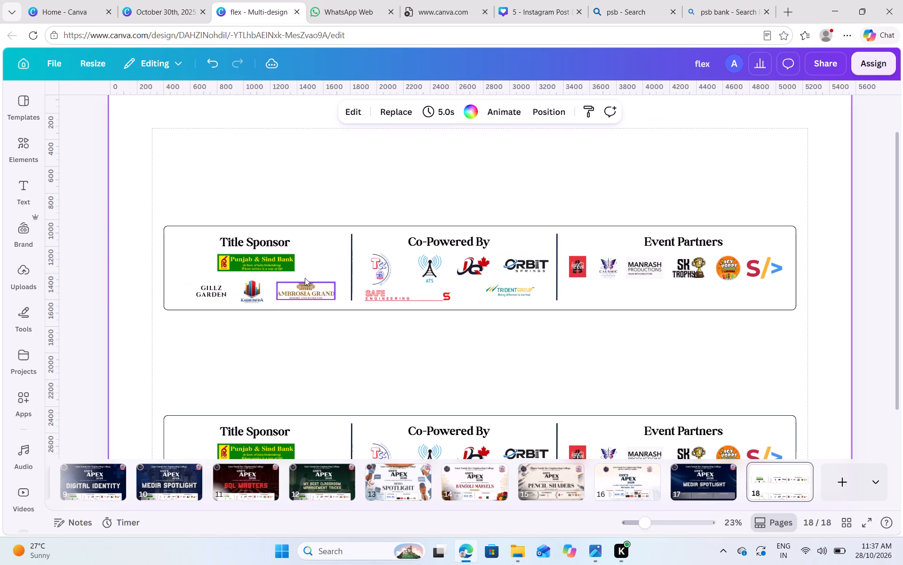
# Group all the sponsor logos in the upper copy, leaving out headings, dividers and frame, and copy the group.
pyautogui.click(270, 261)
pyautogui.keyDown('shift'); pyautogui.click(217, 293); pyautogui.keyUp('shift')
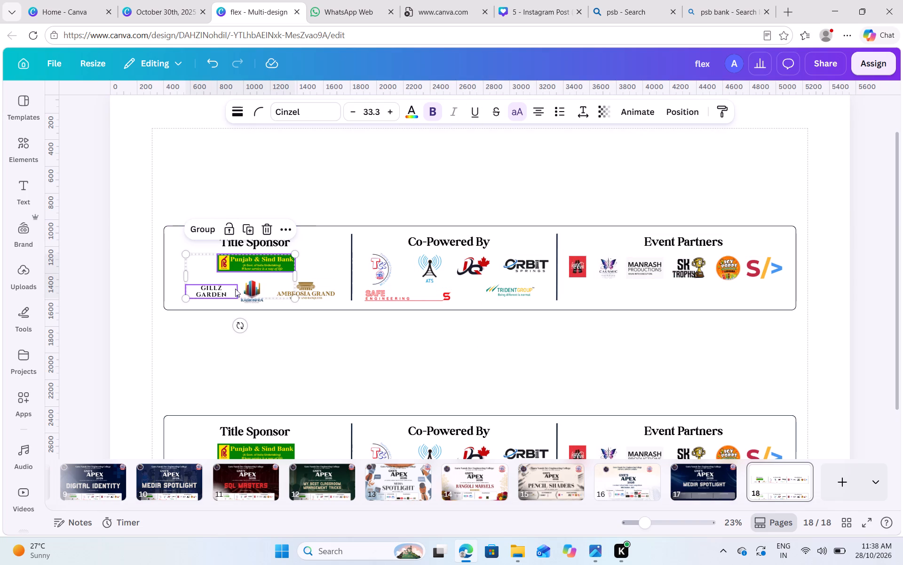
pyautogui.keyDown('shift'); pyautogui.click(250, 289); pyautogui.keyUp('shift')
pyautogui.keyDown('shift'); pyautogui.click(304, 290); pyautogui.keyUp('shift')
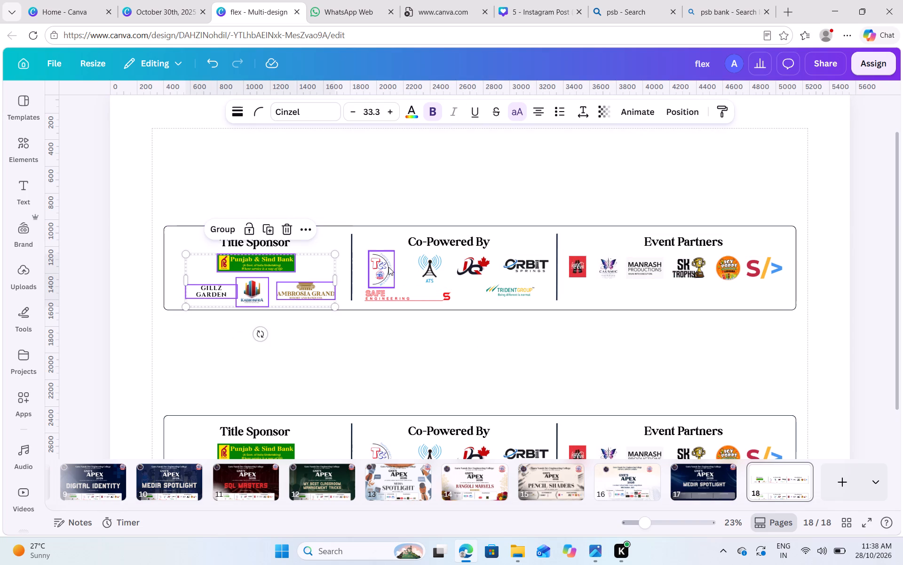
pyautogui.keyDown('shift'); pyautogui.click(392, 266); pyautogui.keyUp('shift')
pyautogui.keyDown('shift'); pyautogui.click(425, 267); pyautogui.keyUp('shift')
pyautogui.keyDown('shift'); pyautogui.click(472, 269); pyautogui.keyUp('shift')
pyautogui.keyDown('shift'); pyautogui.click(517, 267); pyautogui.keyUp('shift')
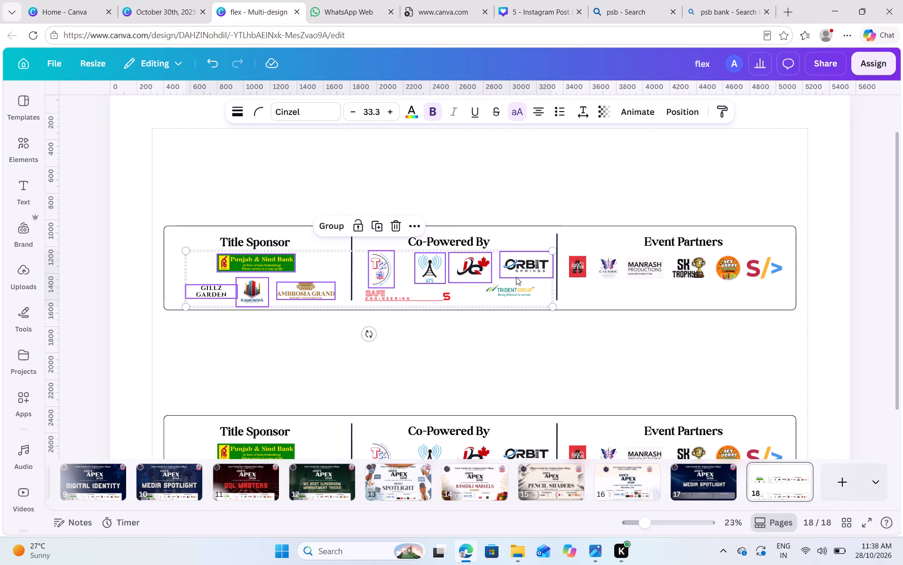
pyautogui.keyDown('shift'); pyautogui.click(512, 285); pyautogui.keyUp('shift')
pyautogui.keyDown('shift'); pyautogui.click(422, 292); pyautogui.keyUp('shift')
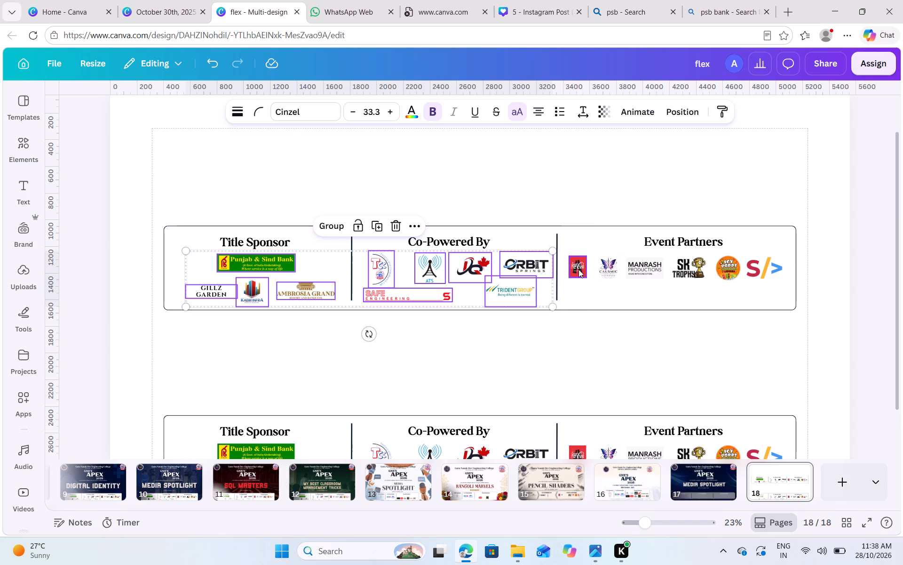
pyautogui.keyDown('shift'); pyautogui.click(578, 269); pyautogui.keyUp('shift')
pyautogui.keyDown('shift'); pyautogui.click(602, 268); pyautogui.keyUp('shift')
pyautogui.keyDown('shift'); pyautogui.click(634, 268); pyautogui.keyUp('shift')
pyautogui.keyDown('shift'); pyautogui.click(695, 265); pyautogui.keyUp('shift')
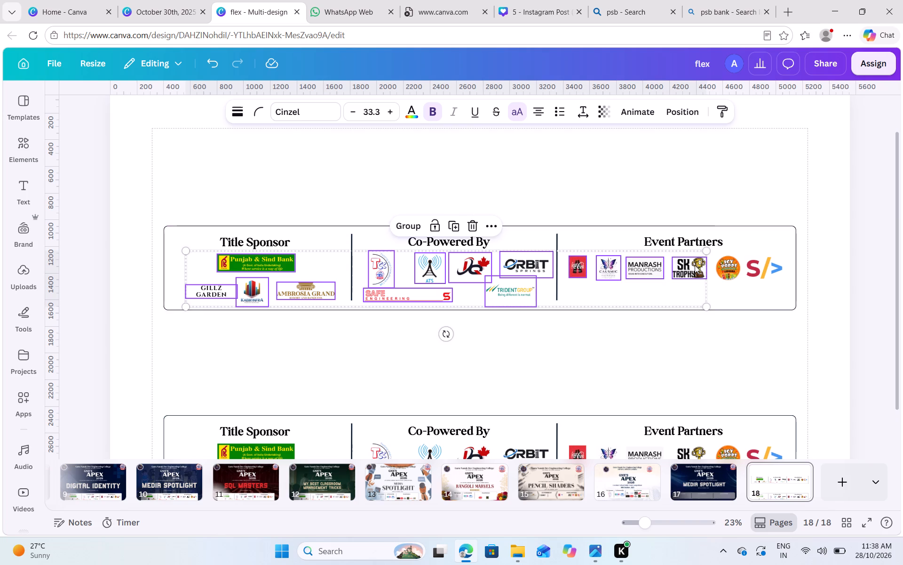
pyautogui.keyDown('shift'); pyautogui.click(729, 267); pyautogui.keyUp('shift')
pyautogui.keyDown('shift'); pyautogui.click(766, 271); pyautogui.keyUp('shift')
pyautogui.keyDown('shift'); pyautogui.click(454, 226); pyautogui.keyUp('shift')
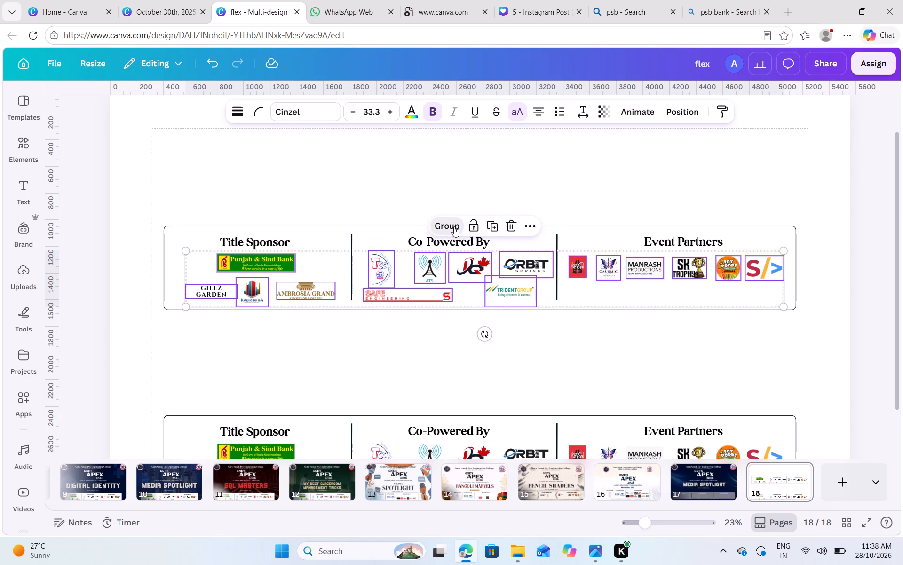
pyautogui.hotkey('ctrl', 'c')
# Switch to the October 30th, 2025 card design and duplicate page 8, the dark blue page with the white frame.
pyautogui.click(163, 0)
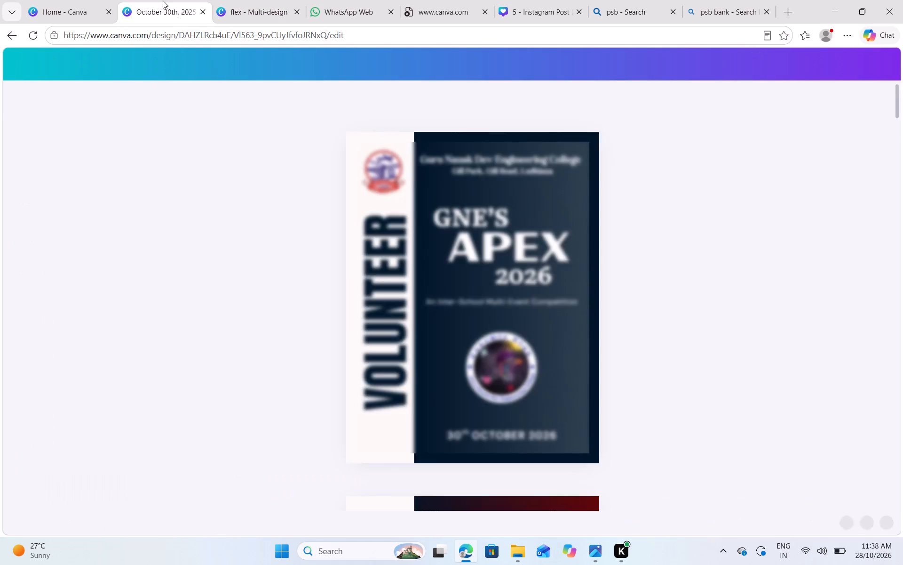
pyautogui.scroll(-20, 498, 301)
pyautogui.scroll(-2, 498, 301)
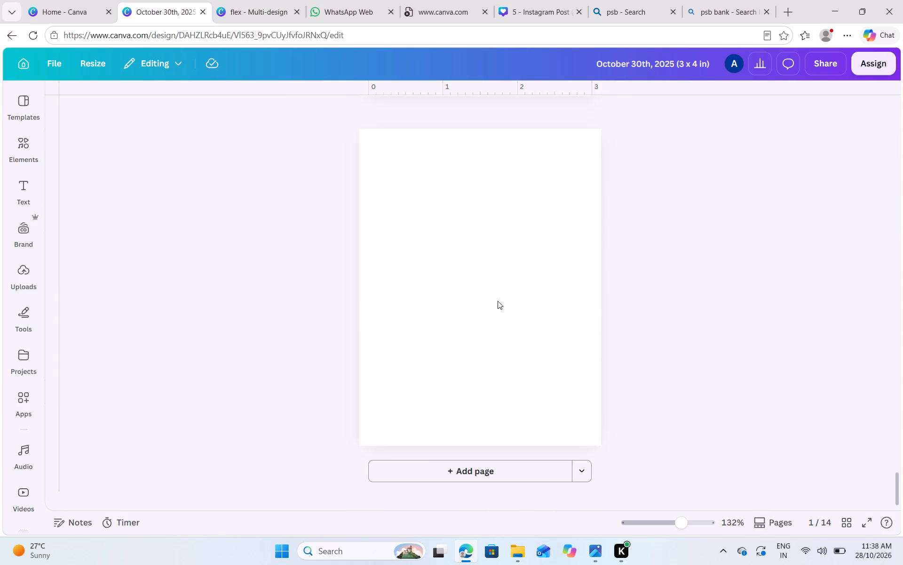
pyautogui.scroll(-7, 498, 301)
pyautogui.scroll(8, 498, 301)
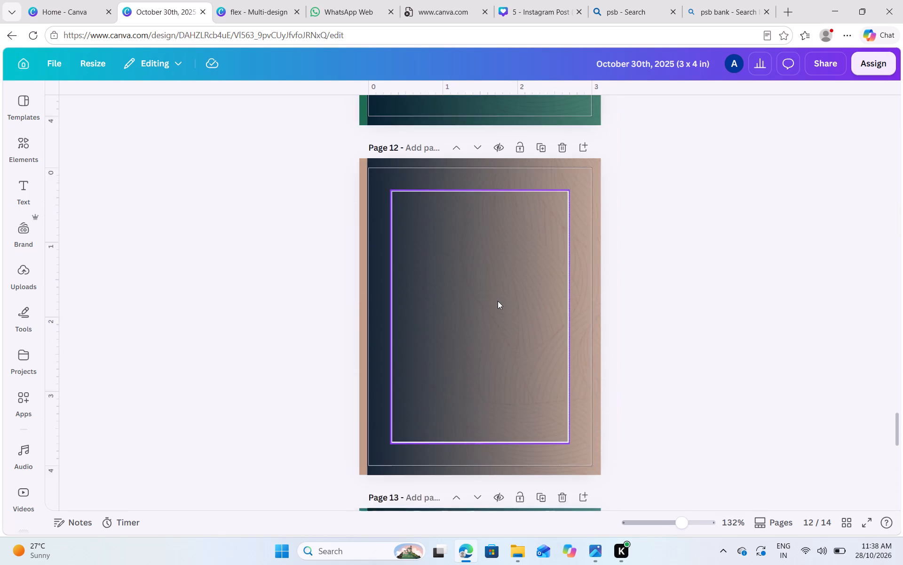
pyautogui.scroll(12, 498, 301)
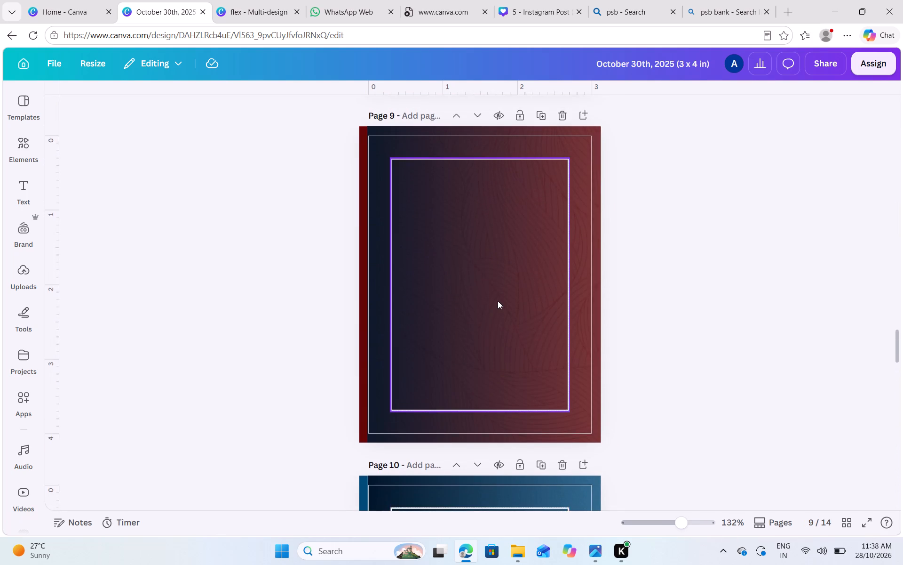
pyautogui.scroll(7, 498, 301)
pyautogui.scroll(-3, 498, 301)
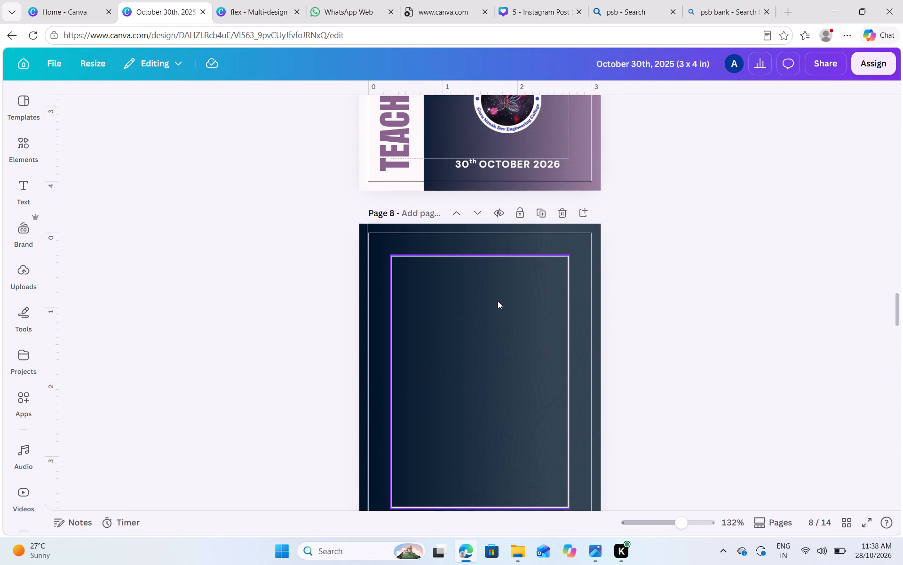
pyautogui.click(542, 211)
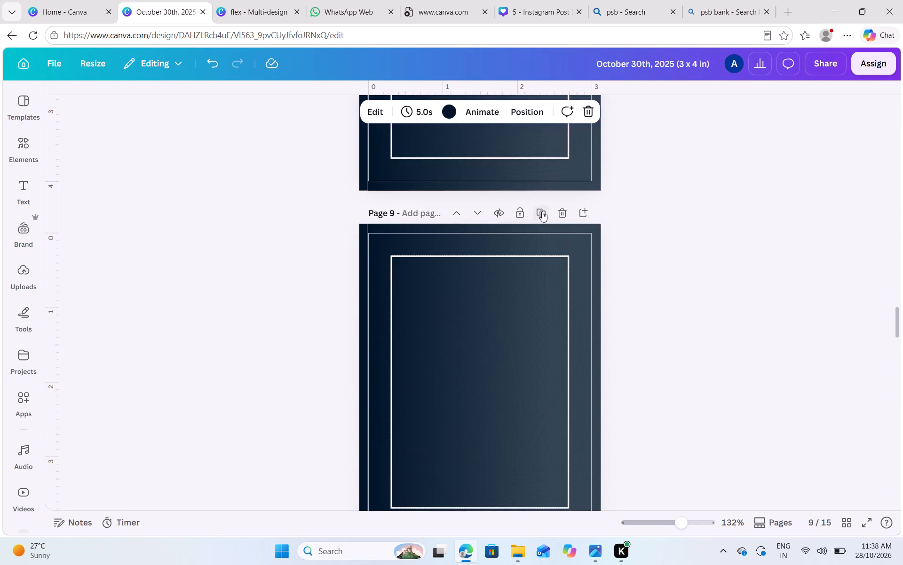
# Paste the logo group onto page 8, keeping a single copy, and move it down just inside the frame's top edge.
pyautogui.scroll(4, 542, 211)
pyautogui.hotkey('ctrl', 'v')
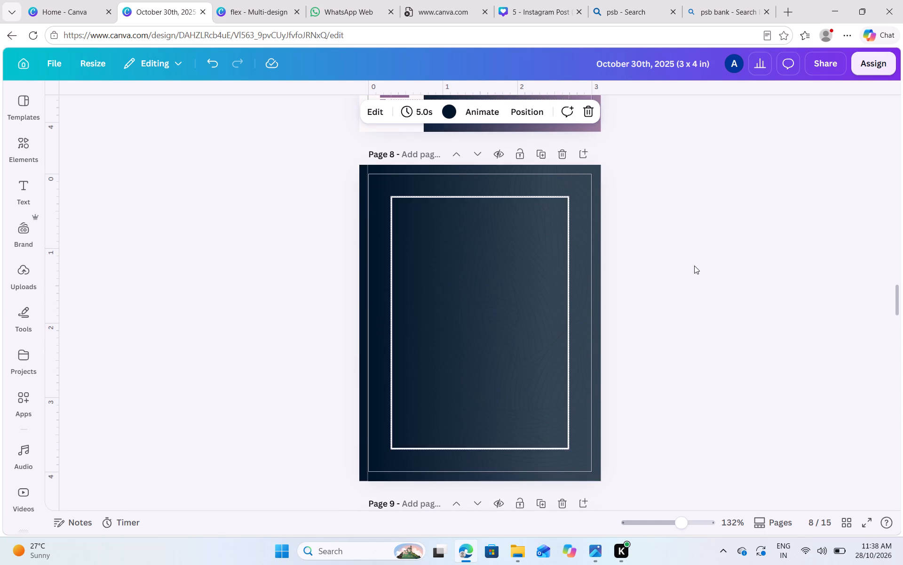
pyautogui.click(517, 291)
pyautogui.click(663, 274)
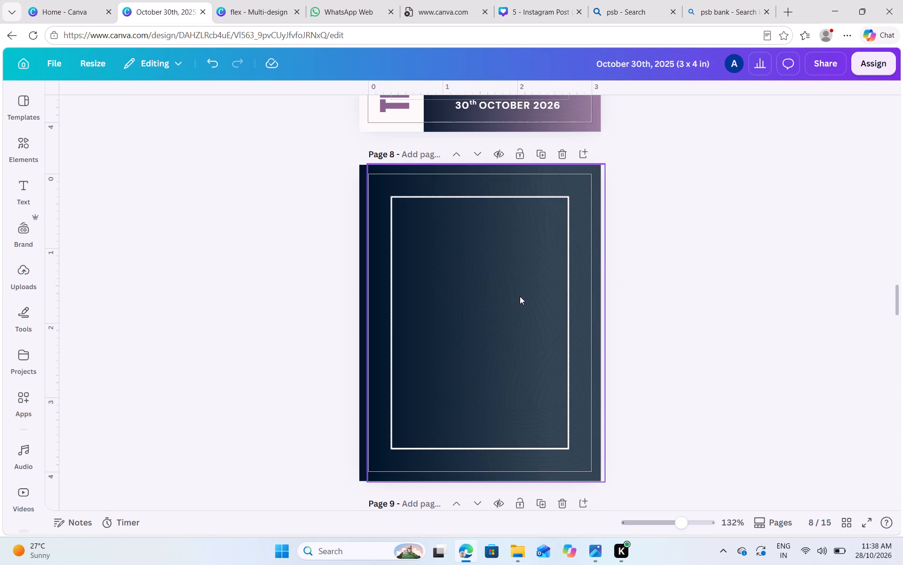
pyautogui.hotkey('ctrl', 'v')
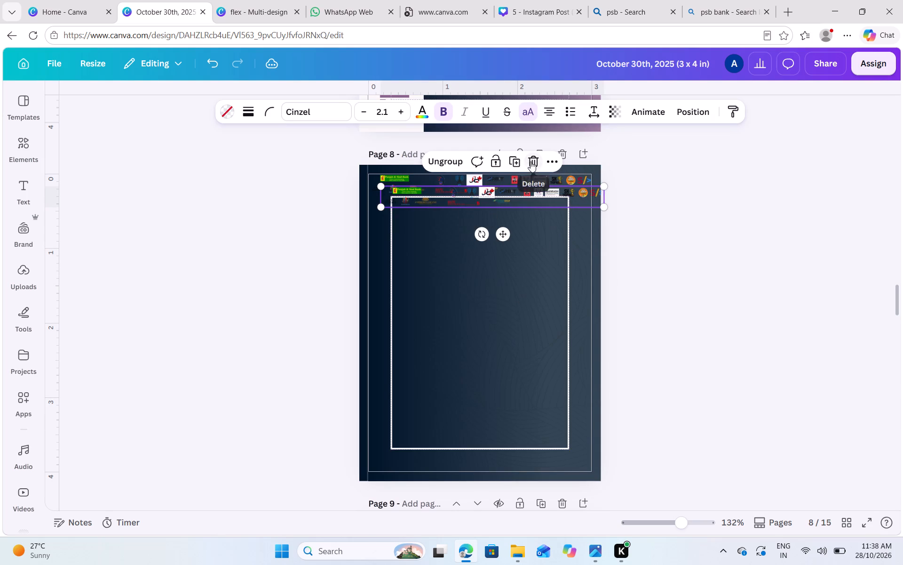
pyautogui.click(531, 161)
pyautogui.moveTo(526, 183); pyautogui.dragTo(547, 231)
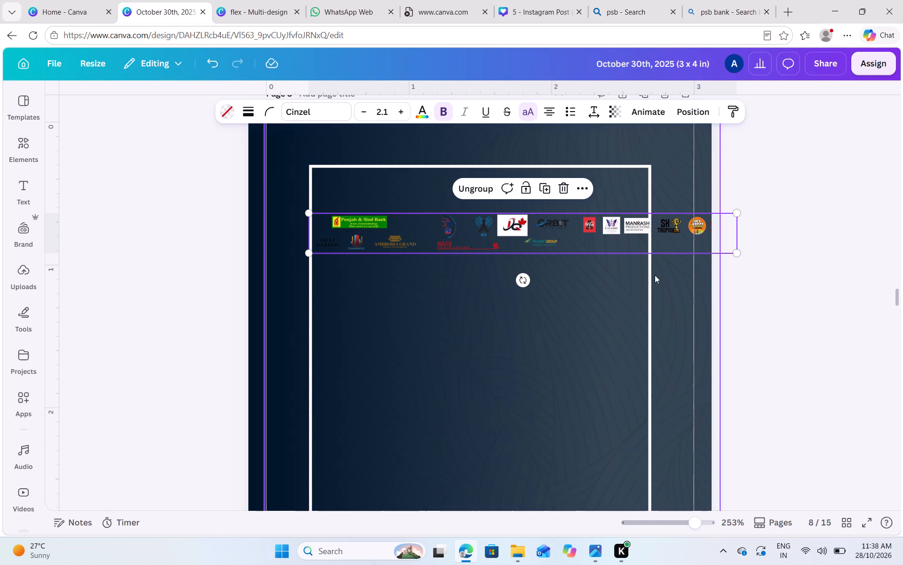
# Fill the framed rectangle on page 8 with the off-white from the shape colors.
pyautogui.click(593, 318)
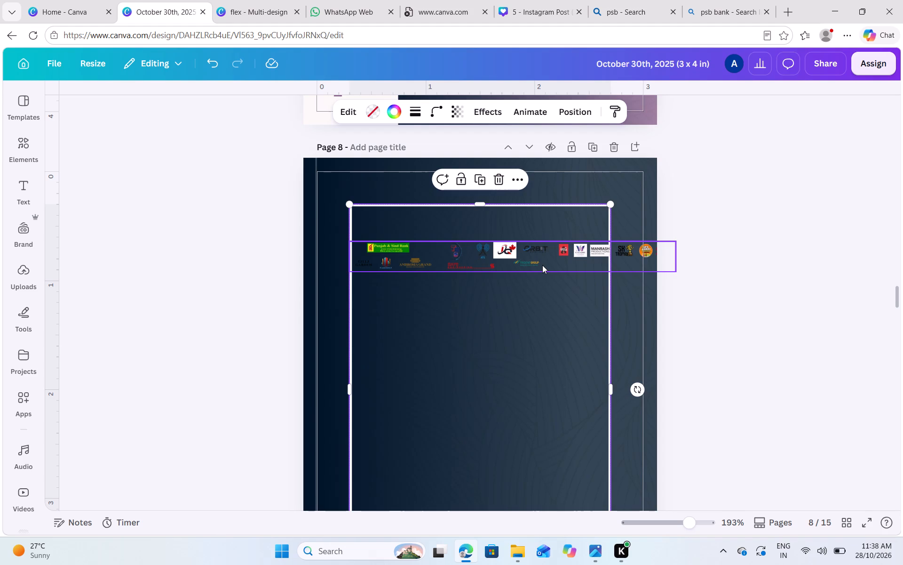
pyautogui.click(598, 326)
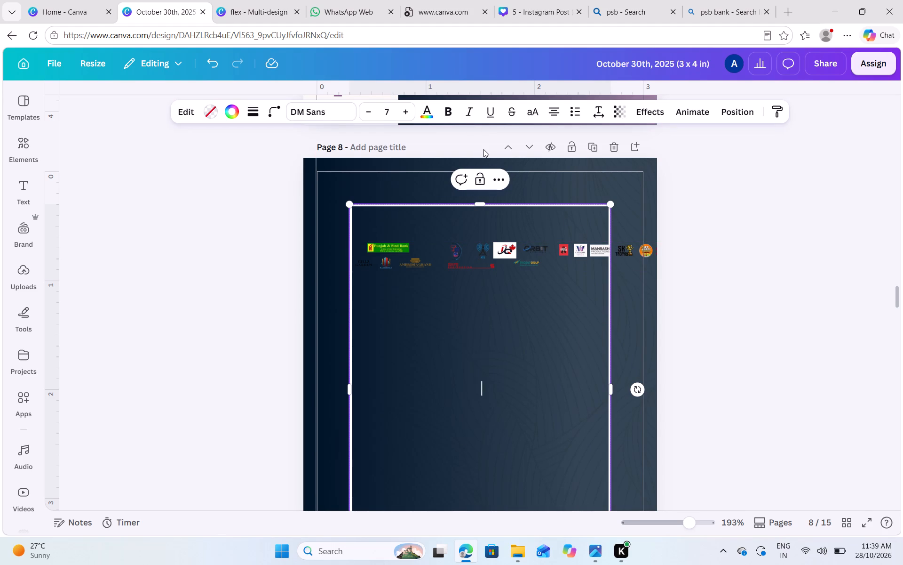
pyautogui.click(208, 113)
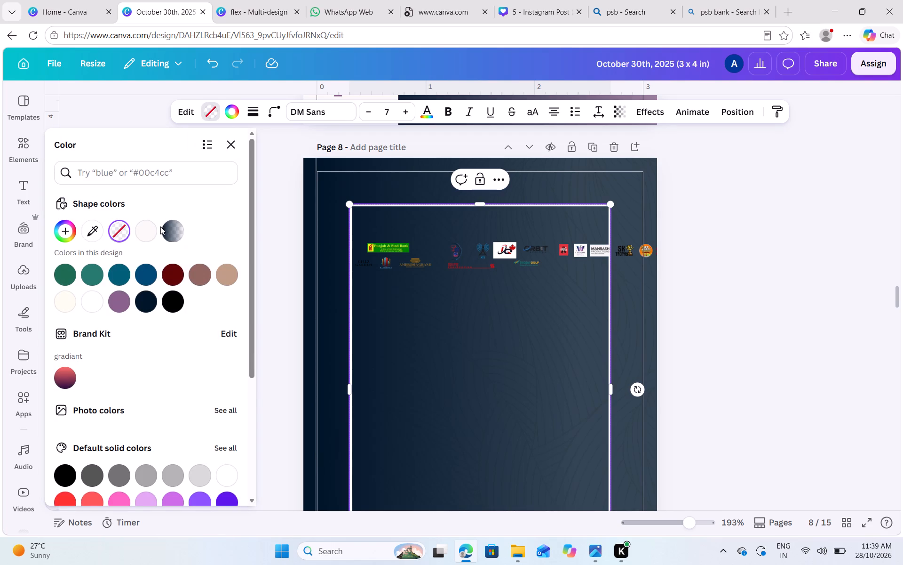
pyautogui.click(147, 229)
pyautogui.doubleClick(698, 270)
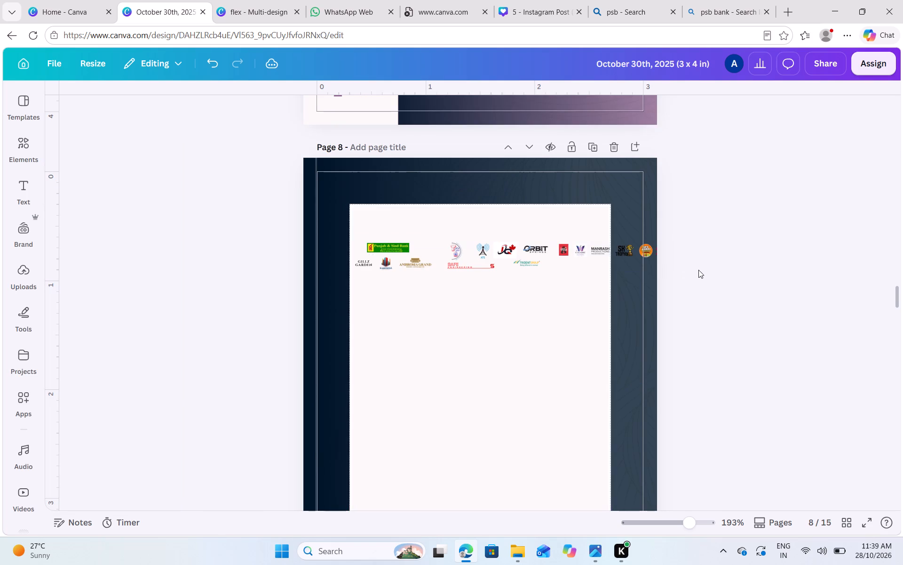
# Scale the sponsor logo group on page 8 down to about 2.5 in wide and center it horizontally over the off-white rectangle.
pyautogui.click(490, 251)
pyautogui.moveTo(490, 251); pyautogui.dragTo(459, 278)
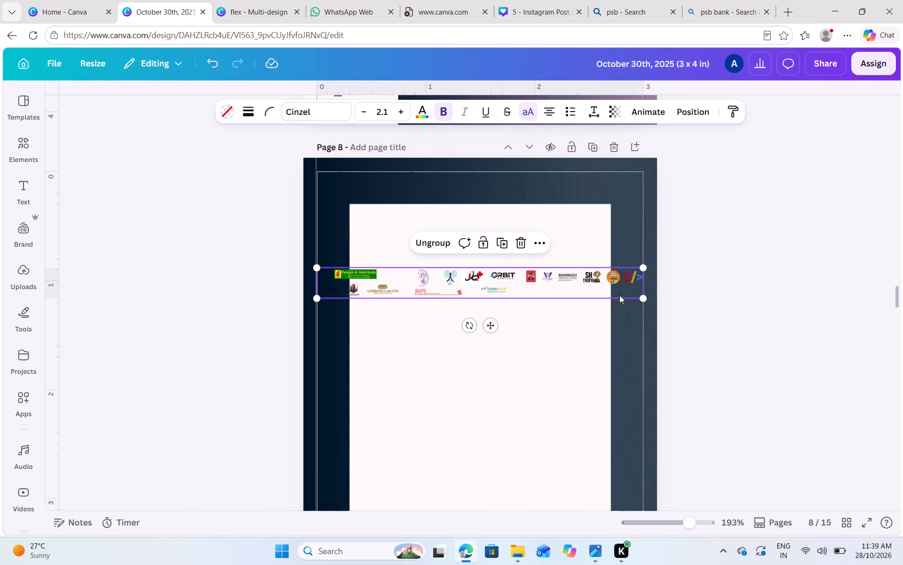
pyautogui.click(644, 300)
pyautogui.moveTo(641, 299); pyautogui.dragTo(589, 281)
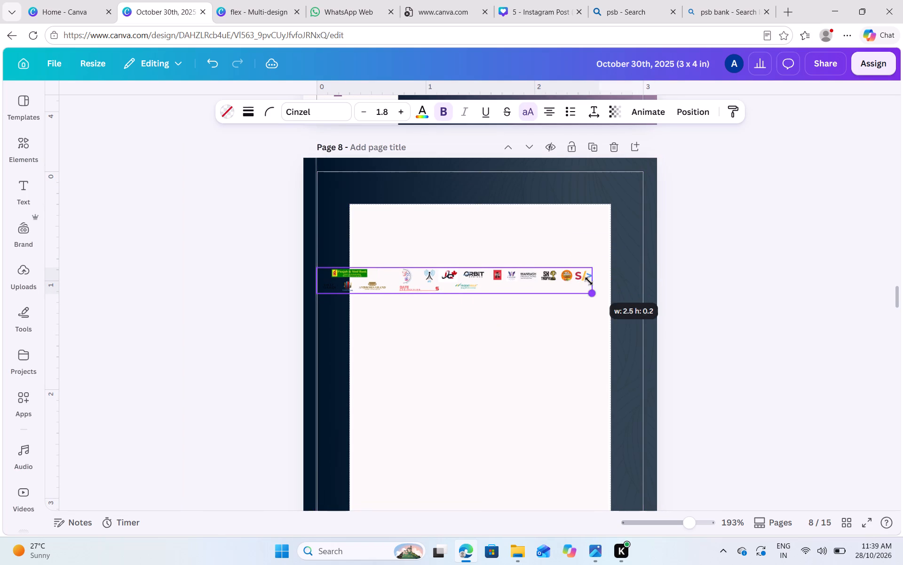
pyautogui.moveTo(589, 281); pyautogui.dragTo(588, 282)
pyautogui.moveTo(465, 282); pyautogui.dragTo(493, 293)
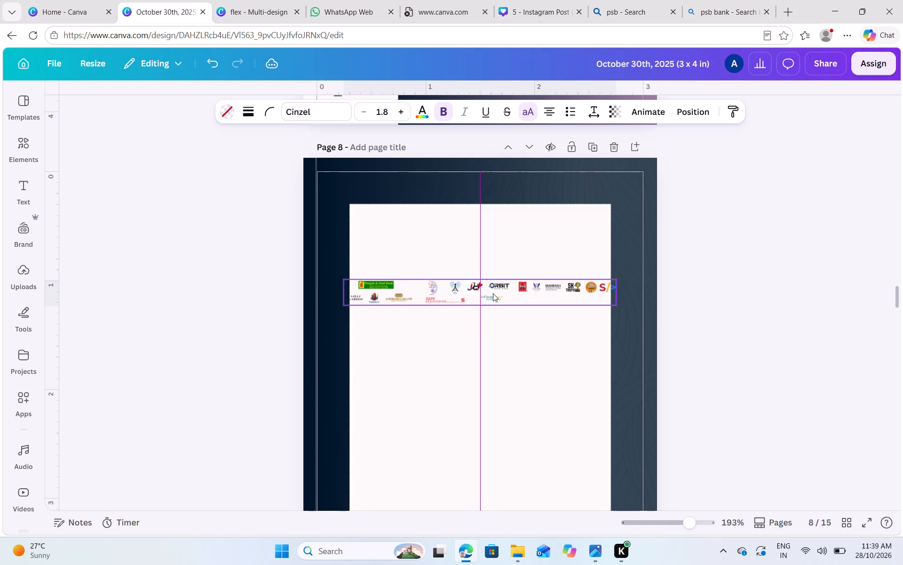
# Undo the logo group's last move and reposition the whole group across the upper part of page 8's off-white rectangle.
pyautogui.click(440, 256)
pyautogui.doubleClick(424, 363)
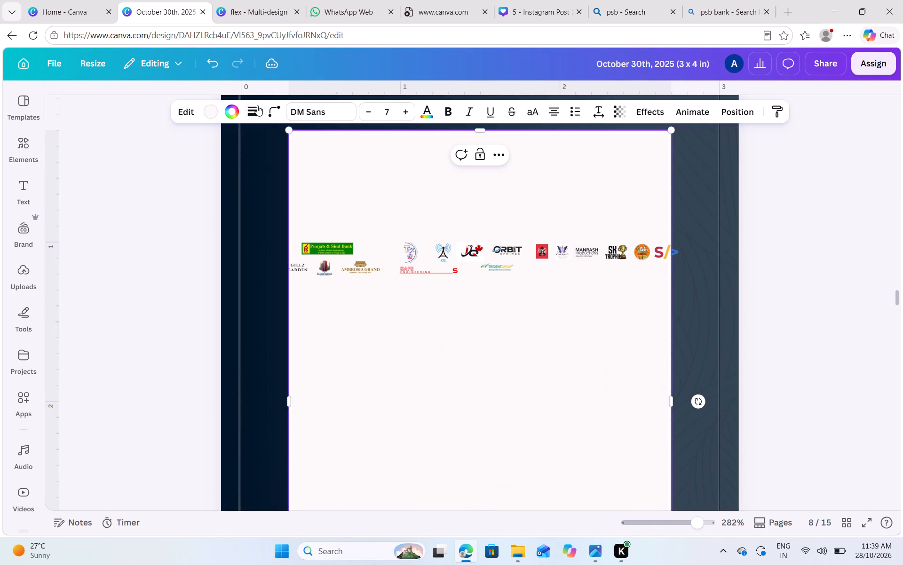
pyautogui.click(215, 65)
pyautogui.click(373, 247)
pyautogui.click(451, 263)
pyautogui.click(444, 254)
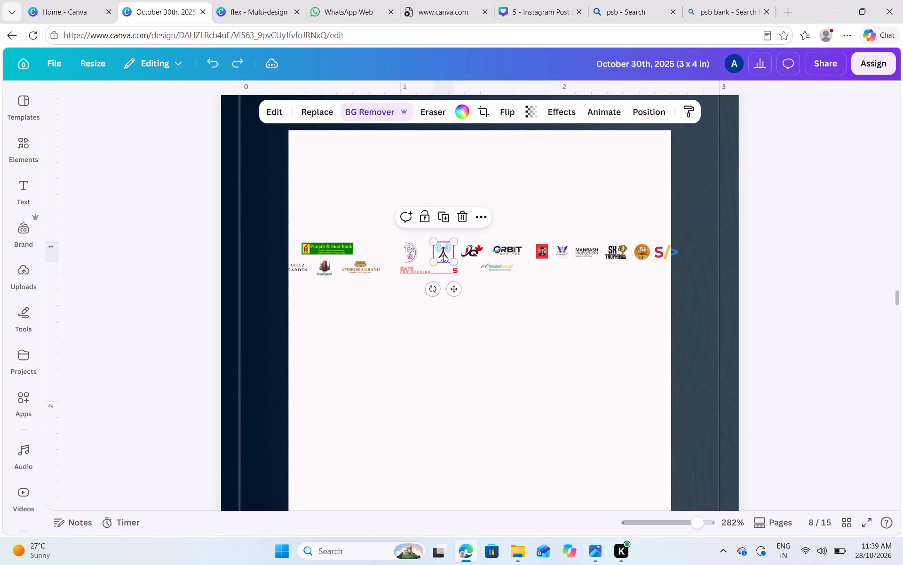
pyautogui.click(214, 70)
pyautogui.click(214, 70)
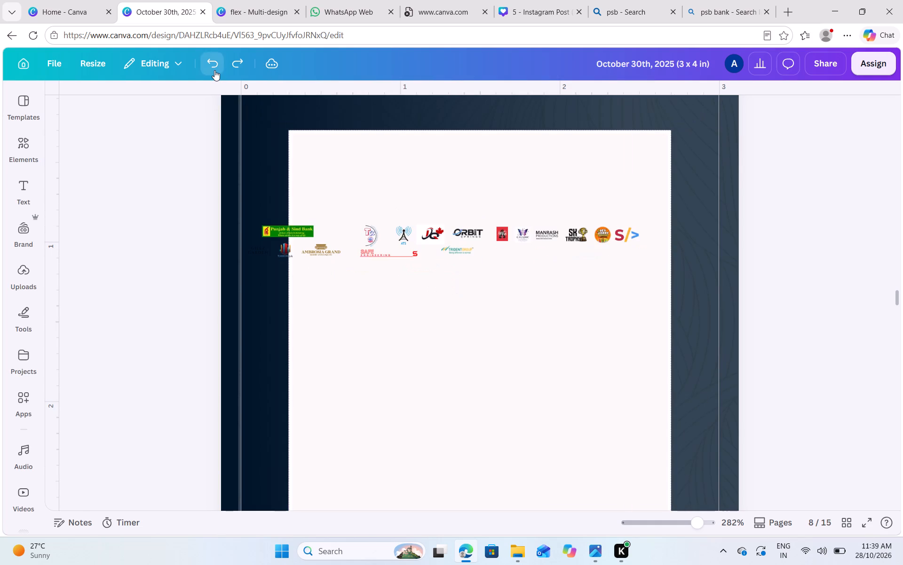
pyautogui.click(435, 254)
pyautogui.moveTo(435, 254); pyautogui.dragTo(470, 296)
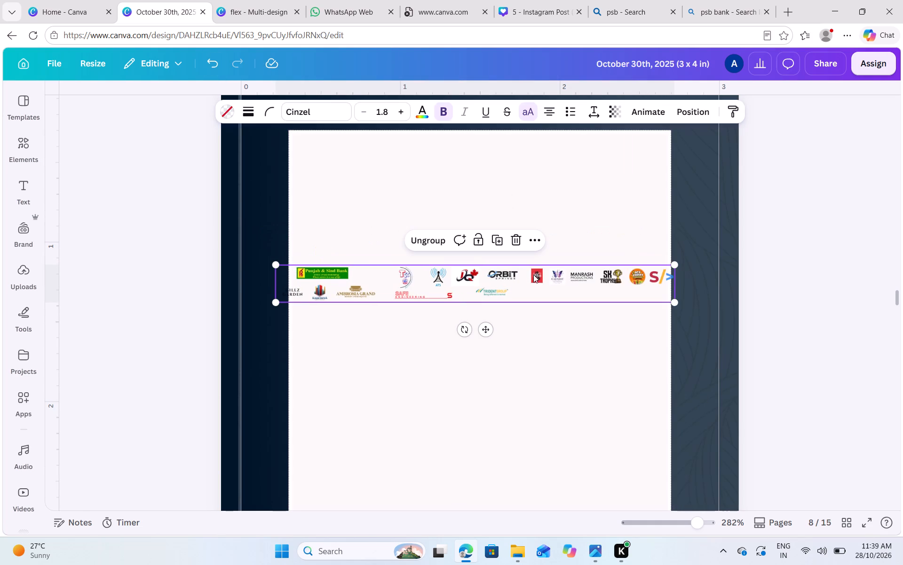
# Switch to the flex design, select the Title Sponsor heading in the upper copy, and return to the October 30th, 2025 card design.
pyautogui.click(266, 0)
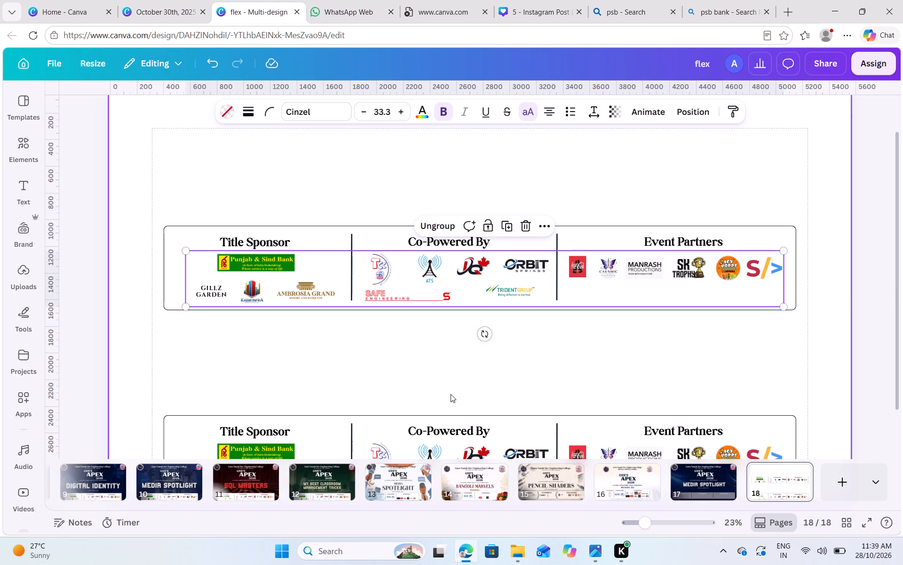
pyautogui.click(442, 339)
pyautogui.click(263, 242)
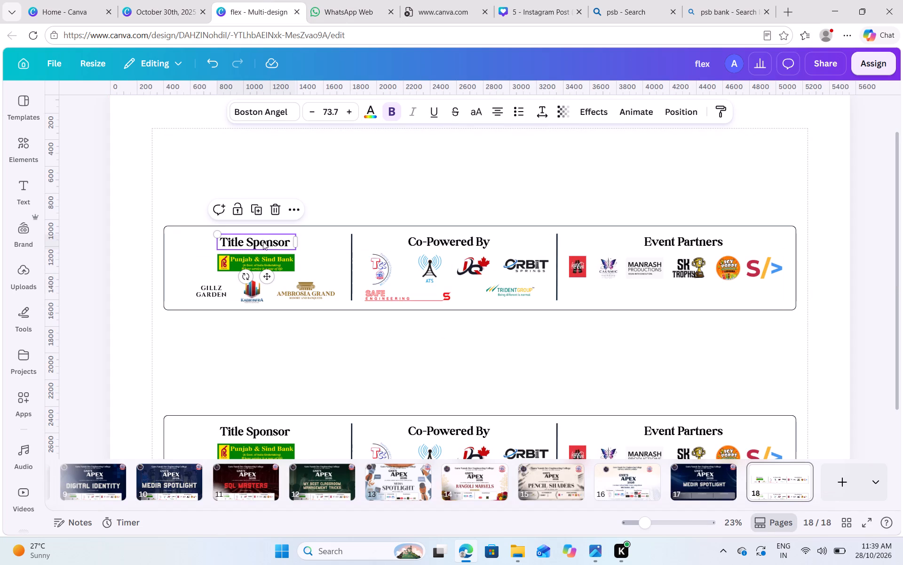
pyautogui.click(542, 0)
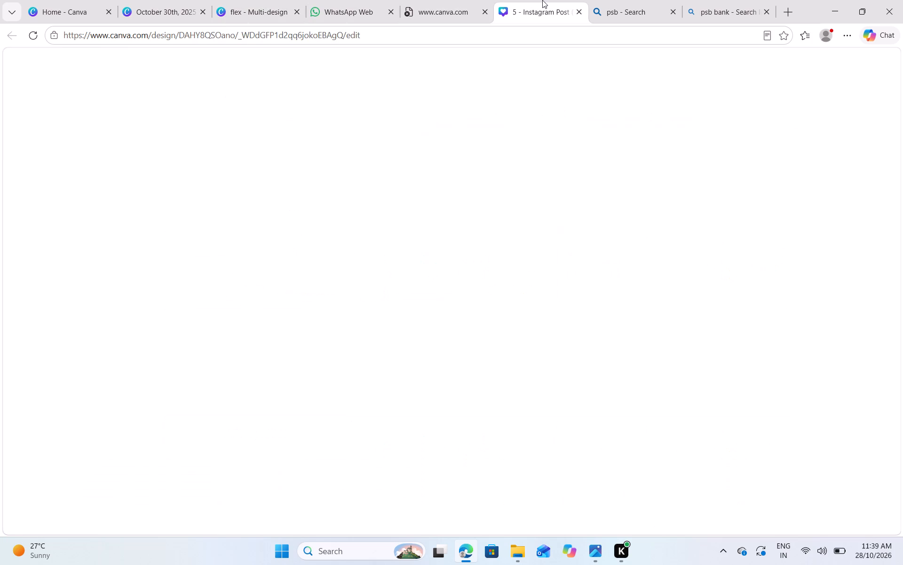
pyautogui.click(164, 0)
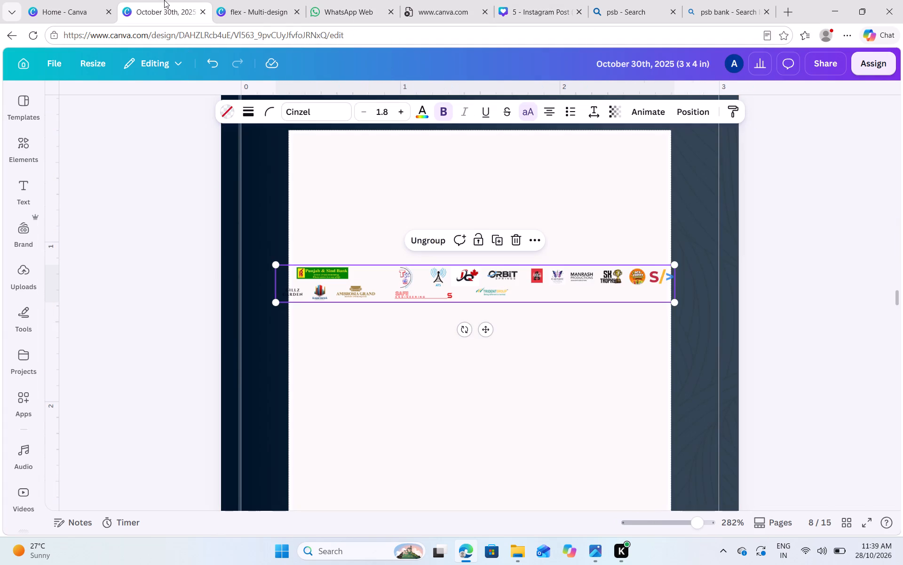
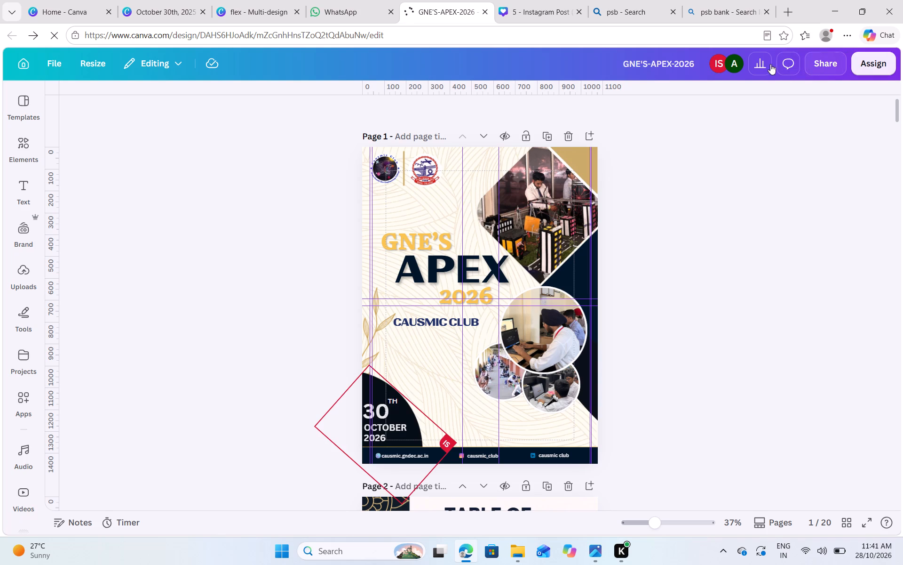
# Open the sharing options for the GNE'S-APEX-2026 design.
pyautogui.click(718, 65)
pyautogui.click(816, 61)
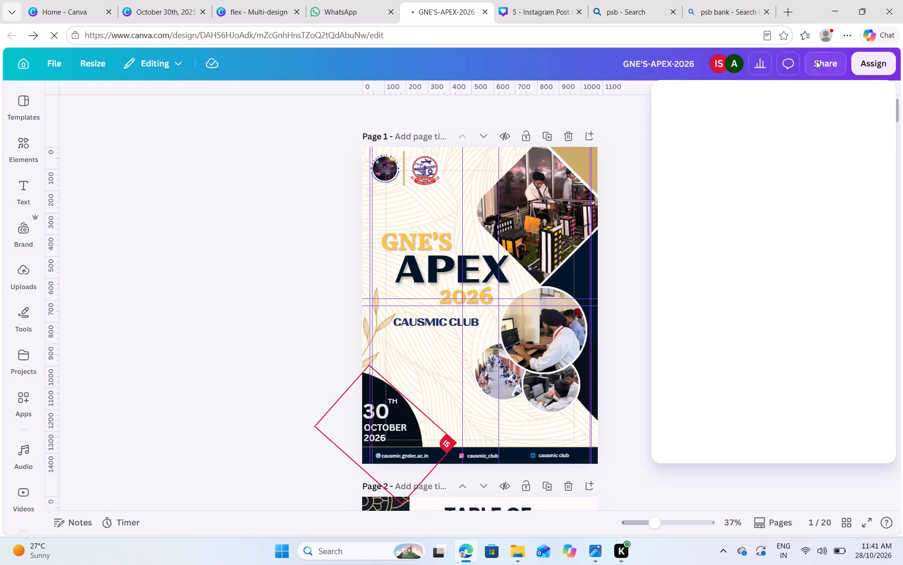
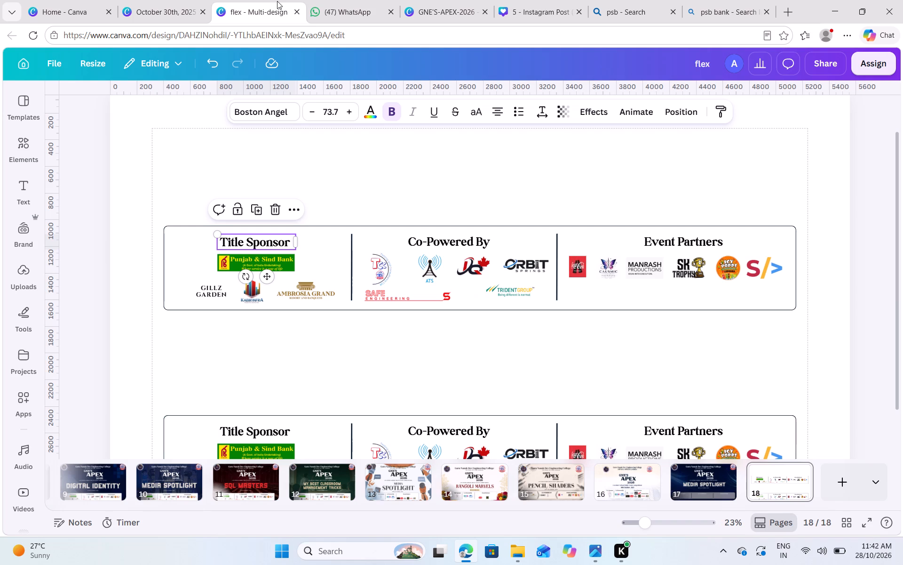
# Copy the "OUR PAST SPONSORS" heading text from page 18 of the GNE'S-APEX-2026 design.
pyautogui.click(418, 0)
pyautogui.click(289, 249)
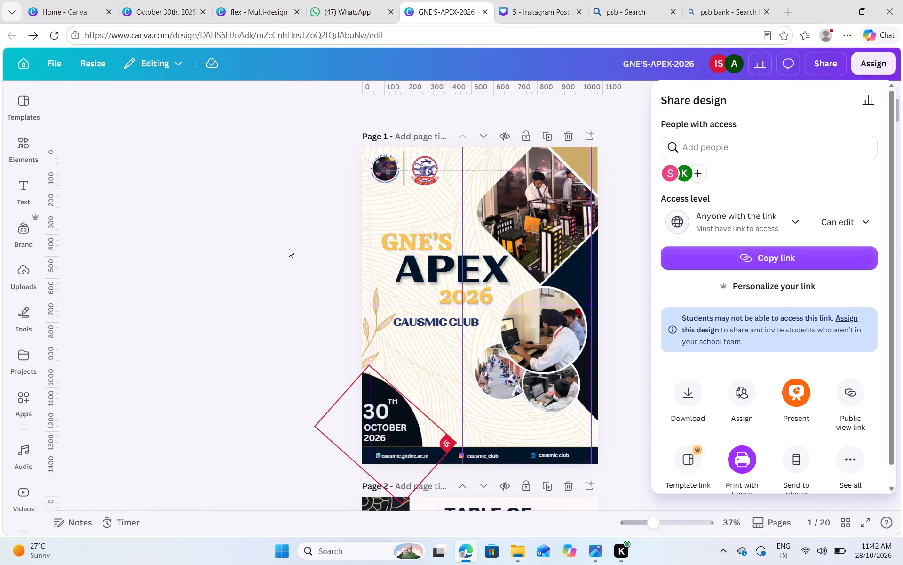
pyautogui.scroll(-8, 289, 249)
pyautogui.scroll(-6, 475, 313)
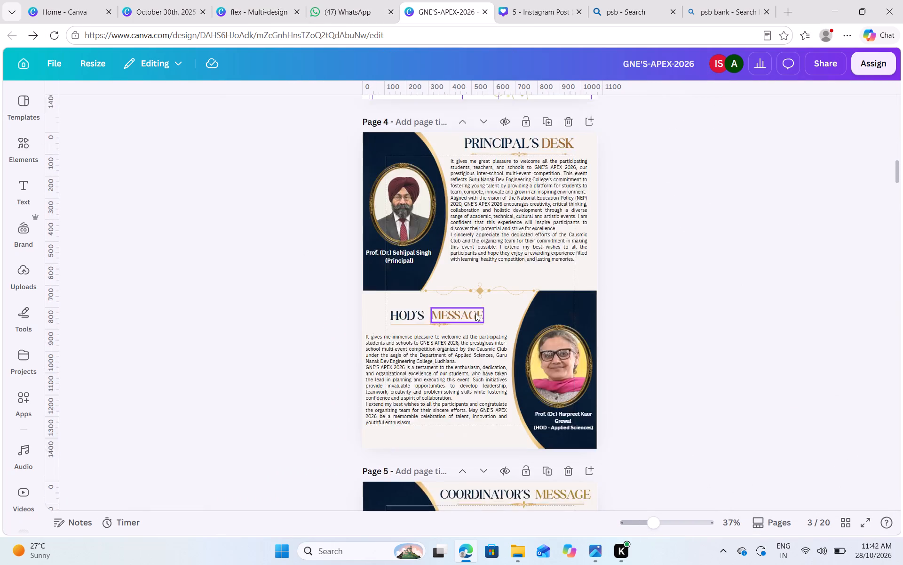
pyautogui.scroll(-12, 475, 313)
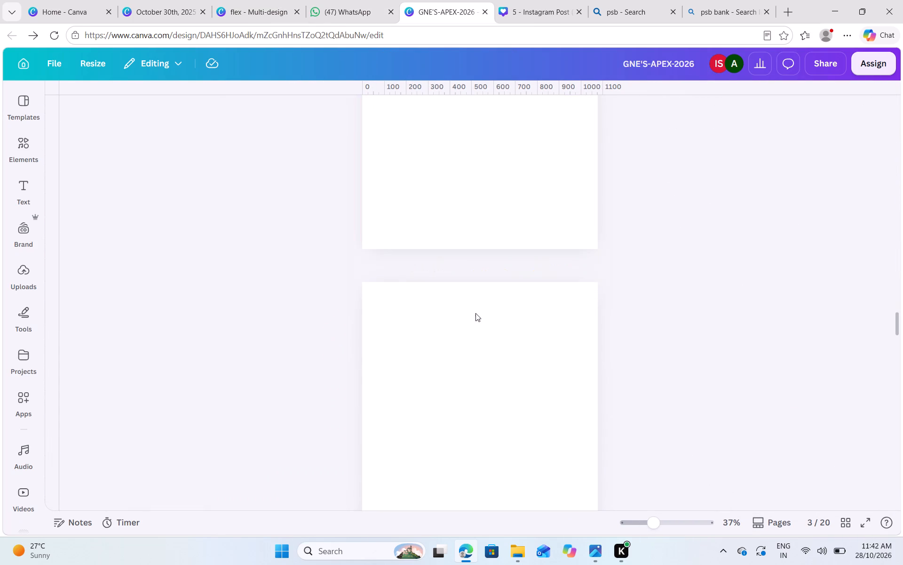
pyautogui.scroll(-1, 475, 313)
pyautogui.scroll(4, 475, 313)
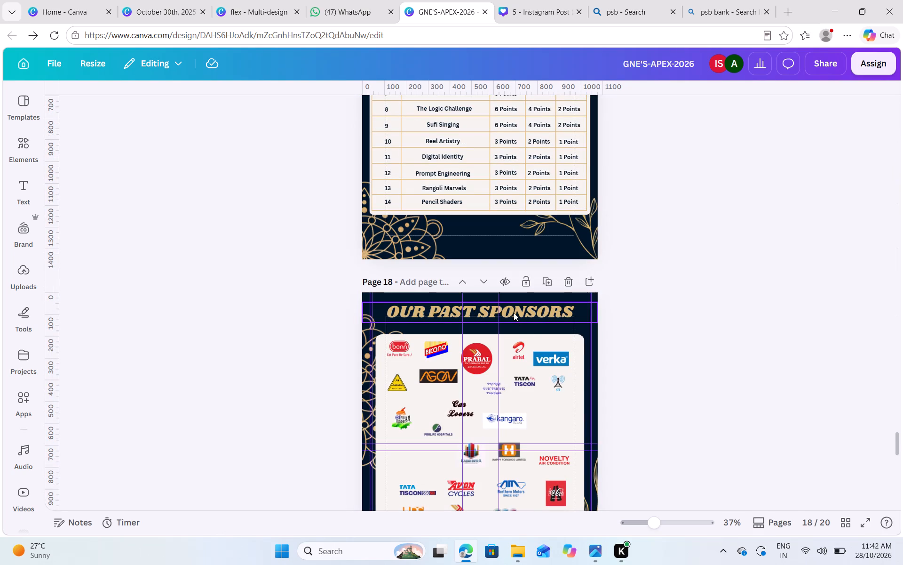
pyautogui.doubleClick(505, 311)
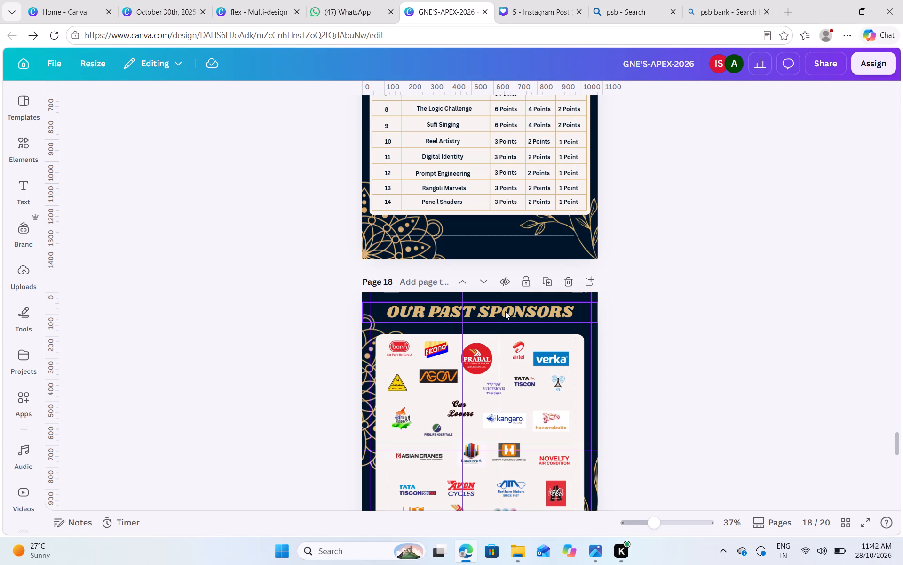
pyautogui.doubleClick(484, 312)
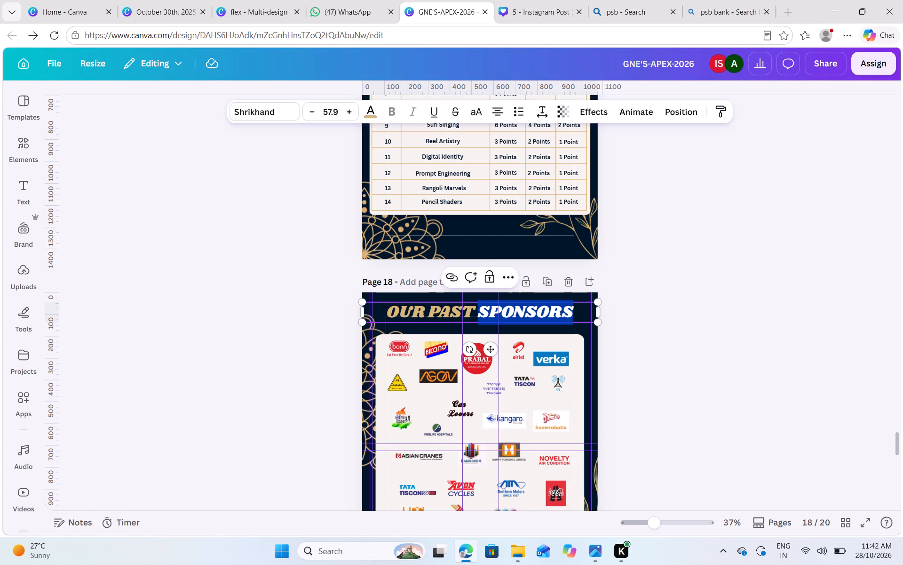
pyautogui.hotkey('ctrl', 'a')
pyautogui.hotkey('ctrl', 'c')
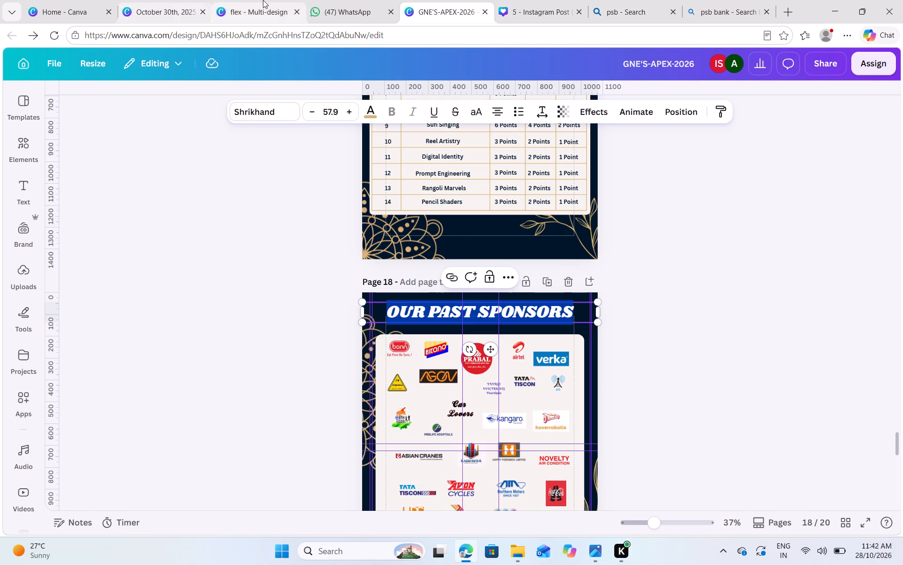
# Paste the copied heading as text inside the white panel shape on page 8 of the October 30th card design.
pyautogui.click(152, 0)
pyautogui.click(396, 214)
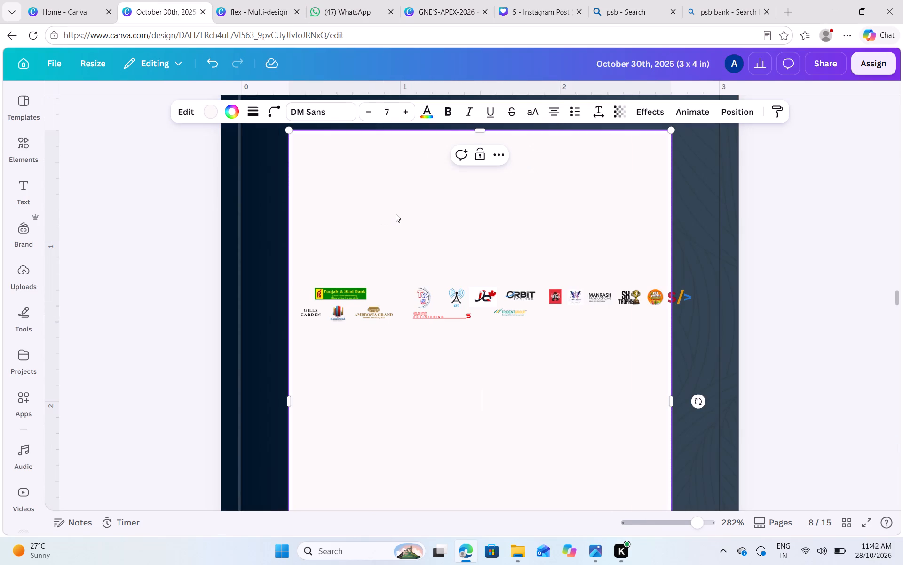
pyautogui.hotkey('ctrl', 'v')
pyautogui.scroll(1, 396, 214)
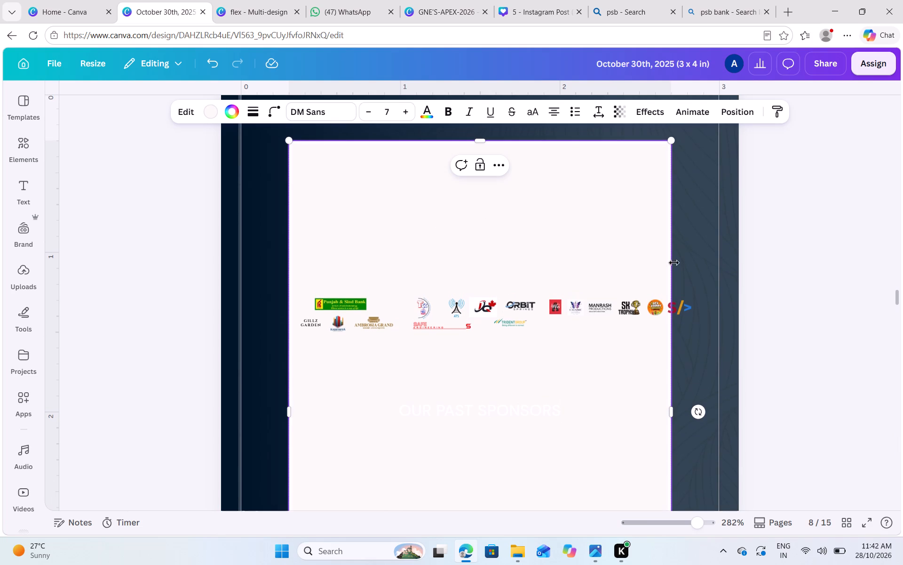
pyautogui.click(596, 234)
pyautogui.click(773, 240)
# Paste the "OUR PAST SPONSORS" heading again as a separate text box above the sponsor logos on page 8.
pyautogui.scroll(2, 773, 240)
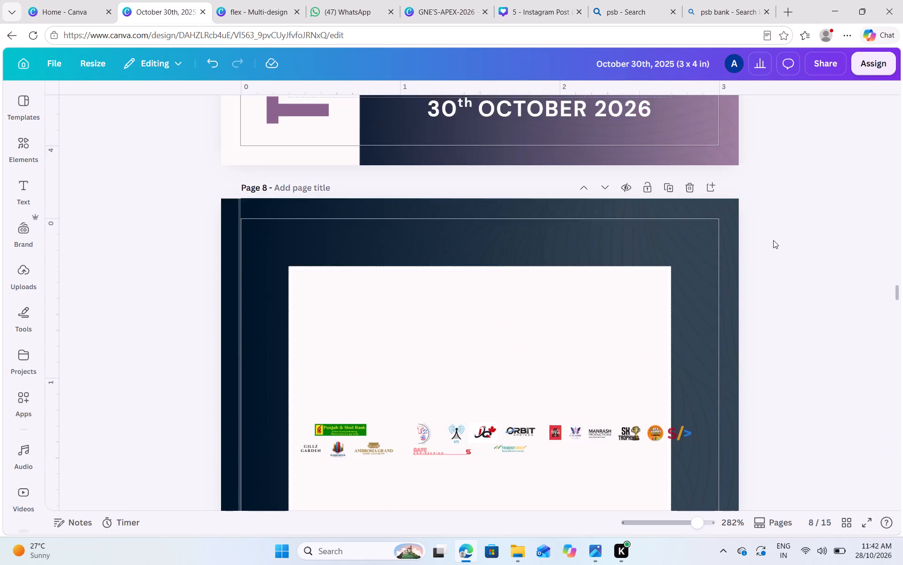
pyautogui.scroll(3, 773, 240)
pyautogui.scroll(-1, 773, 240)
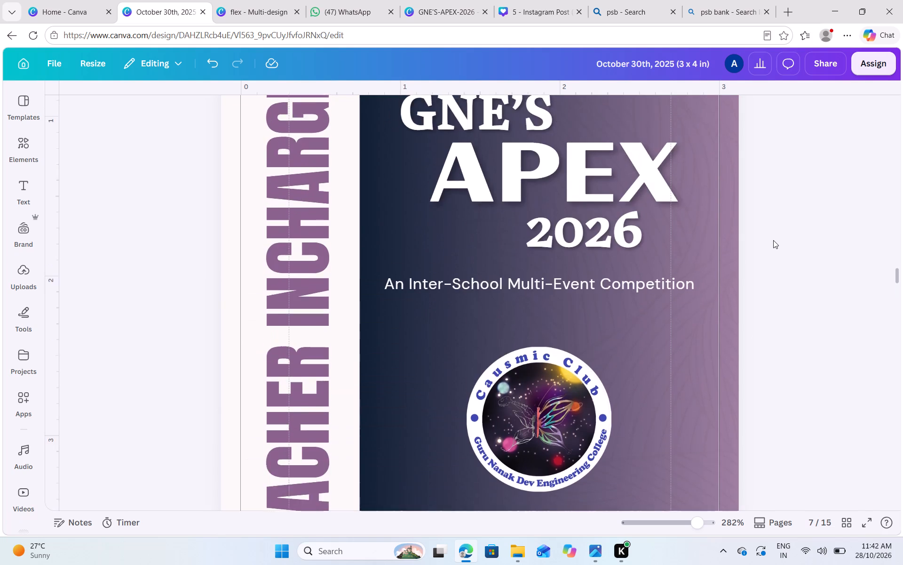
pyautogui.scroll(-2, 773, 240)
pyautogui.click(539, 300)
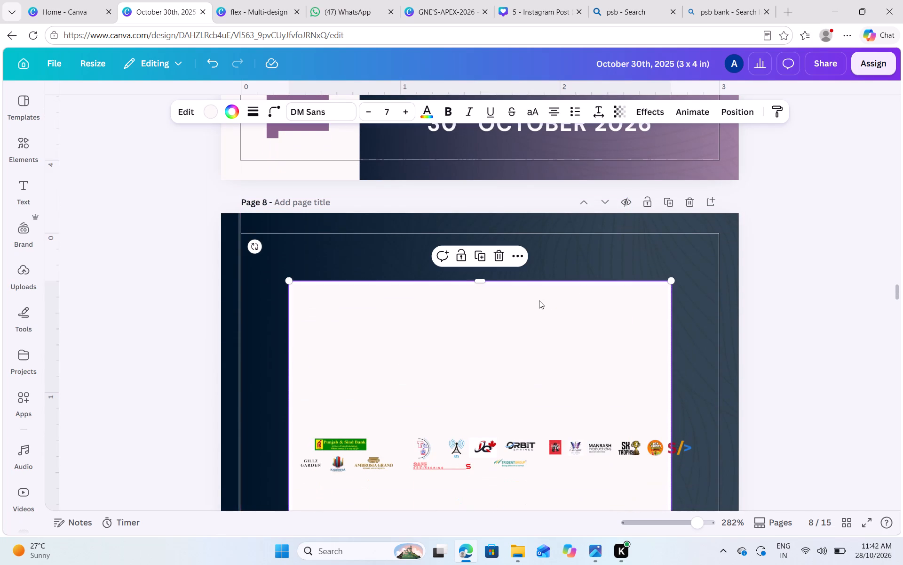
pyautogui.hotkey('ctrl', 'v')
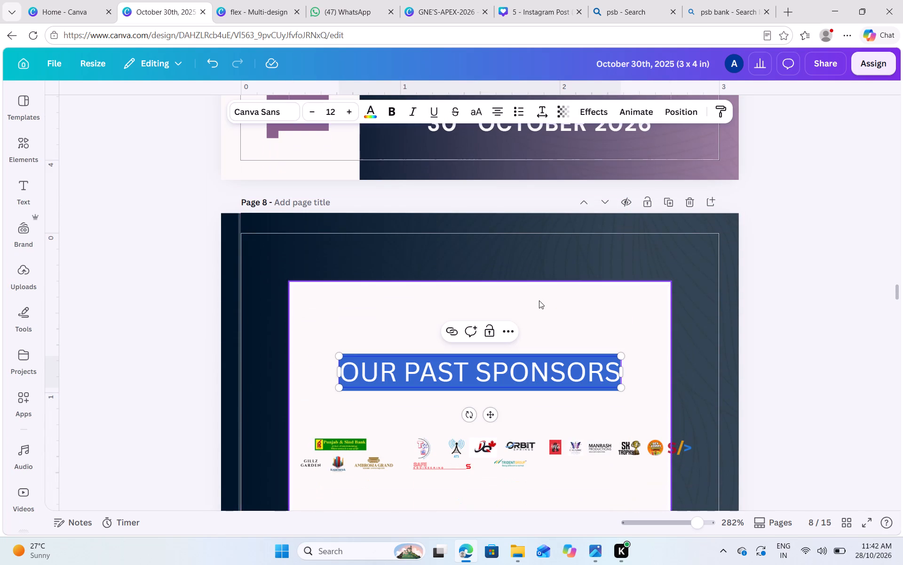
pyautogui.click(745, 392)
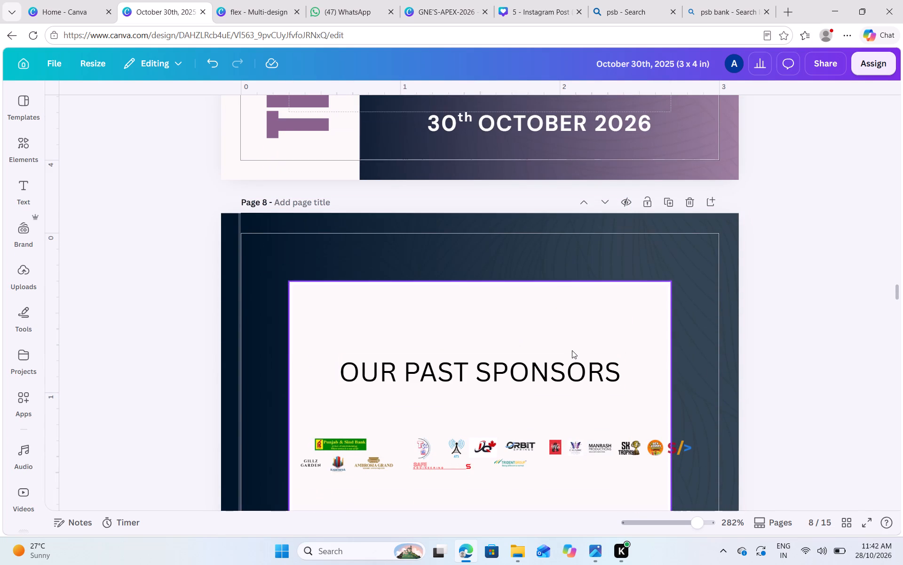
# Set the pasted heading's font to Anton, matching page 7's vertical "TEACHER INCHARGE" text.
pyautogui.scroll(3, 572, 350)
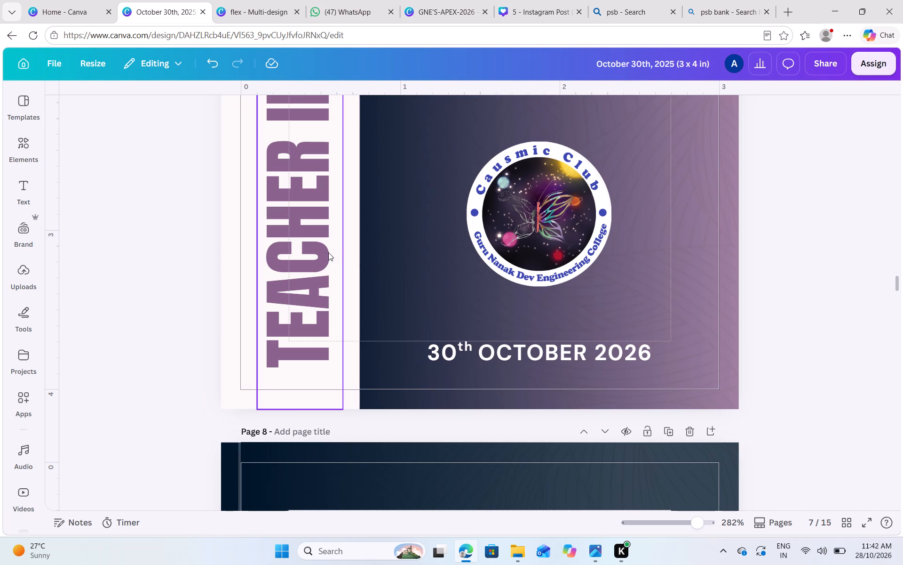
pyautogui.click(328, 252)
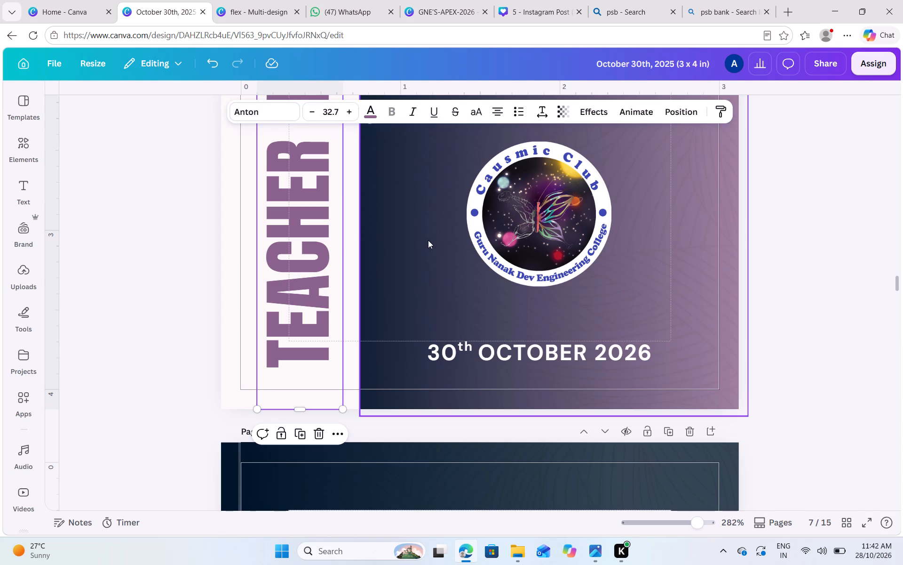
pyautogui.scroll(-4, 428, 240)
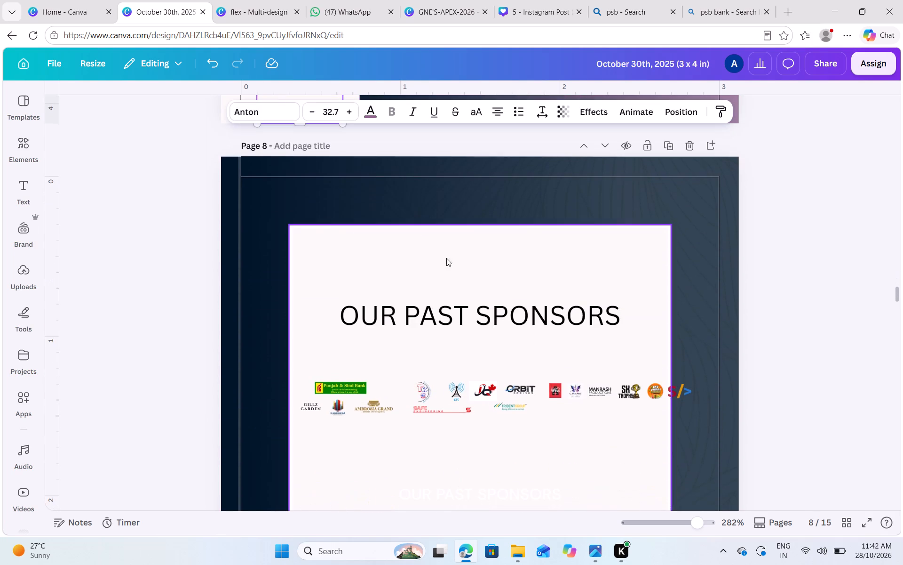
pyautogui.click(491, 324)
pyautogui.click(281, 113)
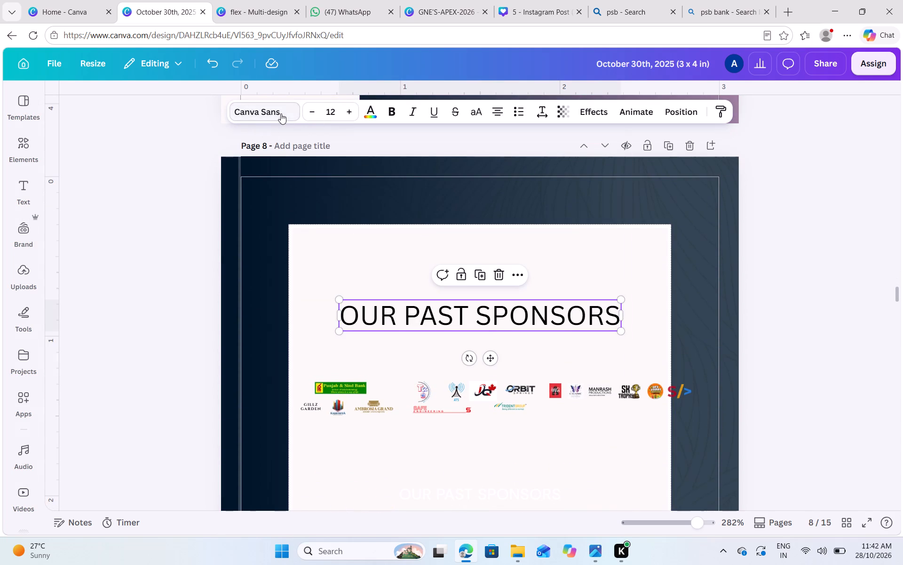
pyautogui.click(194, 285)
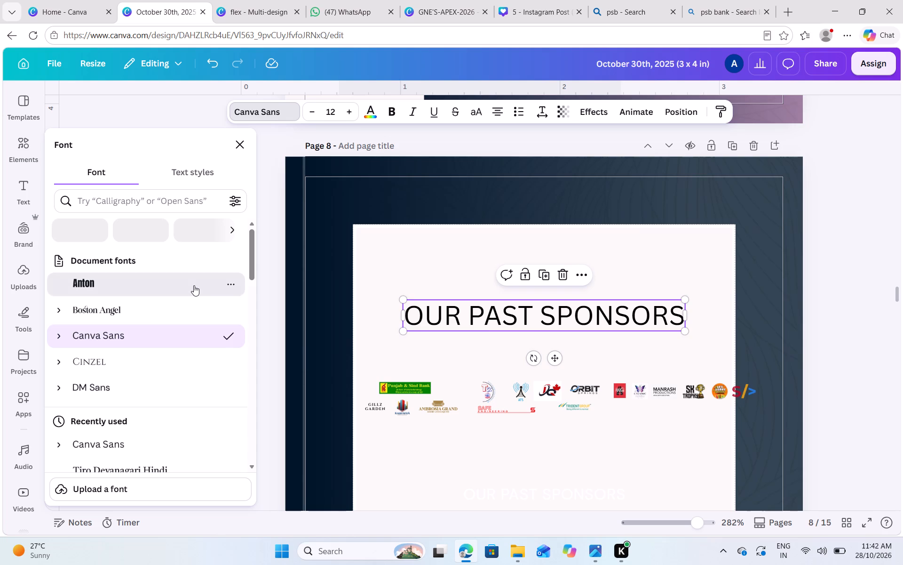
pyautogui.click(650, 293)
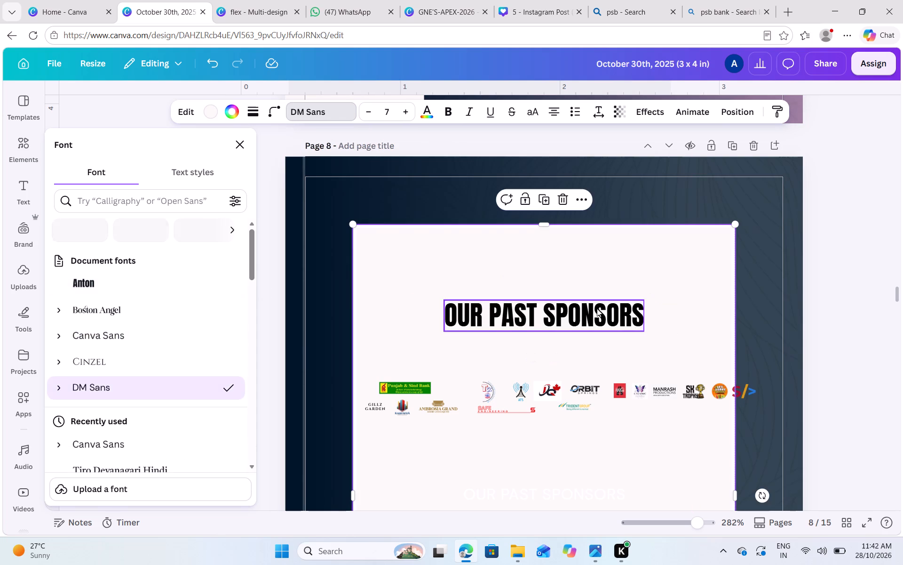
# Move the heading to the top of the white panel, enlarge it to about font size 18.6 and centre it horizontally.
pyautogui.click(596, 308)
pyautogui.moveTo(577, 311); pyautogui.dragTo(576, 257)
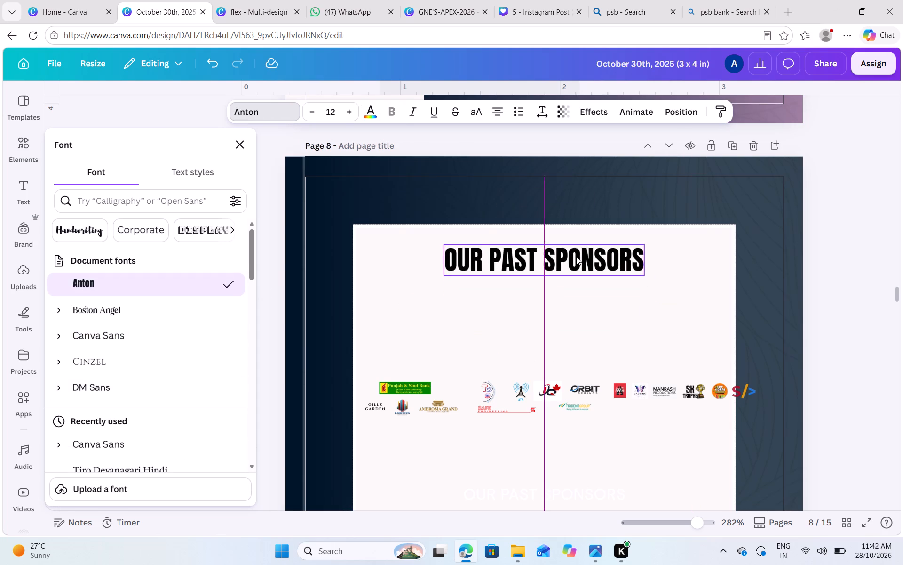
pyautogui.click(671, 111)
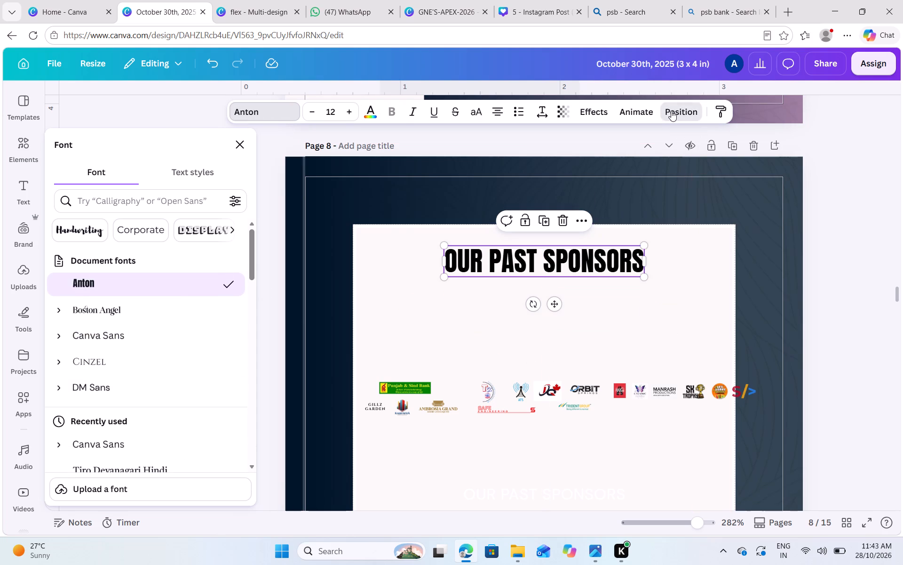
pyautogui.click(662, 277)
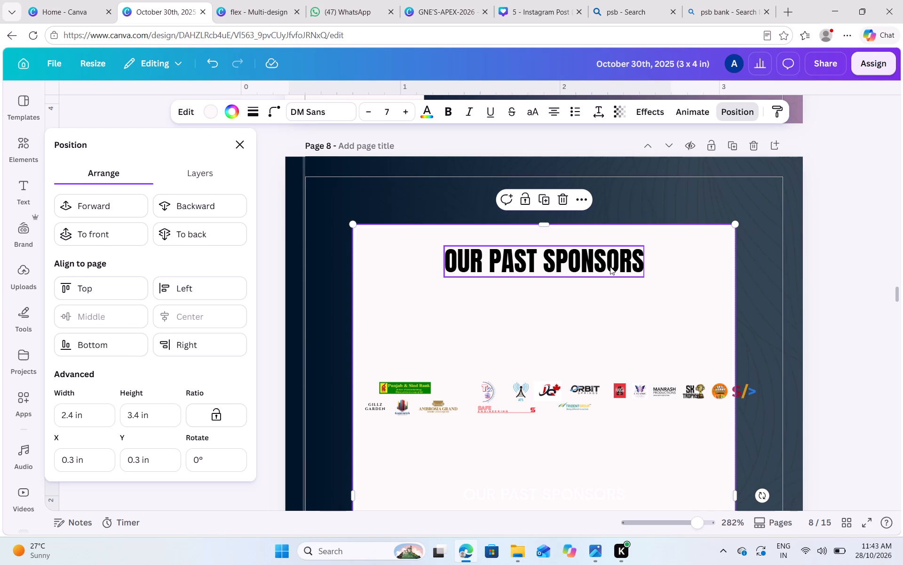
pyautogui.click(665, 314)
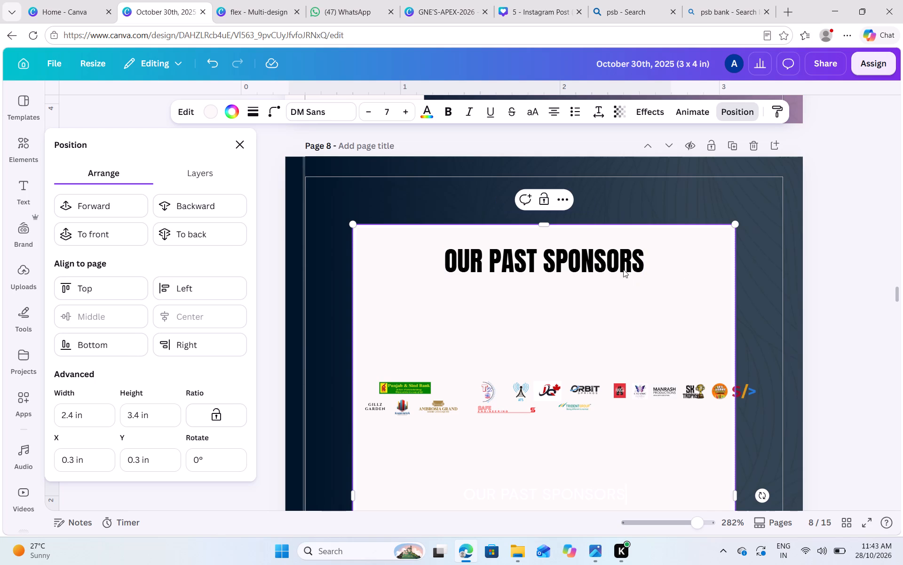
pyautogui.click(621, 268)
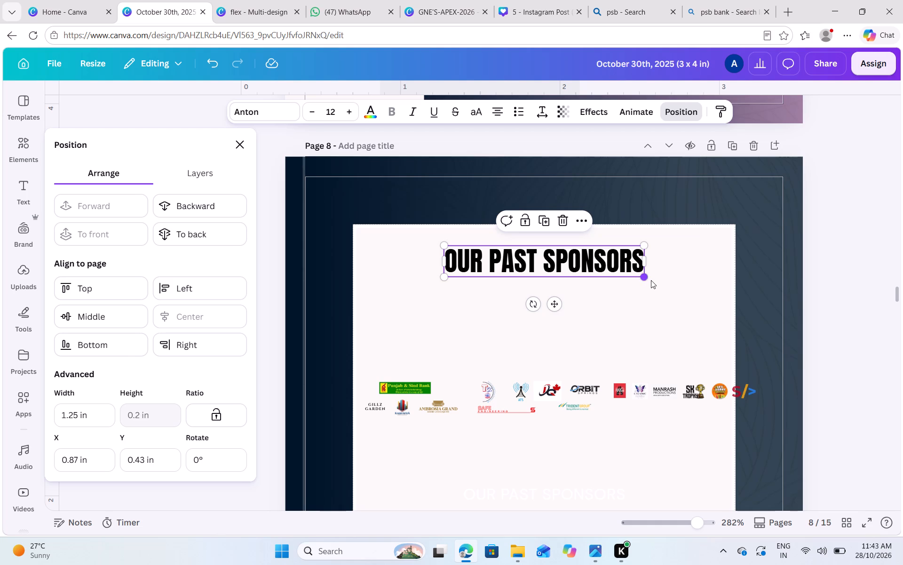
pyautogui.moveTo(641, 279); pyautogui.dragTo(702, 314)
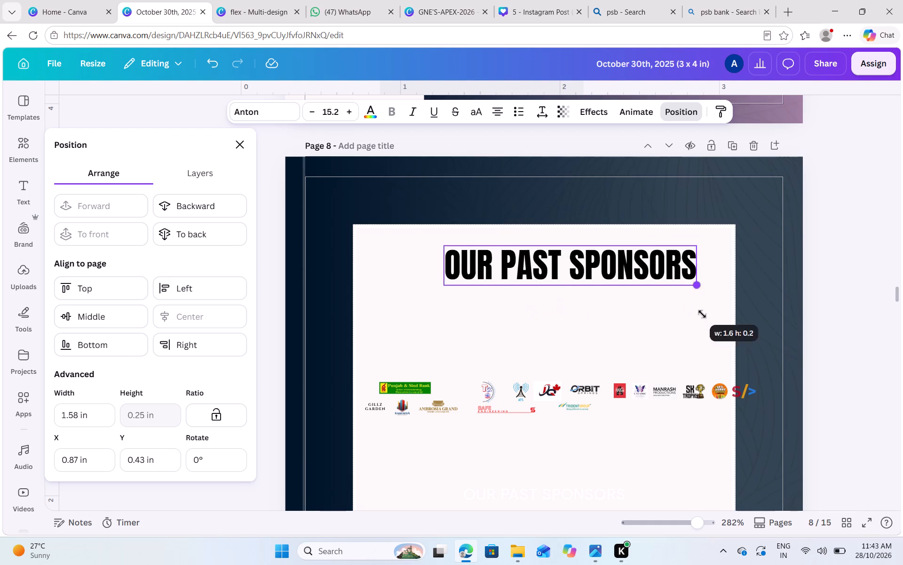
pyautogui.moveTo(702, 314); pyautogui.dragTo(705, 315)
pyautogui.moveTo(633, 273); pyautogui.dragTo(594, 267)
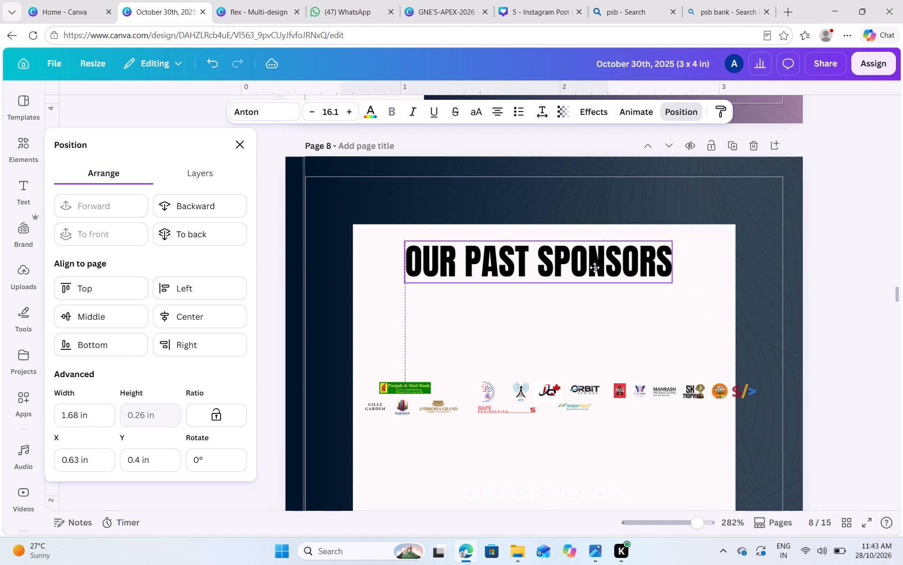
pyautogui.moveTo(594, 267); pyautogui.dragTo(600, 264)
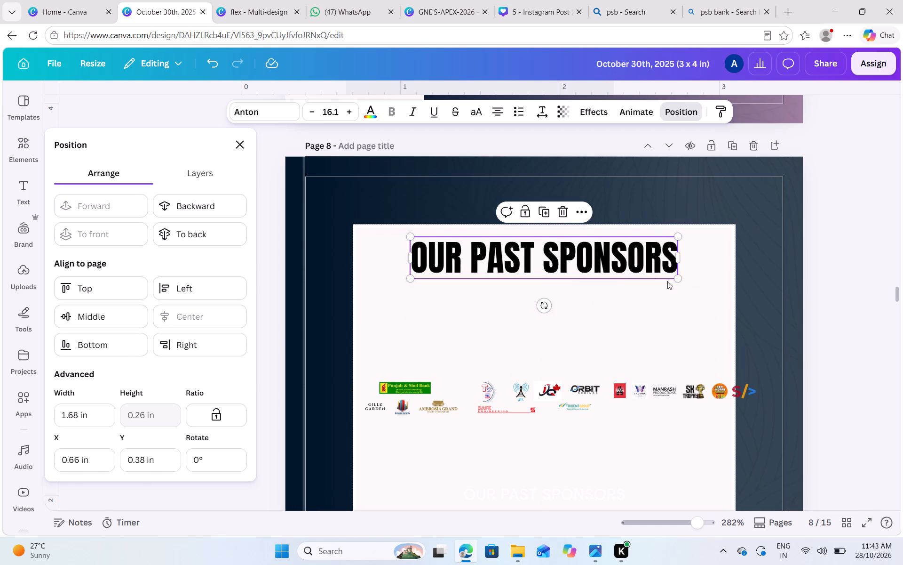
pyautogui.moveTo(680, 279); pyautogui.dragTo(718, 297)
pyautogui.moveTo(653, 268); pyautogui.dragTo(633, 269)
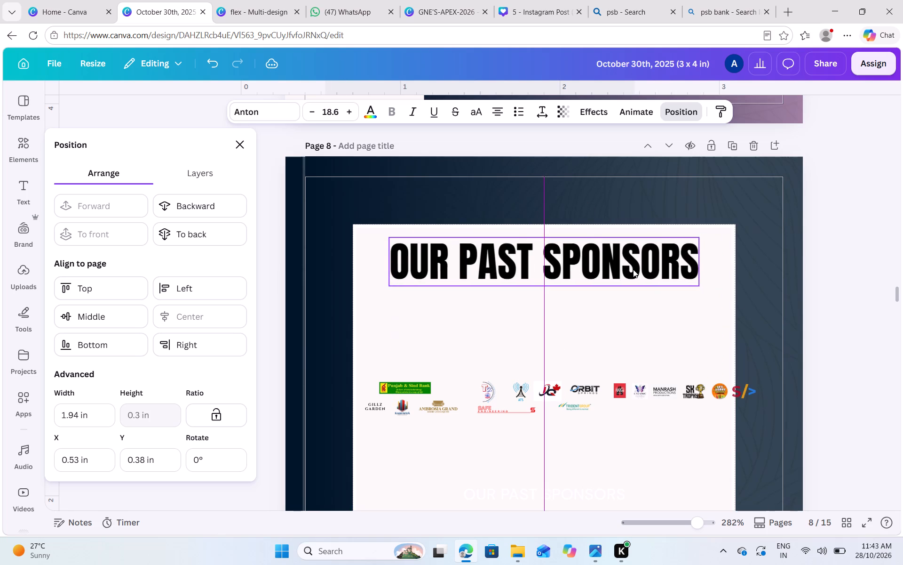
pyautogui.click(659, 309)
# Replace "PAST" with "PROUD" so the page 8 heading reads "OUR PROUD SPONSORS".
pyautogui.doubleClick(514, 270)
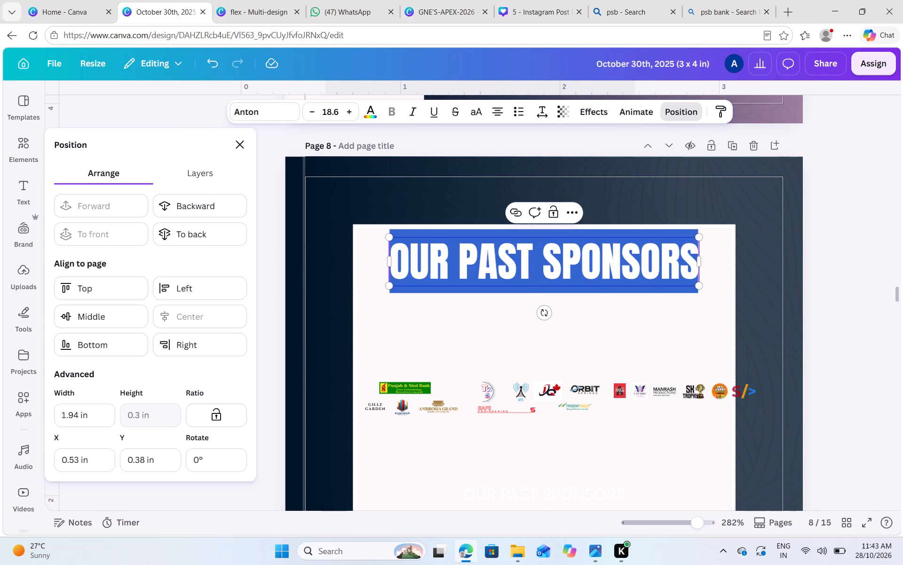
pyautogui.click(509, 266)
pyautogui.click(530, 263)
pyautogui.press('BackSpace')
pyautogui.press('BackSpace')
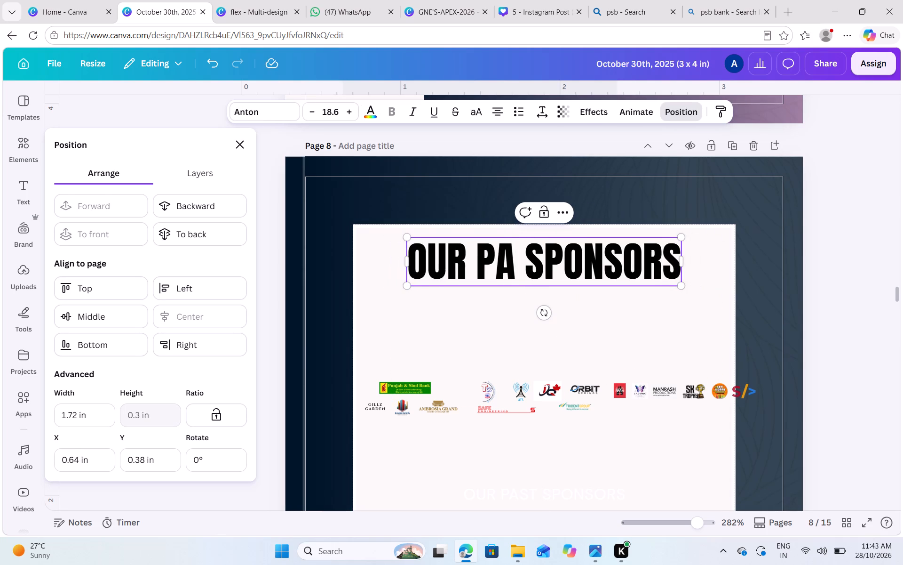
pyautogui.press('BackSpace')
pyautogui.write('RO')
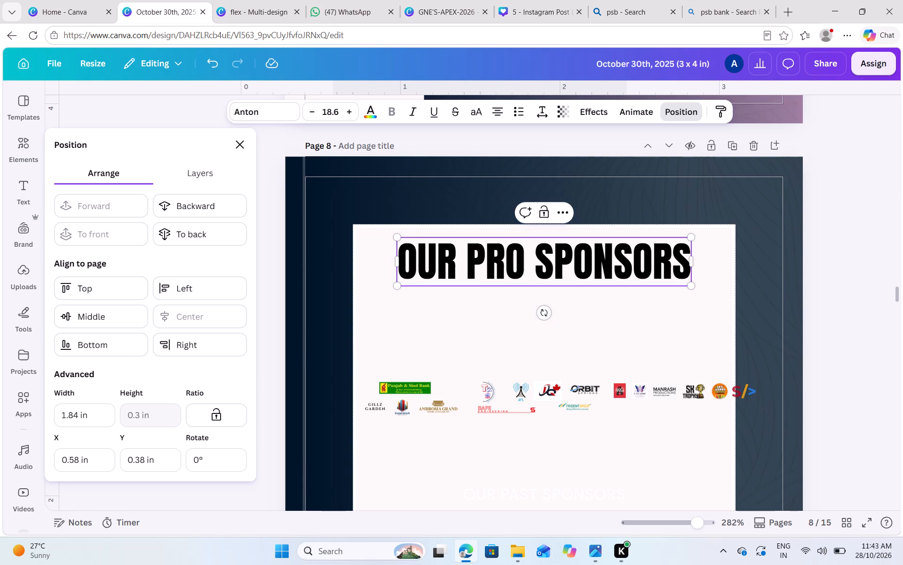
pyautogui.write('UD')
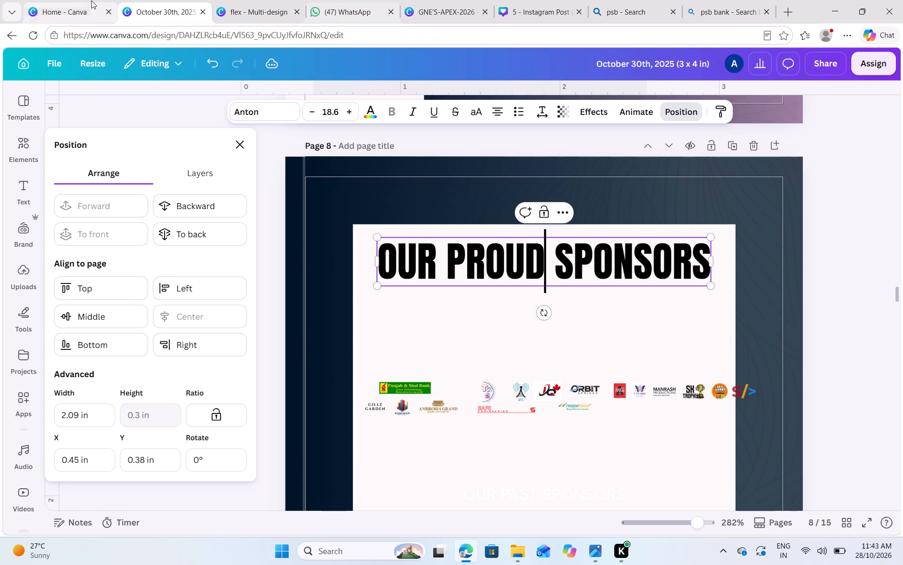
# Look through the recent designs on the home page, expanding the list, and return to the October 30th card design.
pyautogui.click(82, 0)
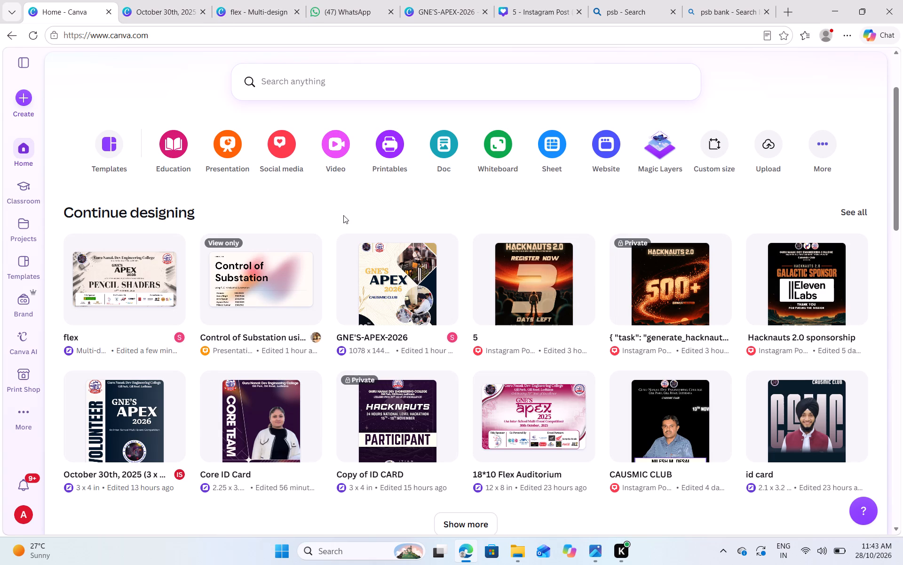
pyautogui.scroll(-1, 287, 309)
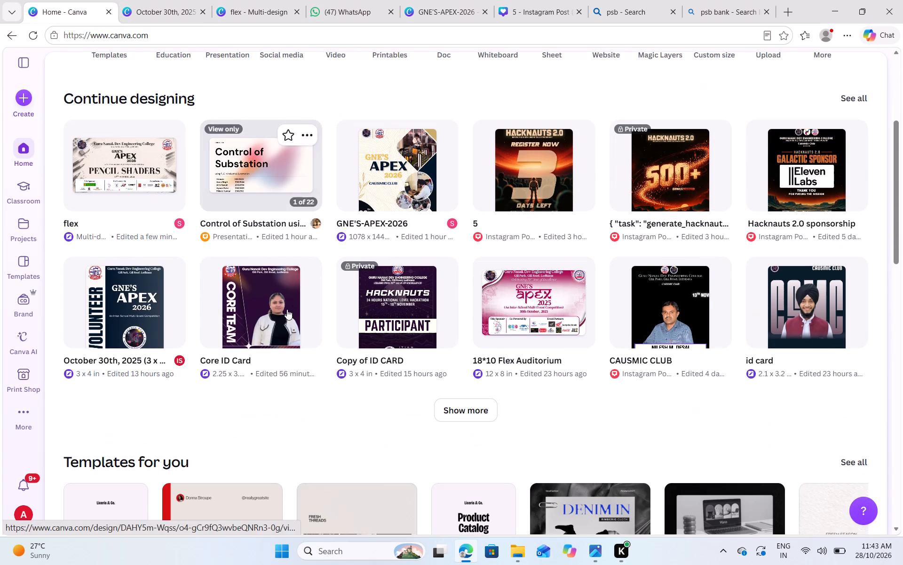
pyautogui.click(482, 407)
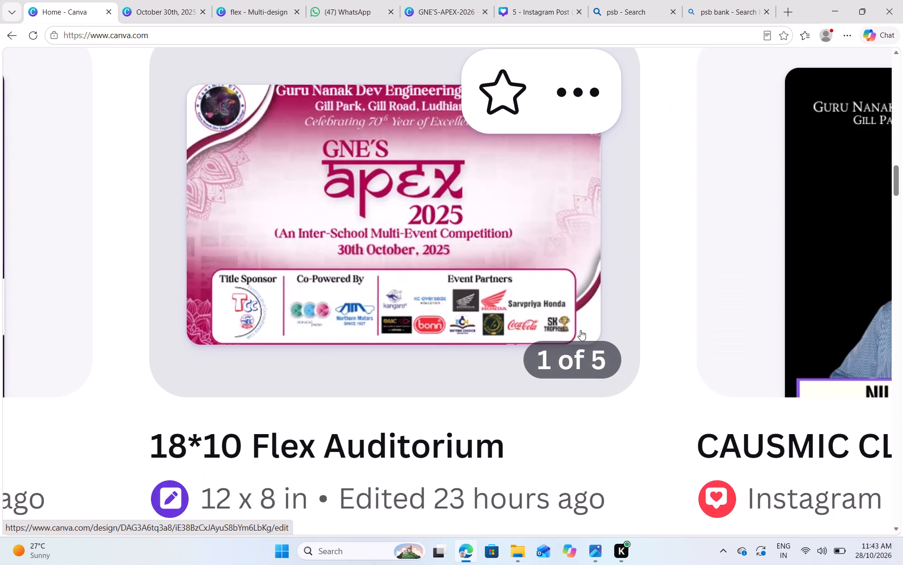
pyautogui.scroll(-2, 580, 330)
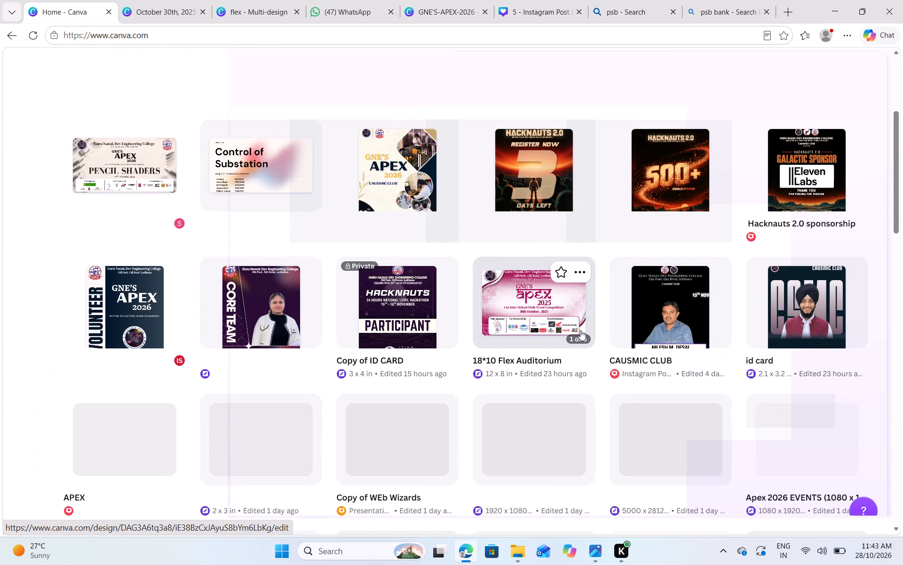
pyautogui.scroll(-2, 580, 330)
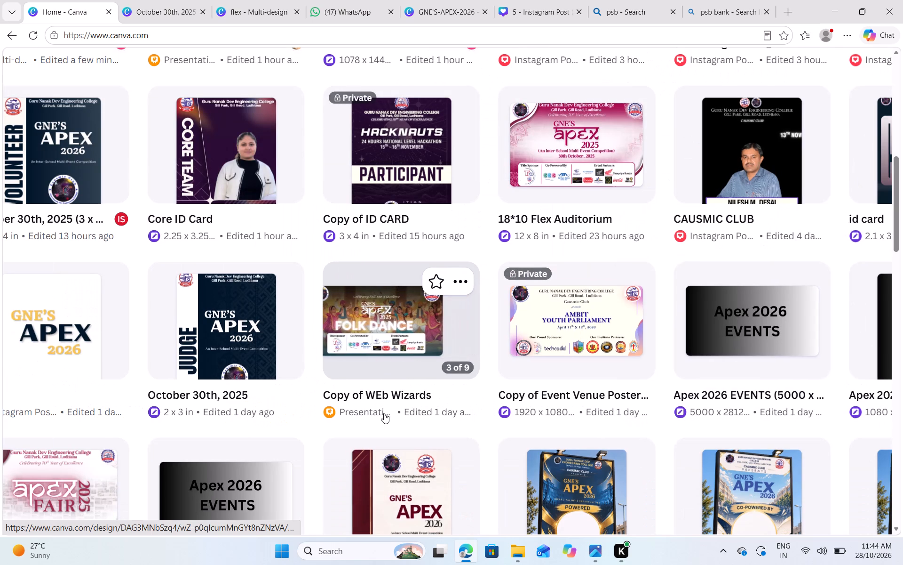
pyautogui.scroll(-3, 384, 413)
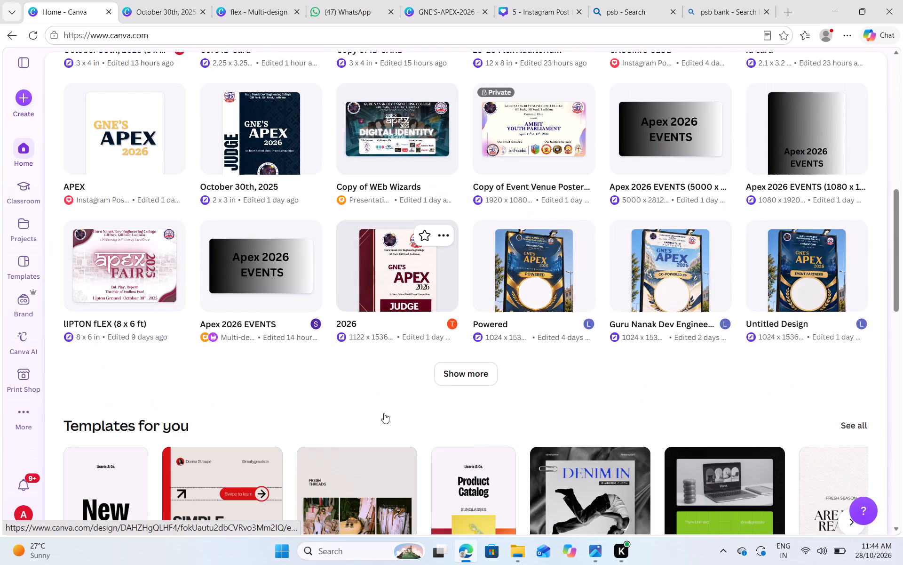
pyautogui.click(457, 374)
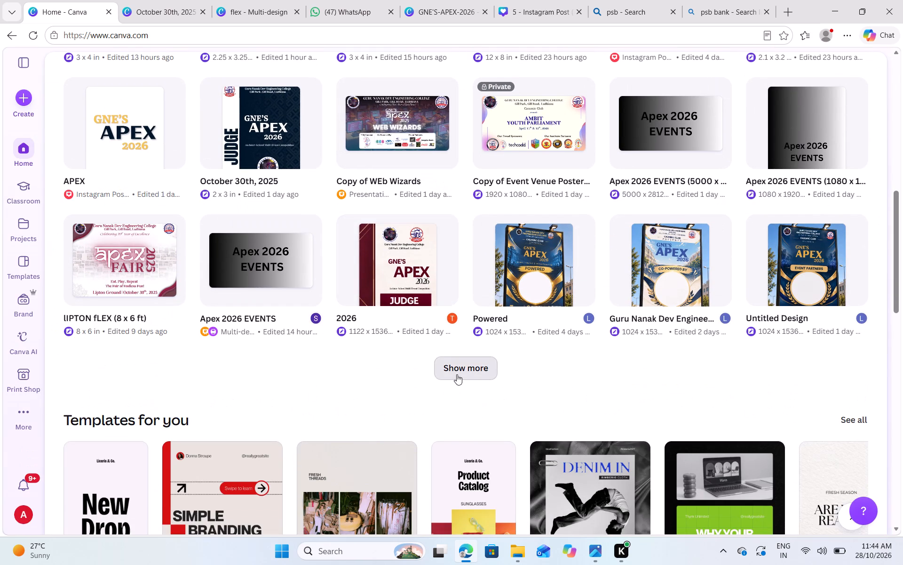
pyautogui.scroll(-2, 457, 374)
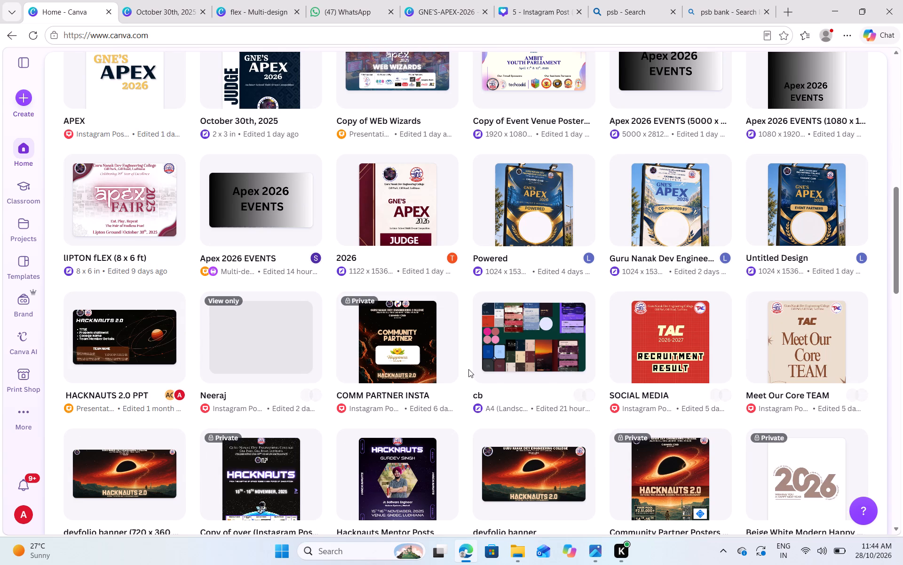
pyautogui.scroll(-2, 468, 369)
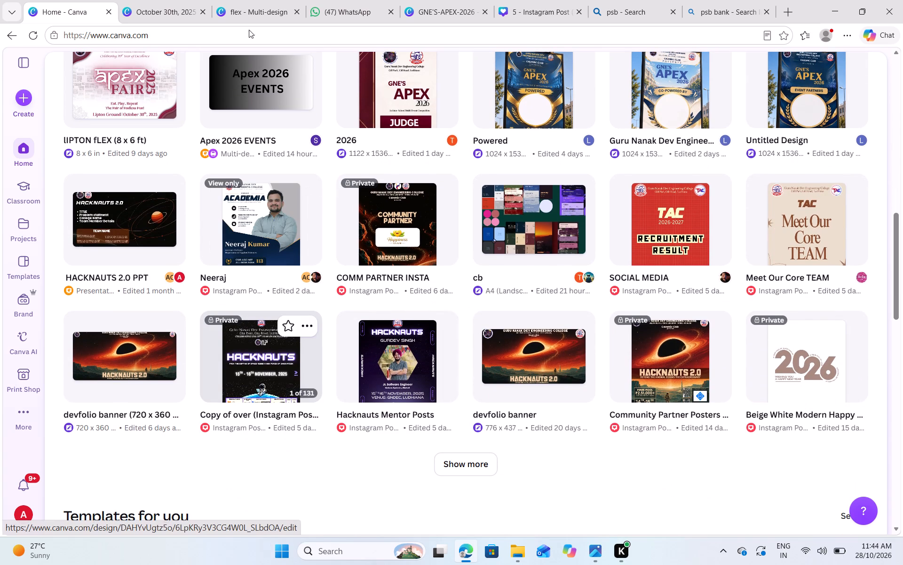
pyautogui.click(182, 11)
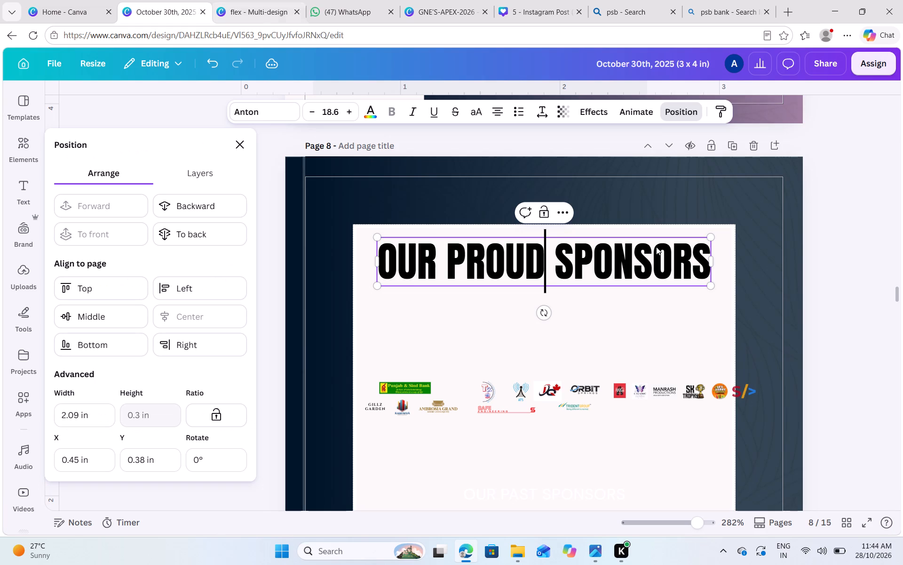
# Move the Punjab & Sind Bank logo beneath the page 8 heading's left half and enlarge it to about 0.74 × 0.17 in.
pyautogui.click(767, 241)
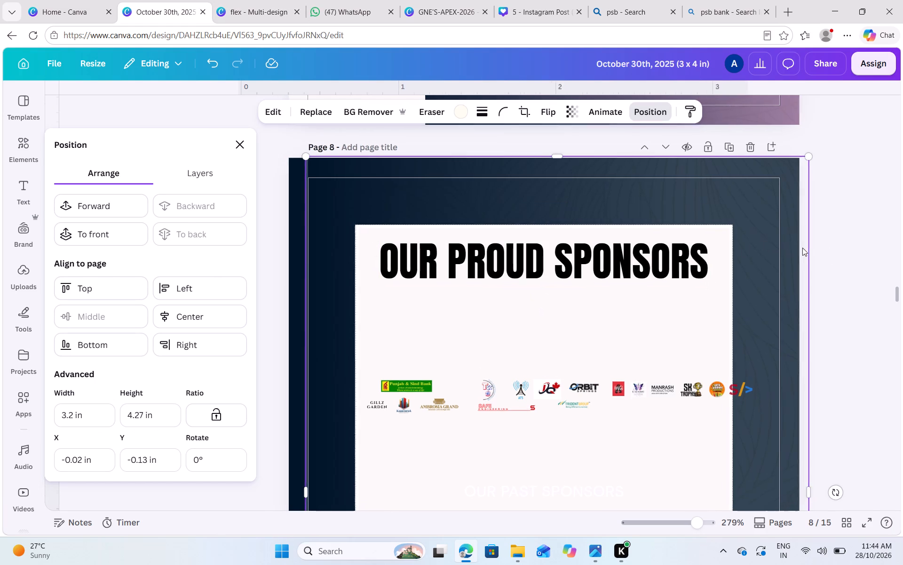
pyautogui.click(547, 369)
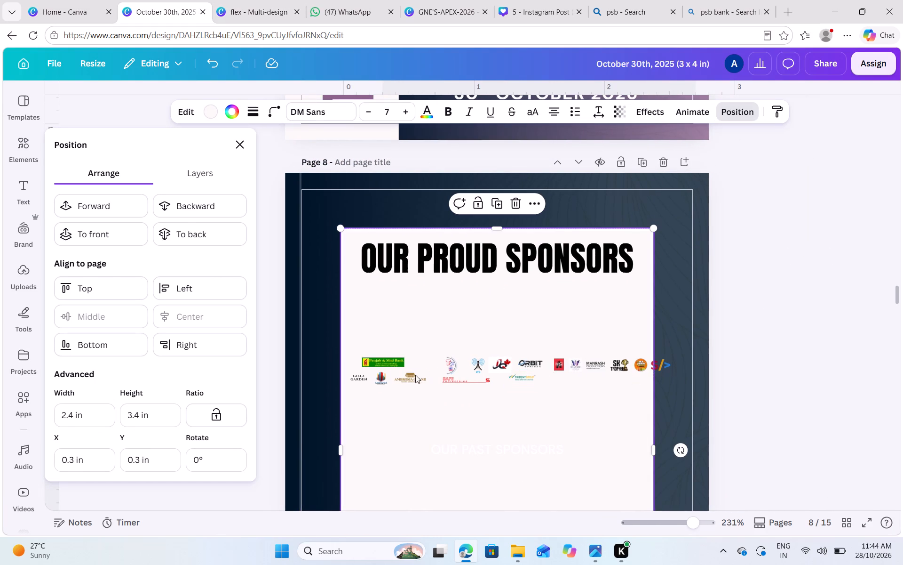
pyautogui.click(393, 363)
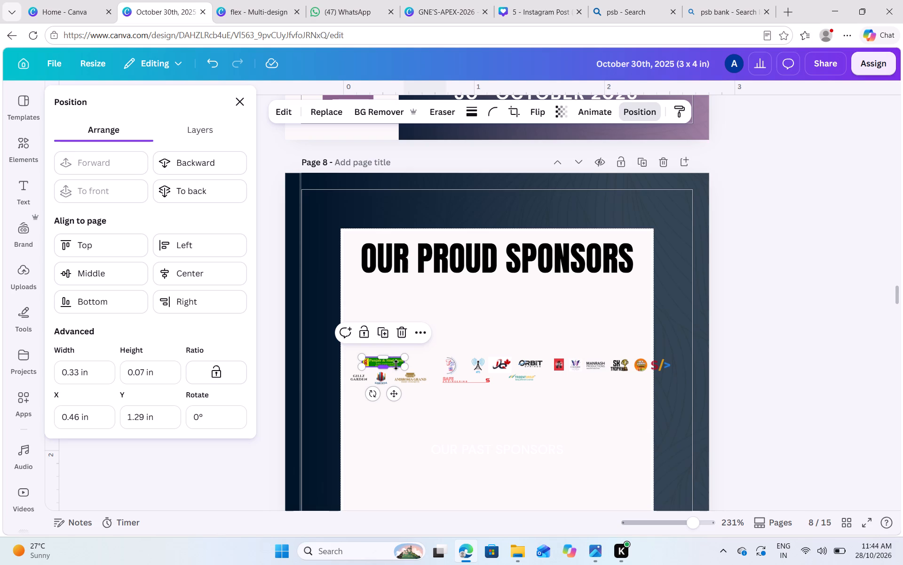
pyautogui.click(484, 337)
pyautogui.moveTo(380, 360); pyautogui.dragTo(399, 355)
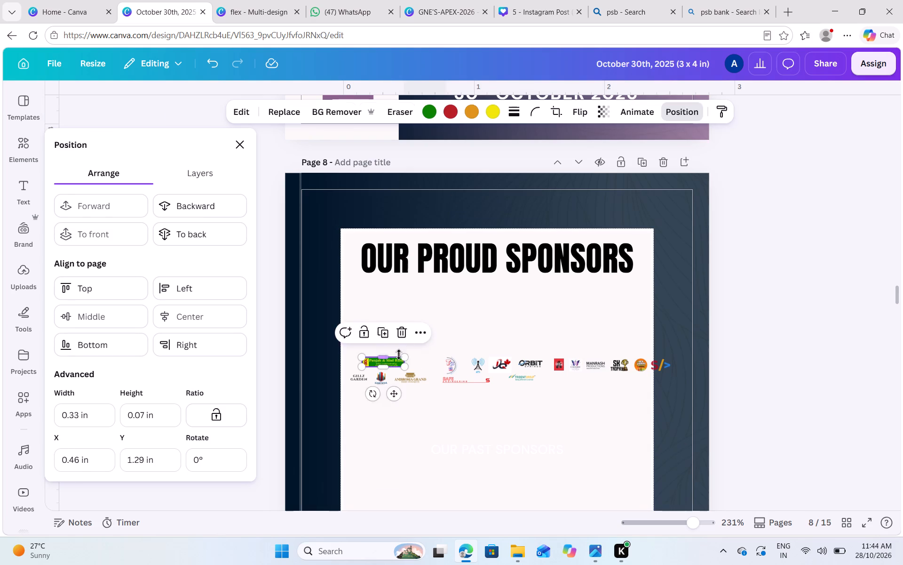
pyautogui.moveTo(399, 355); pyautogui.dragTo(465, 307)
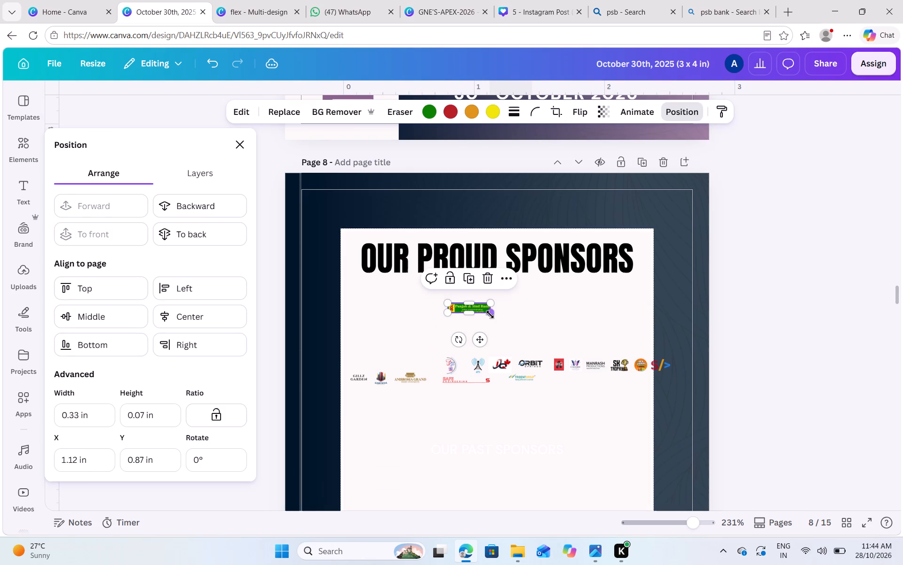
pyautogui.moveTo(489, 315); pyautogui.dragTo(534, 337)
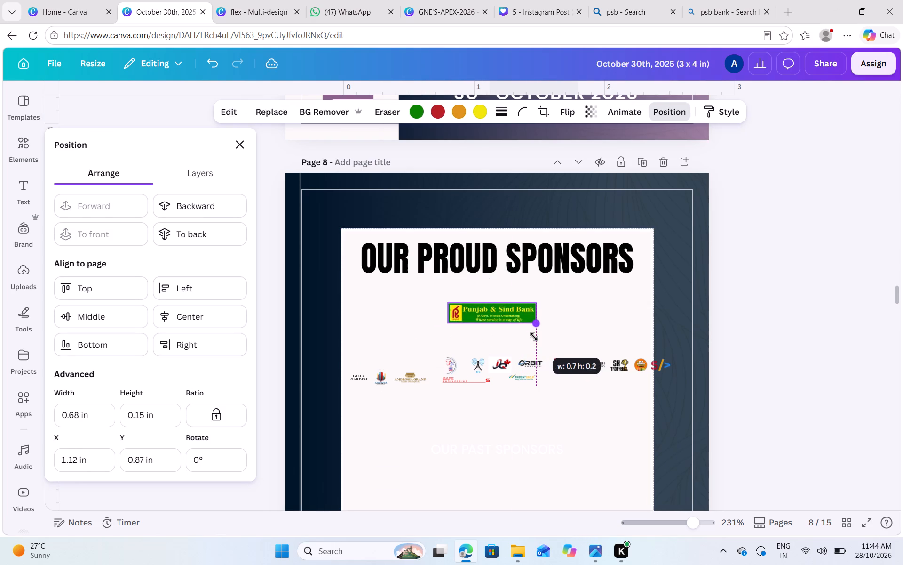
pyautogui.moveTo(534, 337); pyautogui.dragTo(534, 338)
pyautogui.click(572, 328)
pyautogui.click(517, 314)
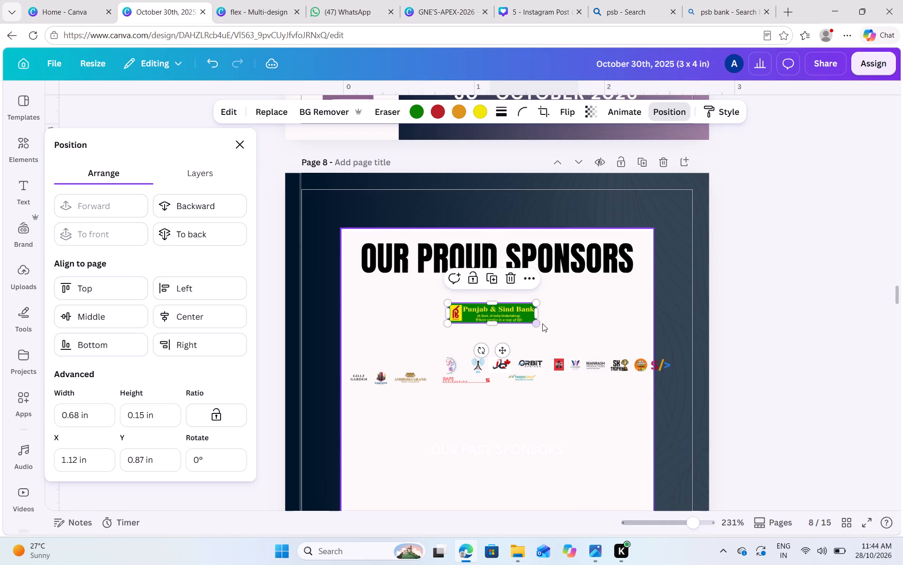
pyautogui.moveTo(538, 324); pyautogui.dragTo(548, 330)
pyautogui.click(570, 330)
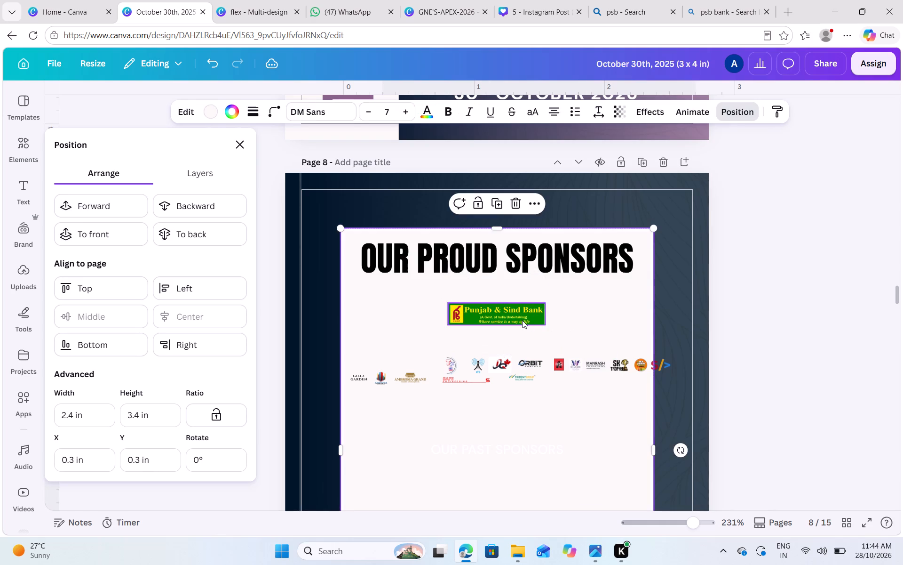
pyautogui.click(522, 320)
pyautogui.click(548, 327)
pyautogui.click(567, 323)
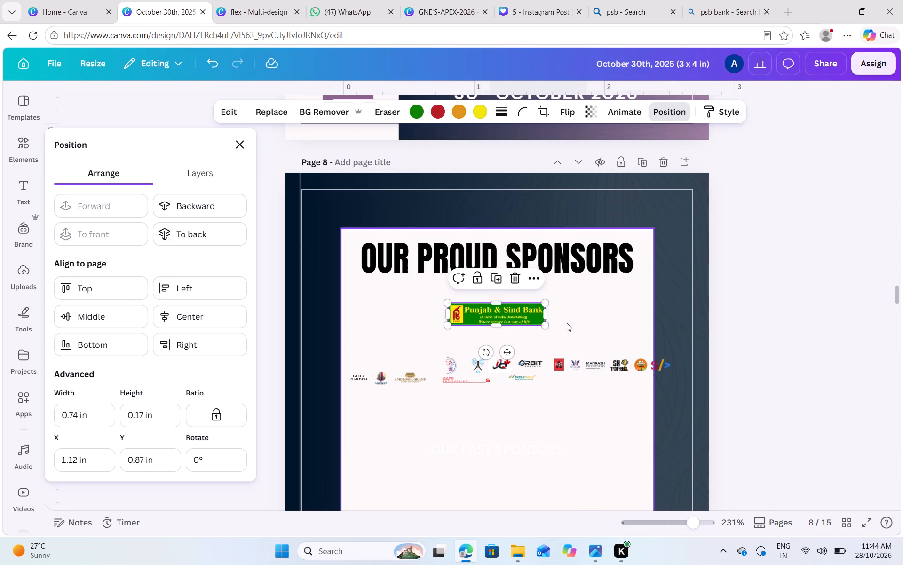
pyautogui.moveTo(515, 316); pyautogui.dragTo(476, 317)
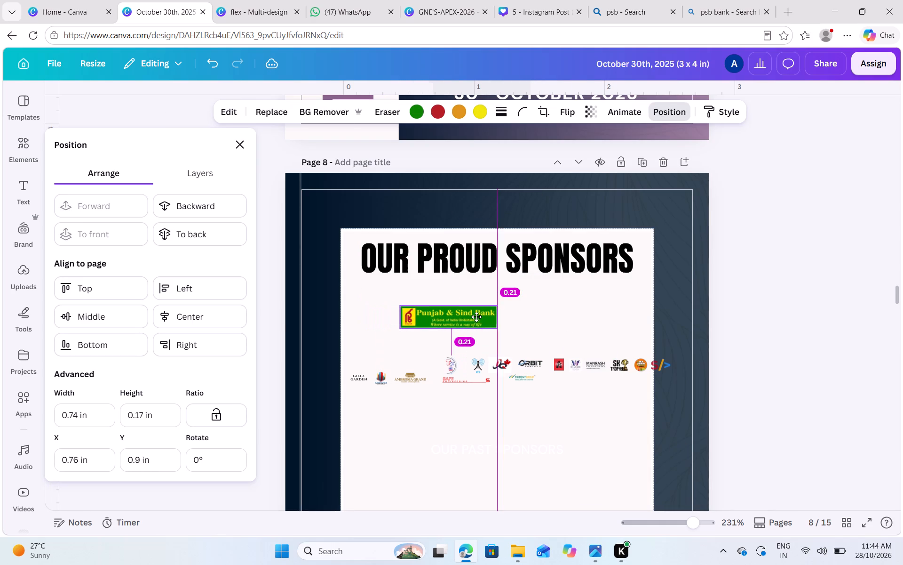
pyautogui.moveTo(476, 317); pyautogui.dragTo(436, 318)
# Enlarge the GILLZ GARDEN text logo to nearly twice its size and place it to the right of the Punjab & Sind Bank logo.
pyautogui.click(363, 379)
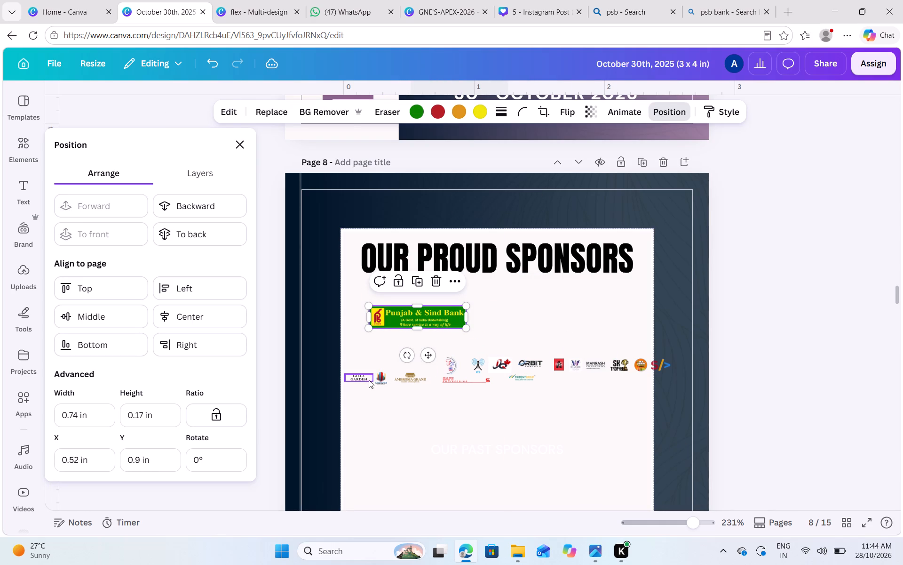
pyautogui.moveTo(344, 374); pyautogui.dragTo(323, 366)
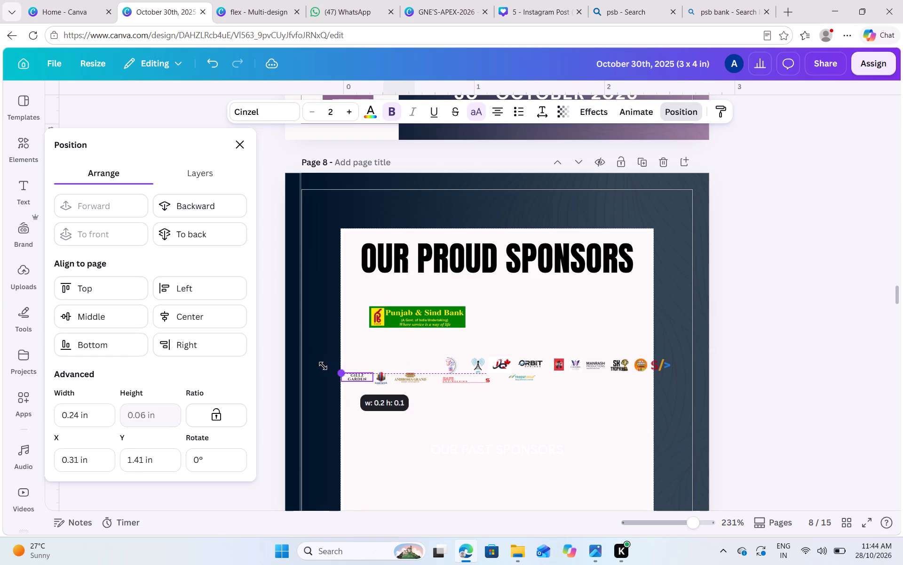
pyautogui.moveTo(323, 366); pyautogui.dragTo(316, 364)
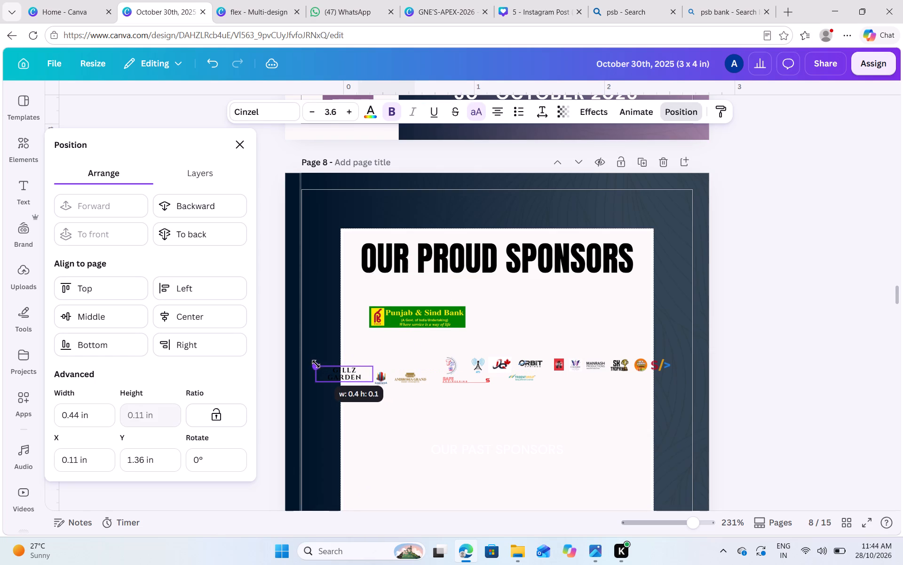
pyautogui.moveTo(316, 364); pyautogui.dragTo(312, 361)
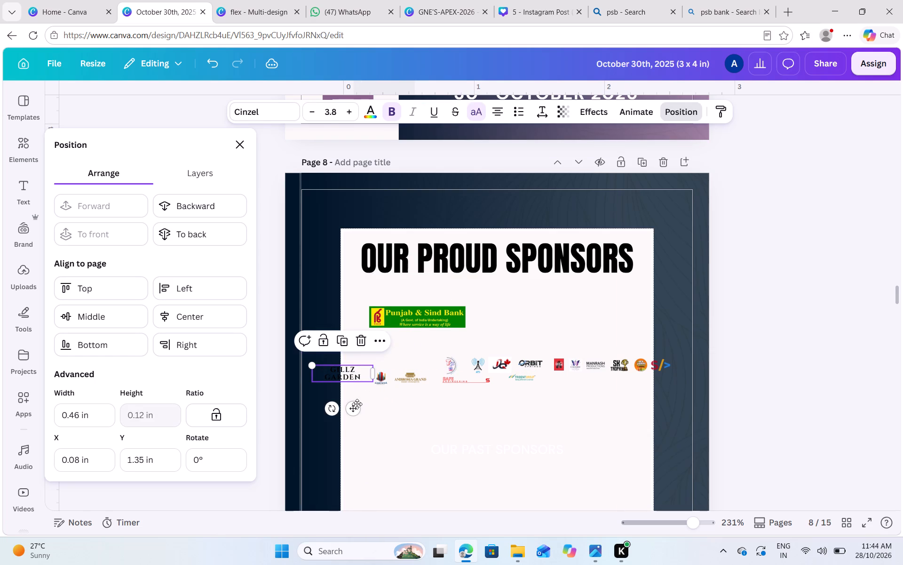
pyautogui.moveTo(356, 411); pyautogui.dragTo(527, 353)
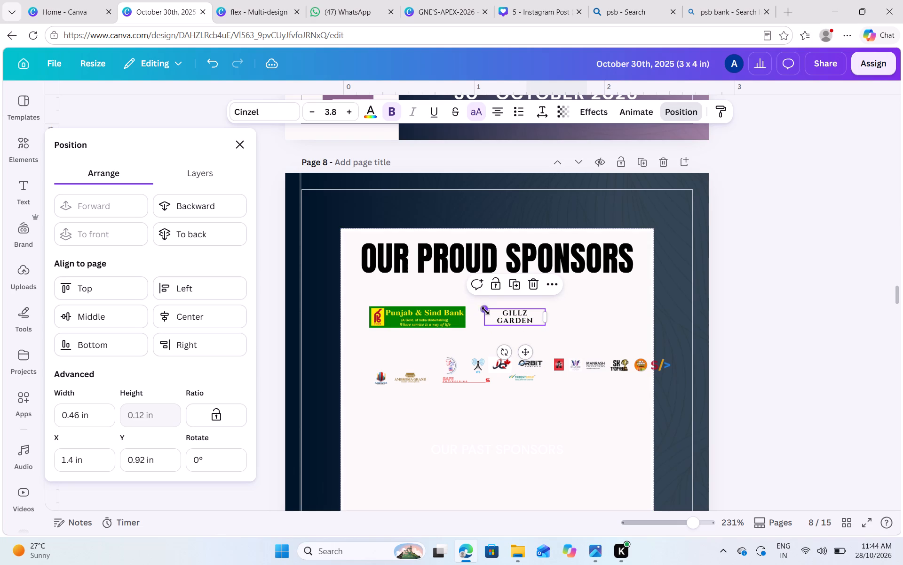
pyautogui.moveTo(484, 311); pyautogui.dragTo(478, 307)
# Enlarge the multicoloured building logo to about 0.24 × 0.22 in and place it to the right of GILLZ GARDEN.
pyautogui.click(377, 377)
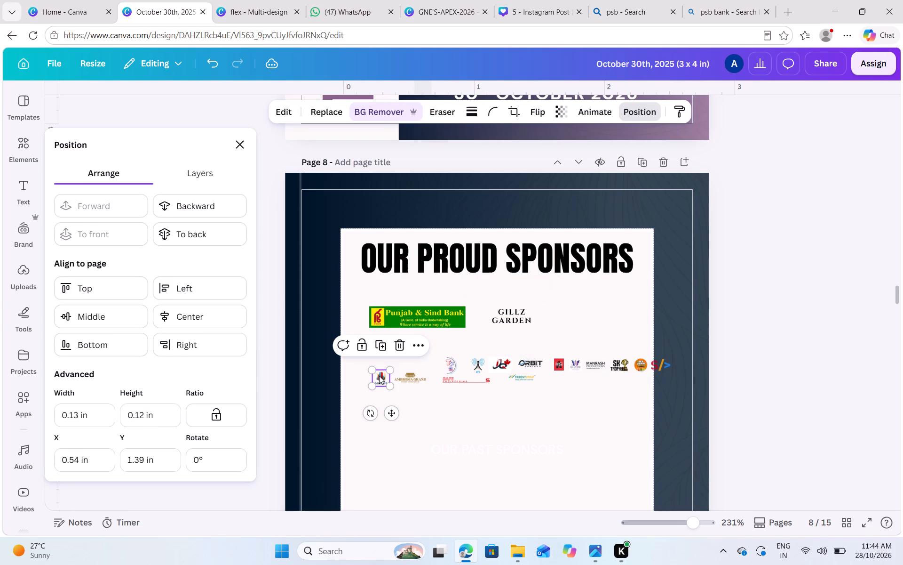
pyautogui.moveTo(387, 370); pyautogui.dragTo(398, 362)
pyautogui.moveTo(384, 372); pyautogui.dragTo(399, 355)
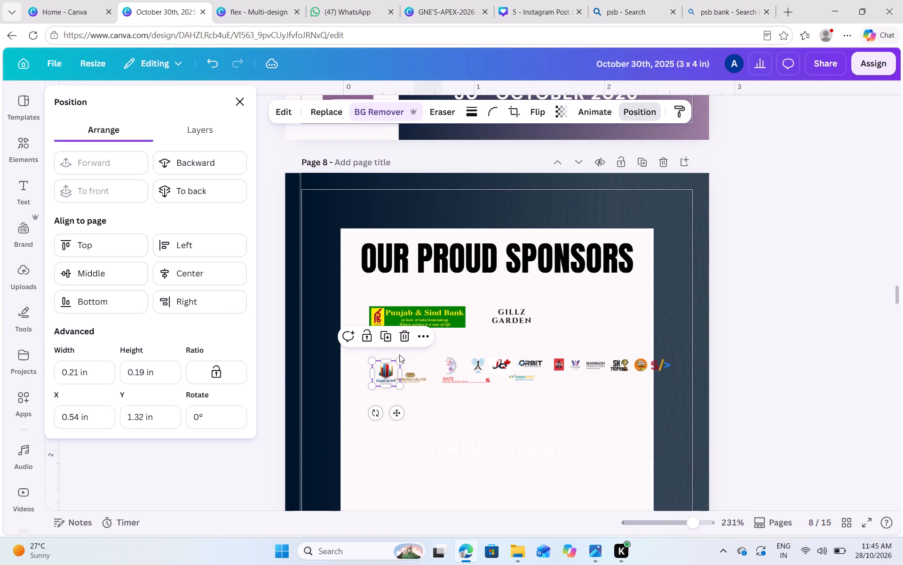
pyautogui.moveTo(399, 355); pyautogui.dragTo(477, 312)
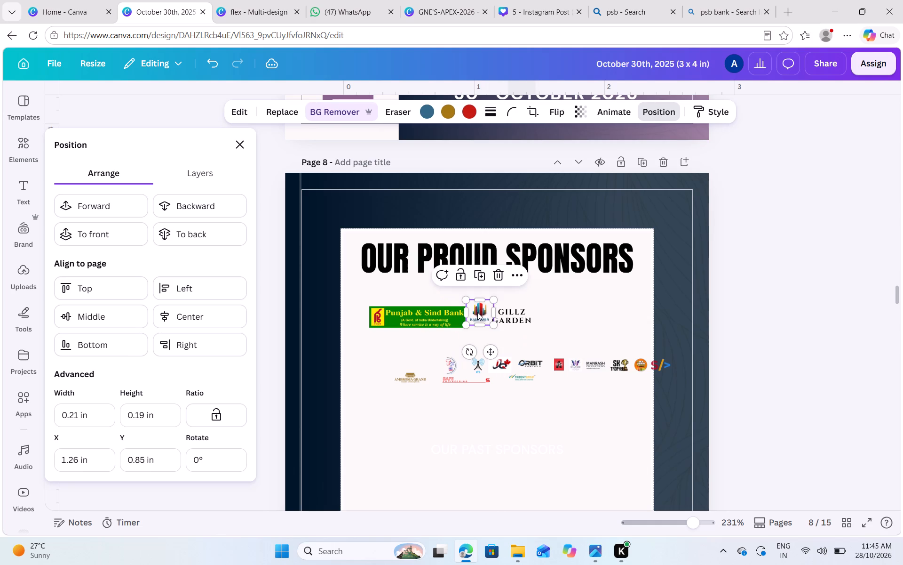
pyautogui.click(494, 301)
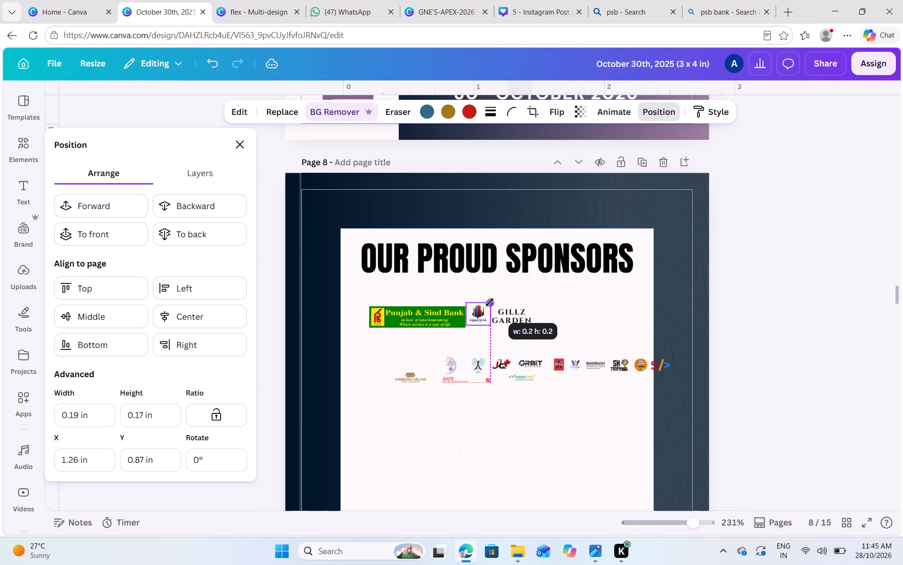
pyautogui.moveTo(490, 304); pyautogui.dragTo(496, 300)
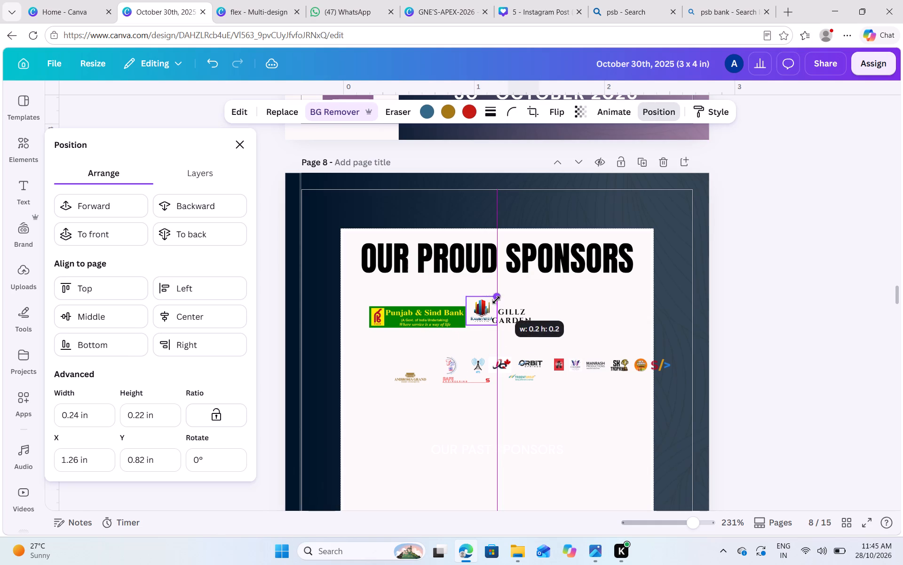
pyautogui.moveTo(476, 315); pyautogui.dragTo(562, 319)
pyautogui.click(564, 432)
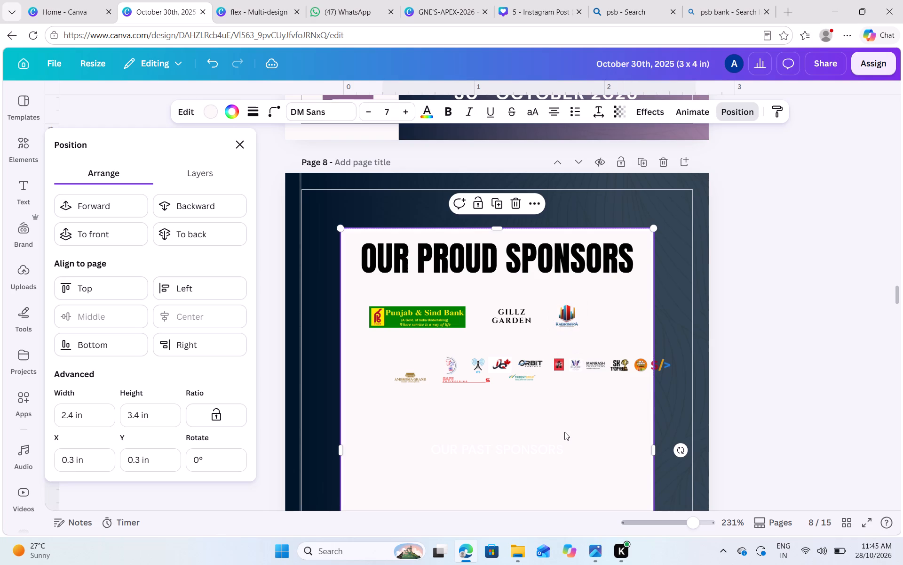
# Enlarge the AMBROSIA GRAND logo to about 0.55 × 0.16 in, keeping it near the white panel's left edge.
pyautogui.click(406, 379)
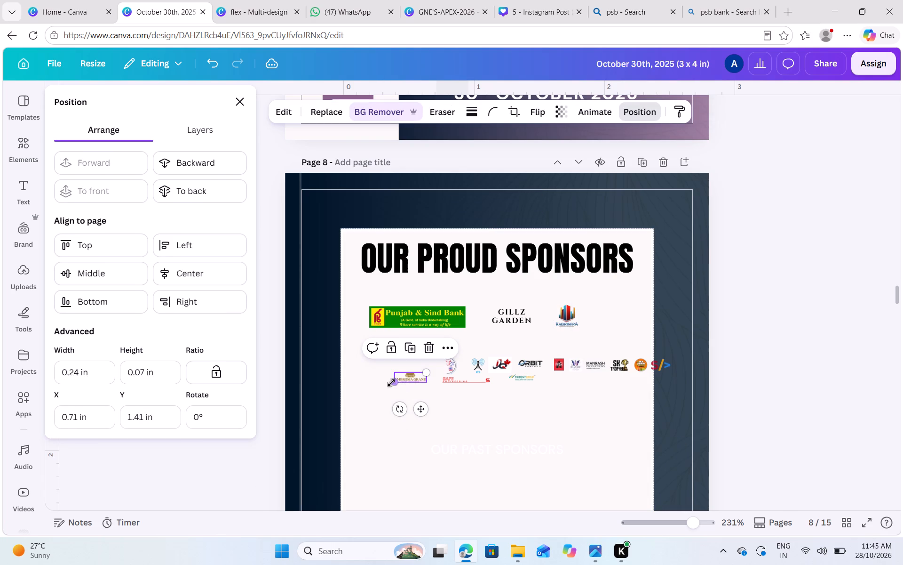
pyautogui.moveTo(395, 383); pyautogui.dragTo(362, 398)
pyautogui.moveTo(428, 373); pyautogui.dragTo(432, 367)
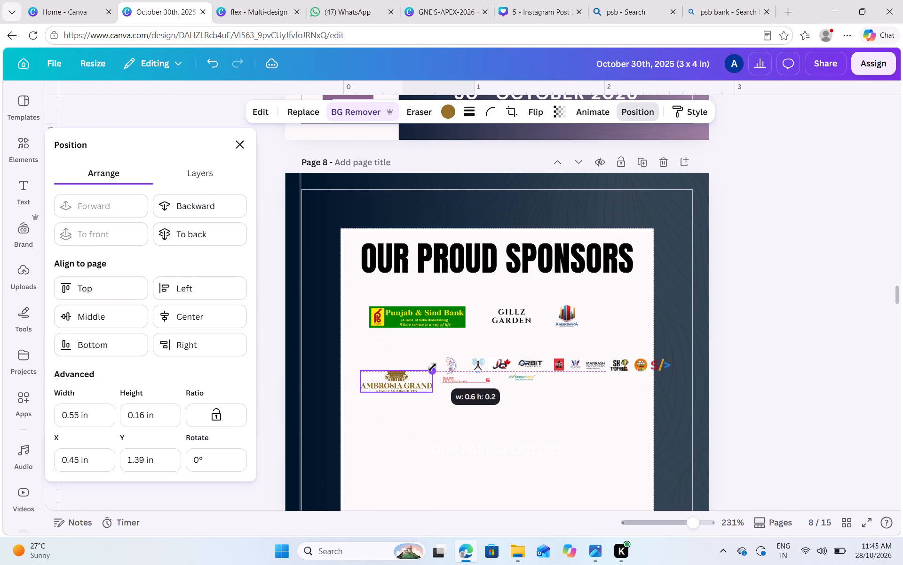
pyautogui.moveTo(432, 367); pyautogui.dragTo(430, 367)
# Enlarge the half-round red-and-blue logo to about 0.14 × 0.2 in and place it below the AMBROSIA GRAND logo.
pyautogui.click(451, 369)
pyautogui.moveTo(450, 364); pyautogui.dragTo(404, 379)
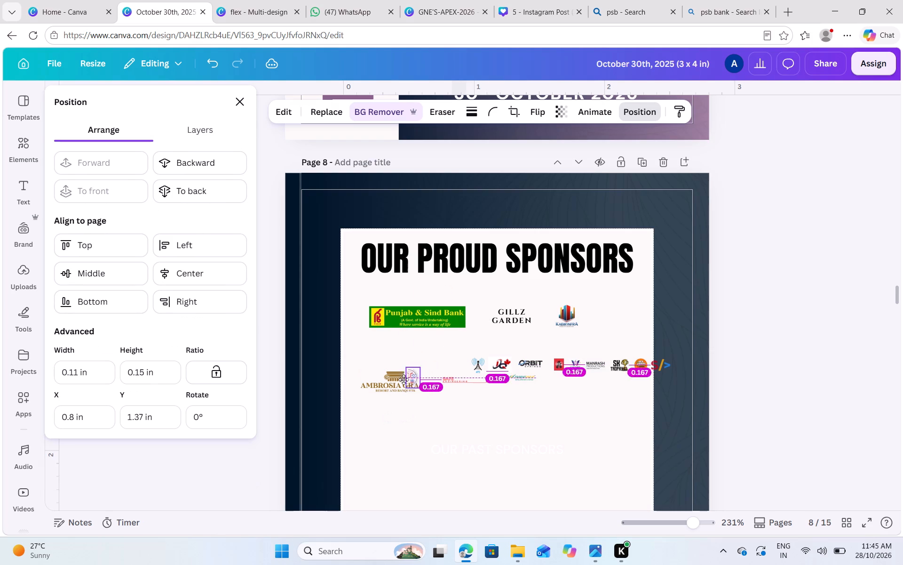
pyautogui.moveTo(404, 379); pyautogui.dragTo(398, 379)
pyautogui.moveTo(410, 391); pyautogui.dragTo(411, 391)
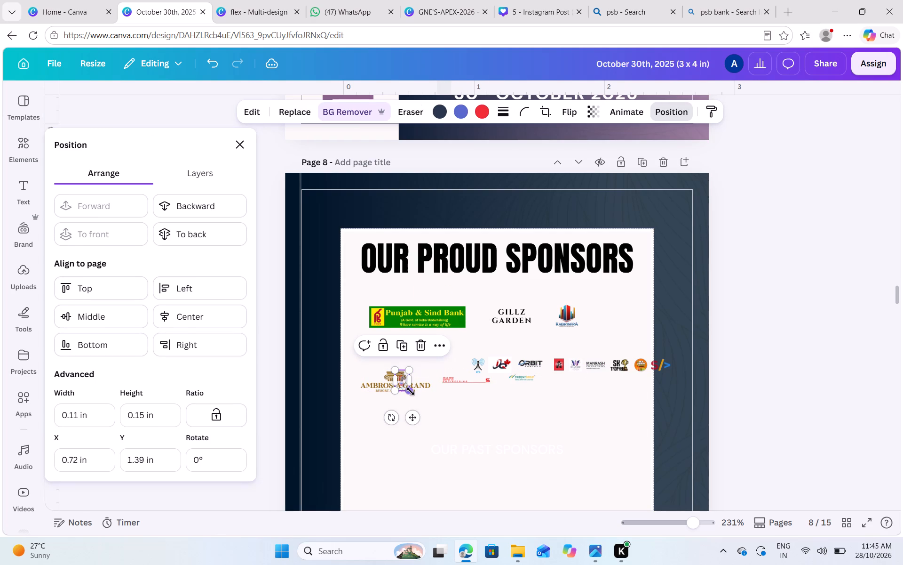
pyautogui.moveTo(411, 391); pyautogui.dragTo(415, 395)
pyautogui.moveTo(414, 419); pyautogui.dragTo(419, 420)
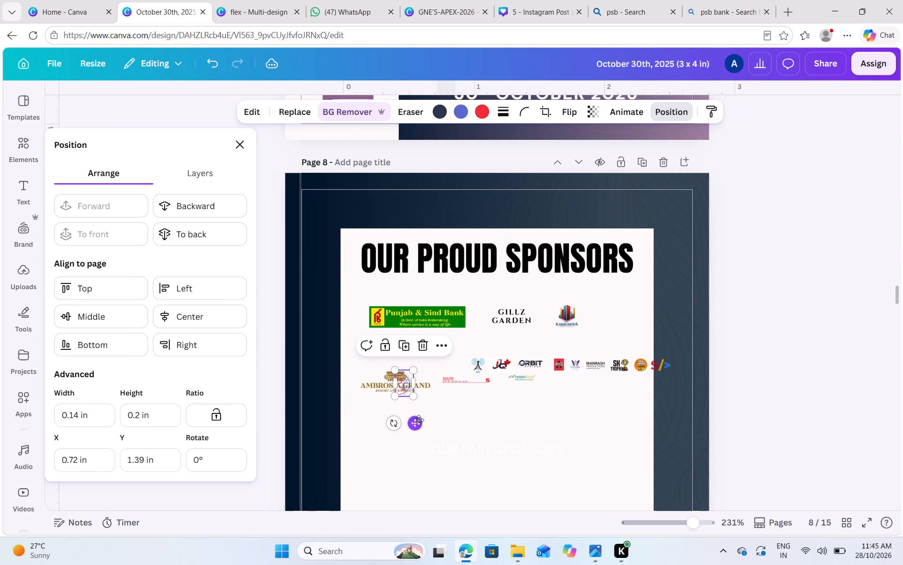
pyautogui.moveTo(419, 420); pyautogui.dragTo(457, 436)
pyautogui.moveTo(445, 402); pyautogui.dragTo(413, 405)
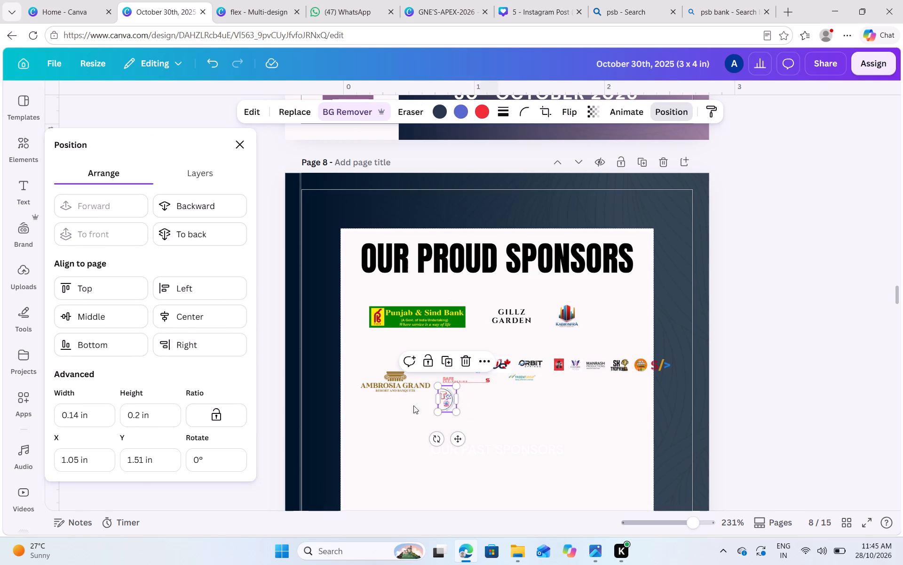
pyautogui.moveTo(413, 405); pyautogui.dragTo(385, 413)
# Enlarge the SAFE ENGINEERING logo to about 0.75 × 0.11 in and place it to the right of the half-round logo.
pyautogui.click(462, 381)
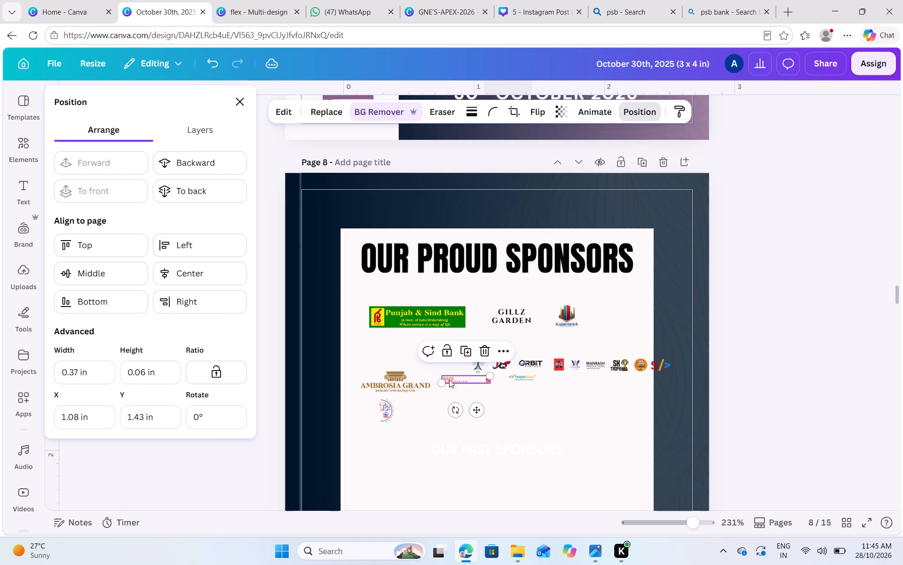
pyautogui.moveTo(442, 383); pyautogui.dragTo(405, 393)
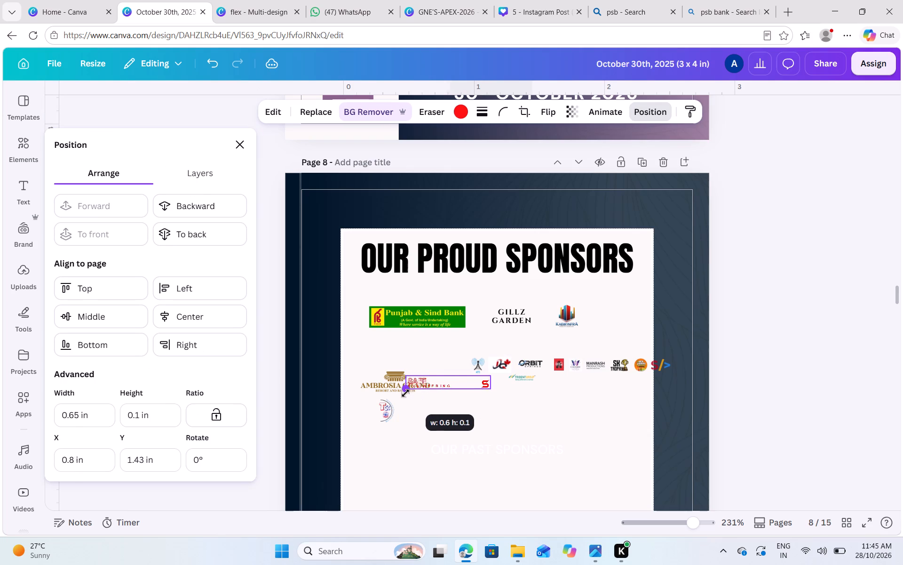
pyautogui.moveTo(405, 393); pyautogui.dragTo(393, 395)
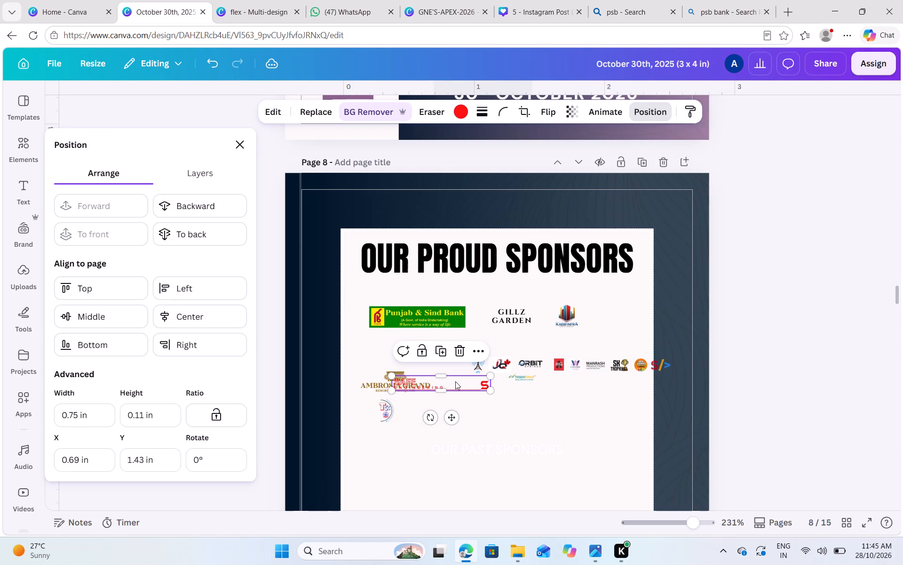
pyautogui.moveTo(455, 381); pyautogui.dragTo(497, 409)
# Enlarge the ATS antenna logo to about 0.23 × 0.23 in and place it below the Punjab & Sind Bank logo's right half.
pyautogui.click(475, 361)
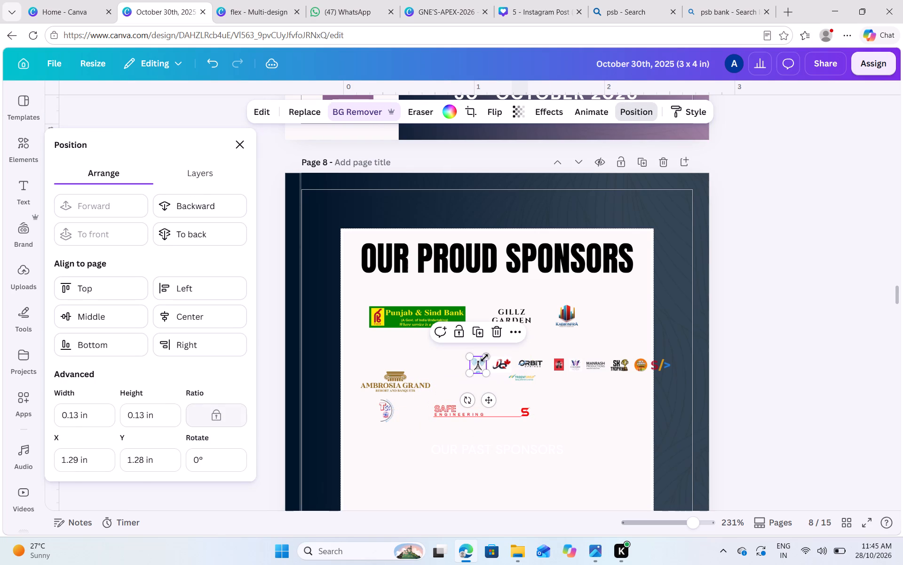
pyautogui.moveTo(485, 357); pyautogui.dragTo(501, 347)
pyautogui.moveTo(481, 358); pyautogui.dragTo(472, 356)
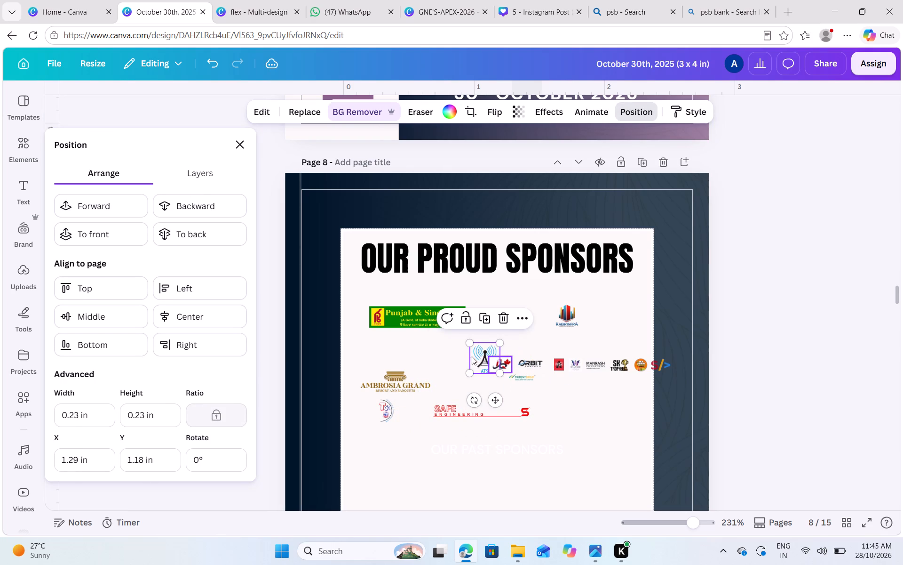
pyautogui.moveTo(472, 356); pyautogui.dragTo(426, 353)
# Enlarge the JQ logo and the ORBIT logo, the latter to about 0.33 × 0.17 in, and line them up right of ATS.
pyautogui.click(500, 367)
pyautogui.moveTo(499, 365); pyautogui.dragTo(487, 362)
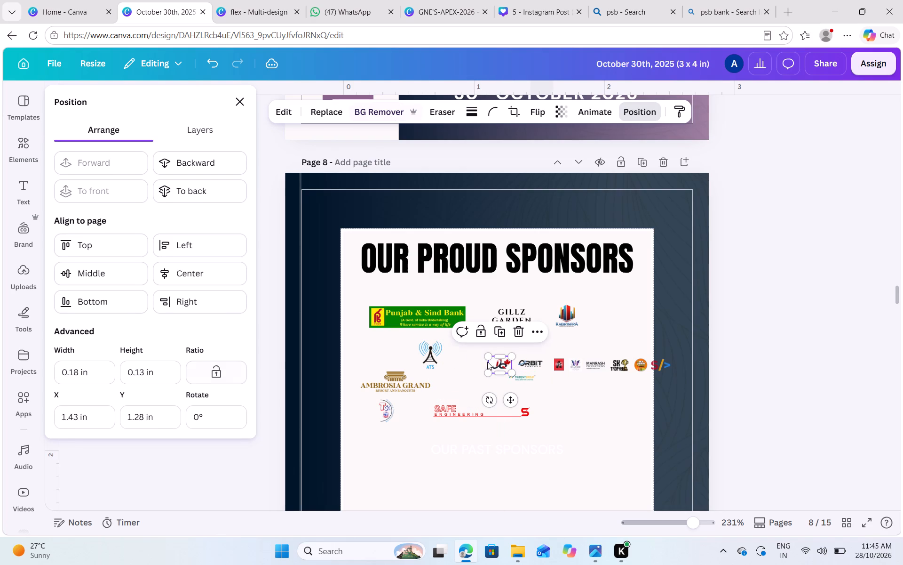
pyautogui.moveTo(487, 362); pyautogui.dragTo(459, 350)
pyautogui.moveTo(472, 358); pyautogui.dragTo(485, 366)
pyautogui.click(527, 366)
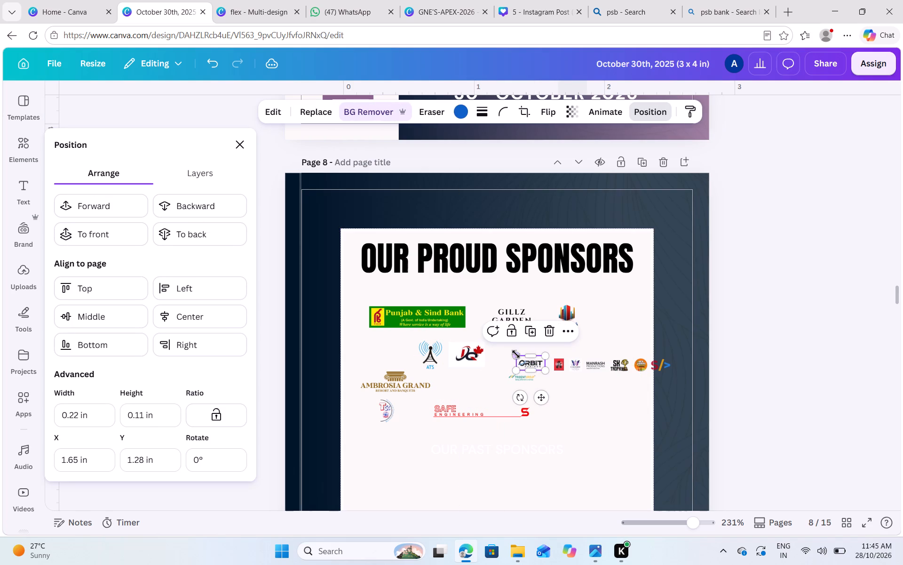
pyautogui.moveTo(515, 354); pyautogui.dragTo(499, 349)
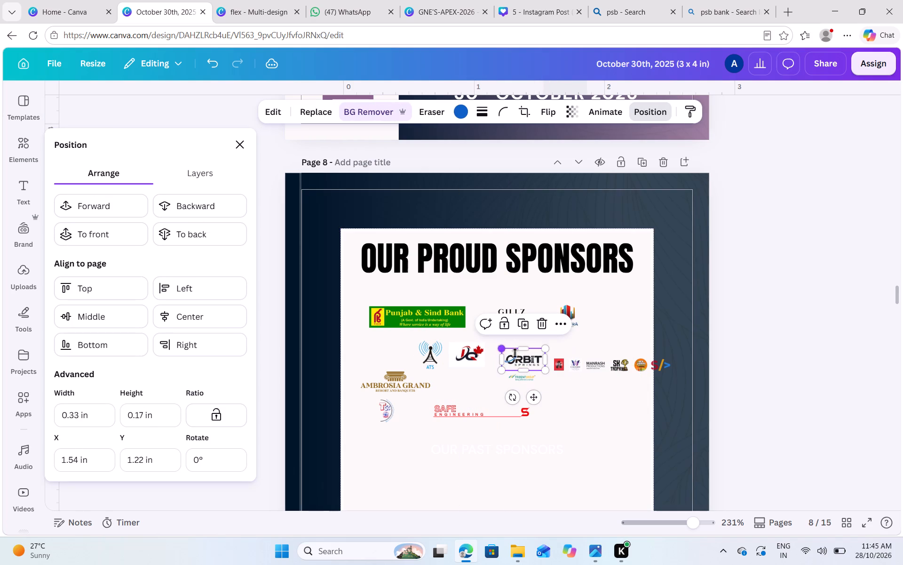
pyautogui.moveTo(525, 360); pyautogui.dragTo(508, 355)
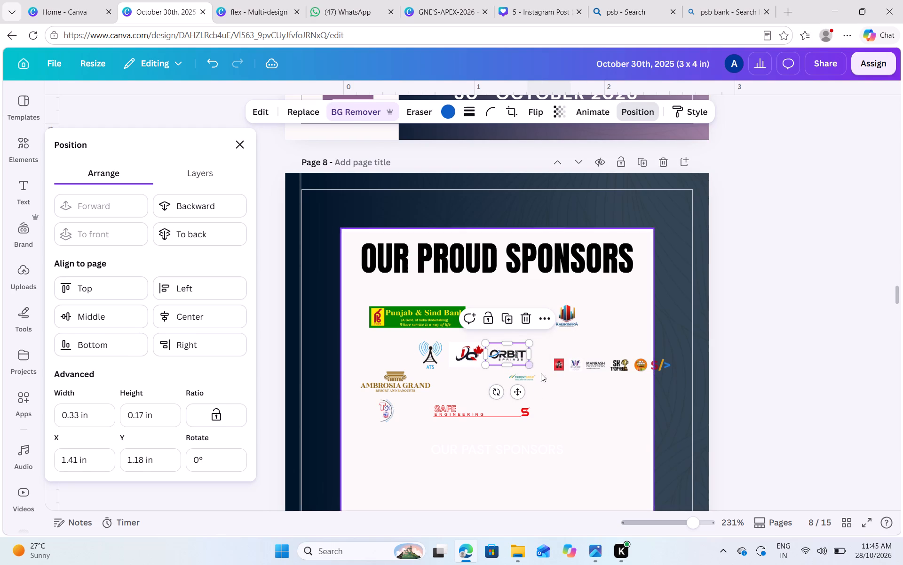
# Enlarge the TRIDENT GROUP logo to about 0.35 × 0.21 in and place it just beneath the JQ and ORBIT logos.
pyautogui.click(531, 377)
pyautogui.moveTo(537, 370); pyautogui.dragTo(553, 364)
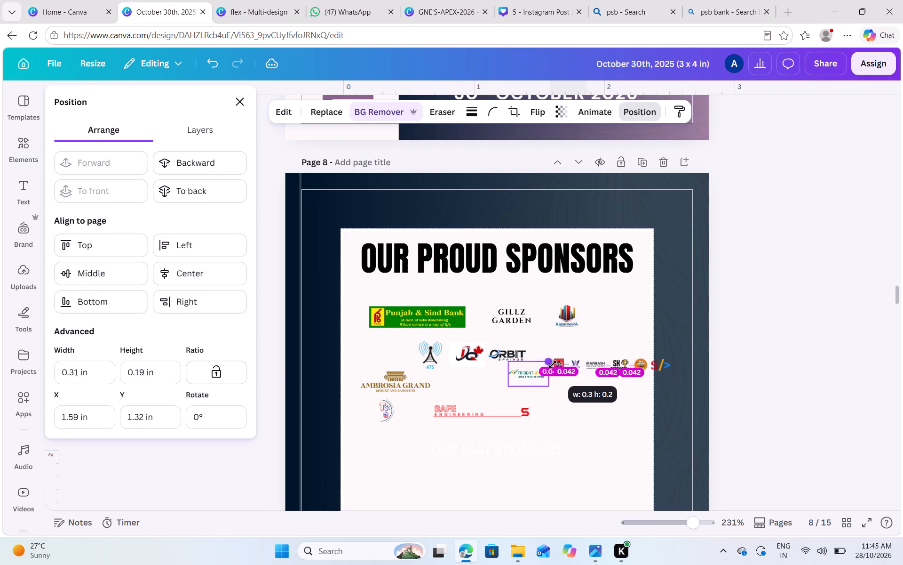
pyautogui.moveTo(553, 364); pyautogui.dragTo(559, 362)
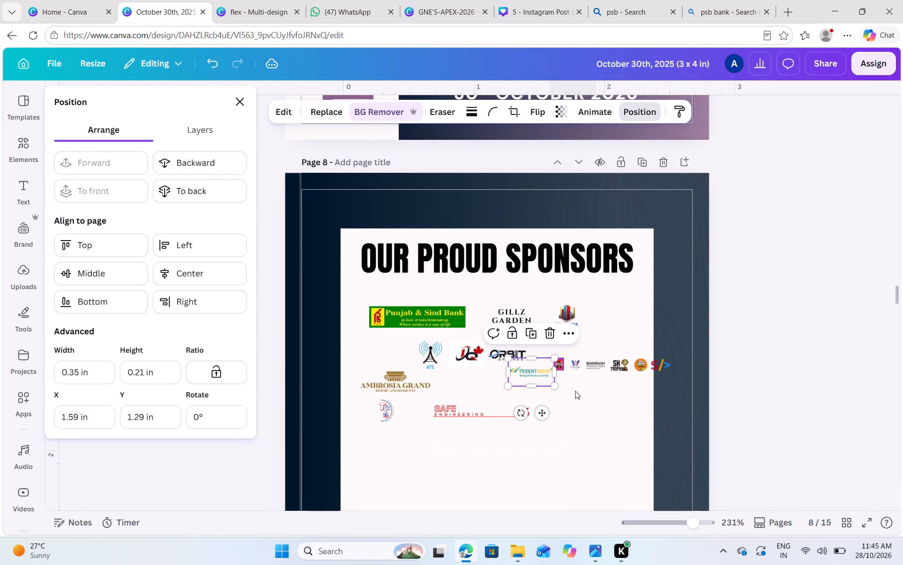
pyautogui.click(583, 401)
pyautogui.click(543, 376)
pyautogui.moveTo(539, 373); pyautogui.dragTo(492, 371)
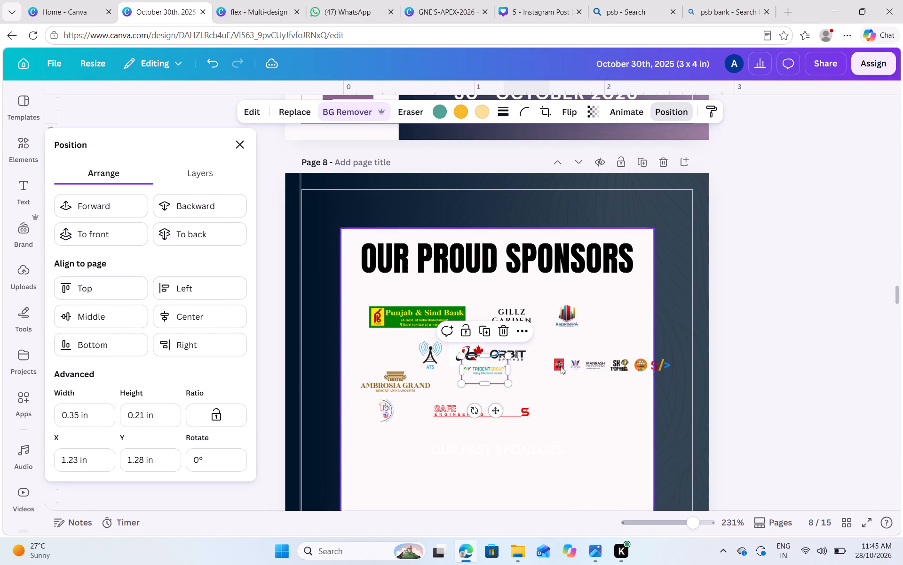
# Enlarge the red Coca-Cola logo to about twice its size, keeping it to the right of the ORBIT logo.
pyautogui.click(558, 367)
pyautogui.moveTo(553, 371); pyautogui.dragTo(539, 387)
# Enlarge the CAUSMIC butterfly logo to about 0.2 × 0.2 in and place it at the Coca-Cola logo's lower left.
pyautogui.click(576, 366)
pyautogui.moveTo(581, 371); pyautogui.dragTo(593, 387)
pyautogui.moveTo(580, 372); pyautogui.dragTo(526, 386)
# Enlarge the MANRASH PRODUCTIONS logo to about 0.3 × 0.17 in, keeping it to the right of the Coca-Cola logo.
pyautogui.click(603, 363)
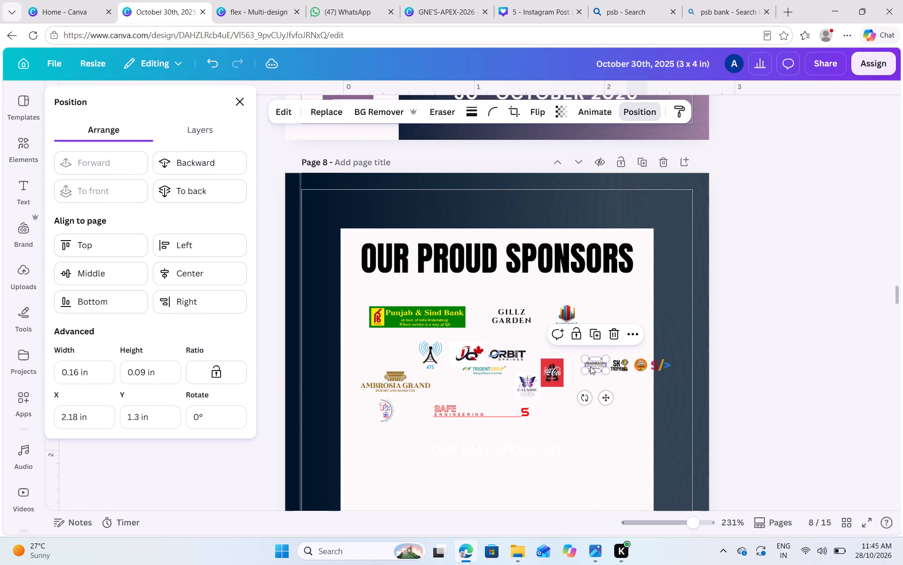
pyautogui.moveTo(585, 369); pyautogui.dragTo(567, 380)
pyautogui.click(619, 393)
# Enlarge the SK TROPHY logo to about 0.3 × 0.19 in and place it below the SAFE ENGINEERING logo.
pyautogui.click(623, 366)
pyautogui.moveTo(613, 369); pyautogui.dragTo(592, 383)
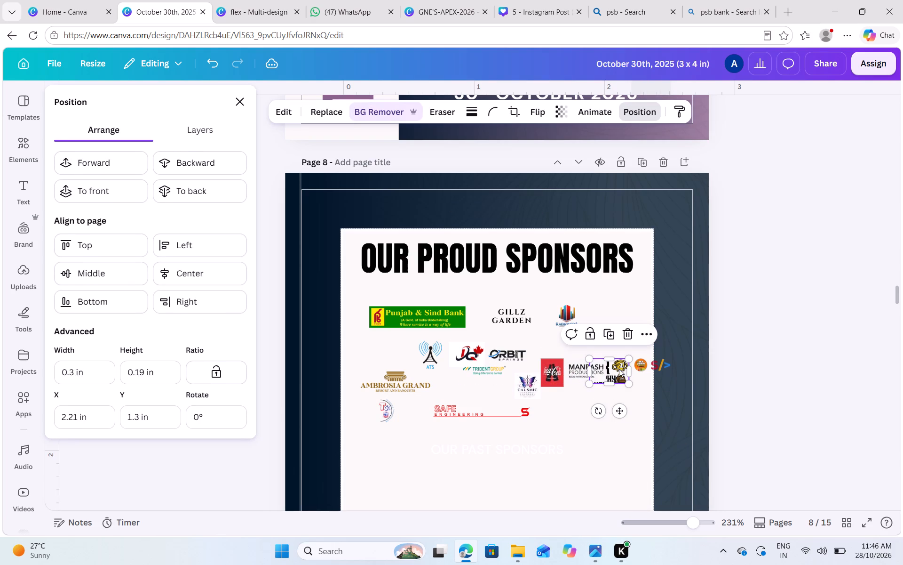
pyautogui.moveTo(614, 369); pyautogui.dragTo(480, 450)
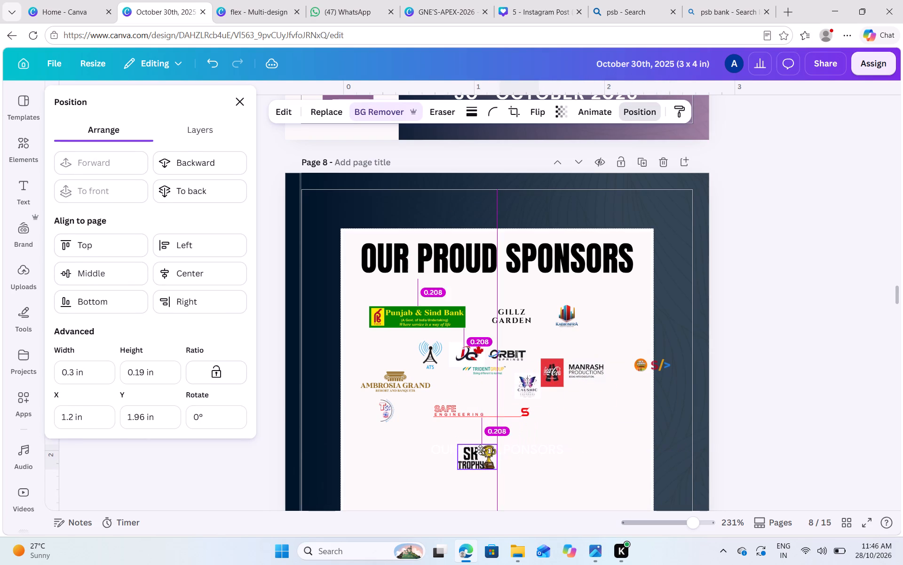
# Move the multicoloured S/> code logo from the panel's edge onto the SK TROPHY logo and enlarge it to about 0.36 × 0.23 in.
pyautogui.click(661, 362)
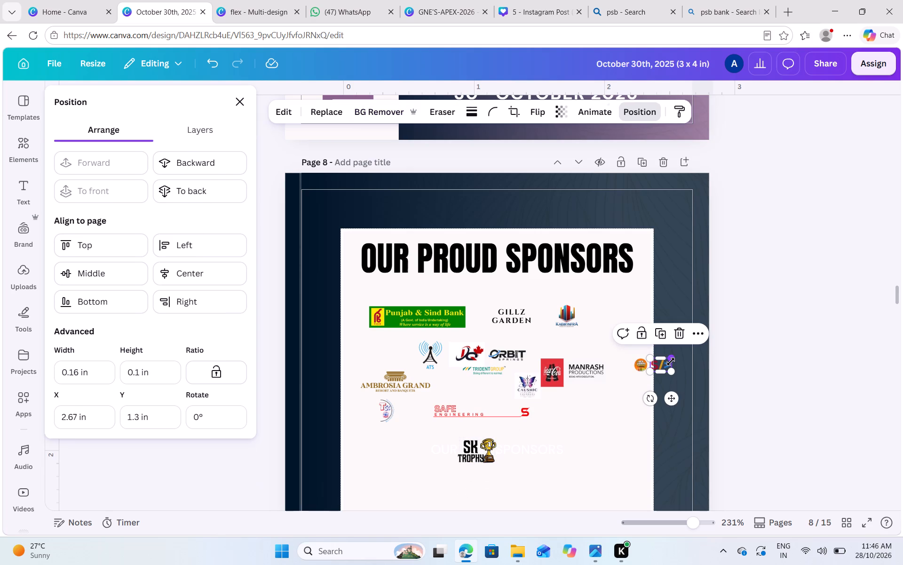
pyautogui.moveTo(662, 364); pyautogui.dragTo(612, 368)
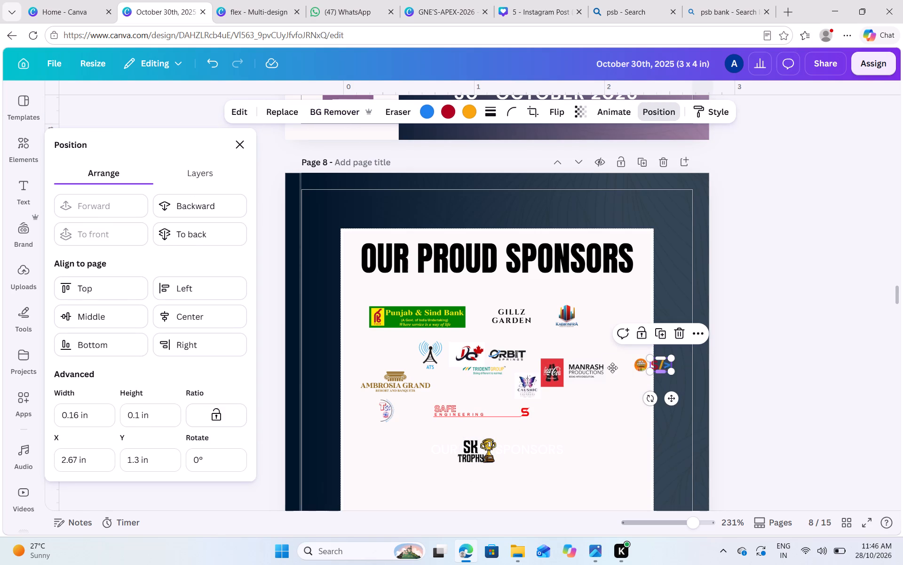
pyautogui.moveTo(612, 368); pyautogui.dragTo(476, 458)
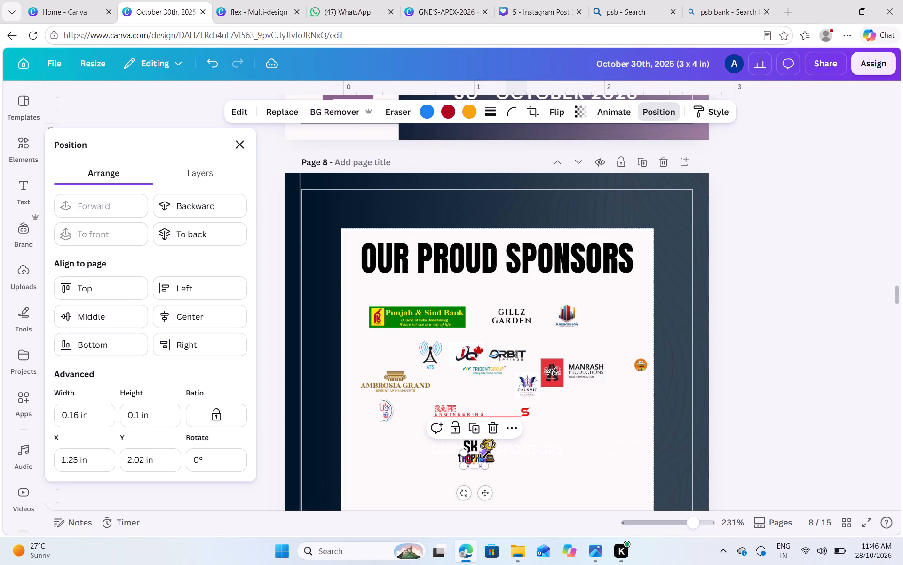
pyautogui.moveTo(485, 452); pyautogui.dragTo(511, 435)
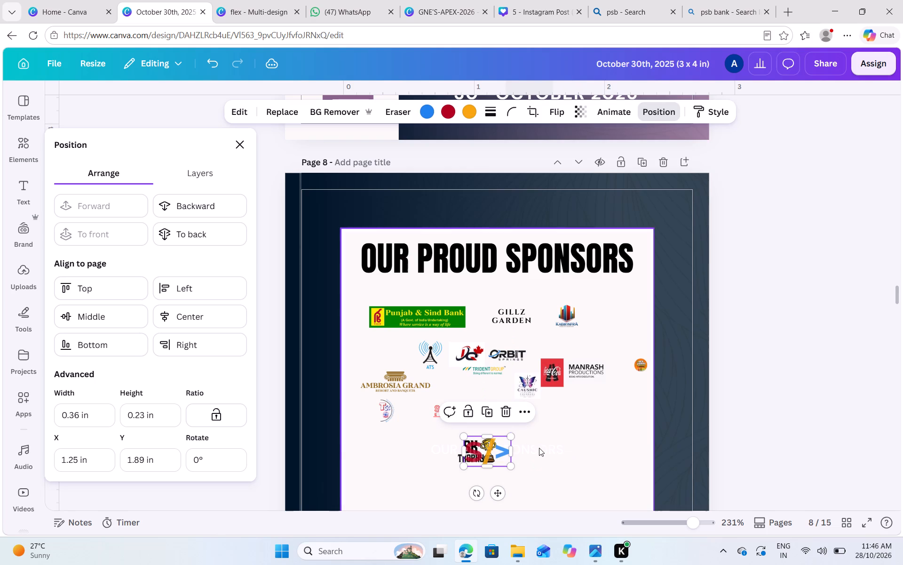
# Delete the white "OUR PAST SPONSORS" text from the white panel.
pyautogui.click(539, 448)
pyautogui.click(531, 451)
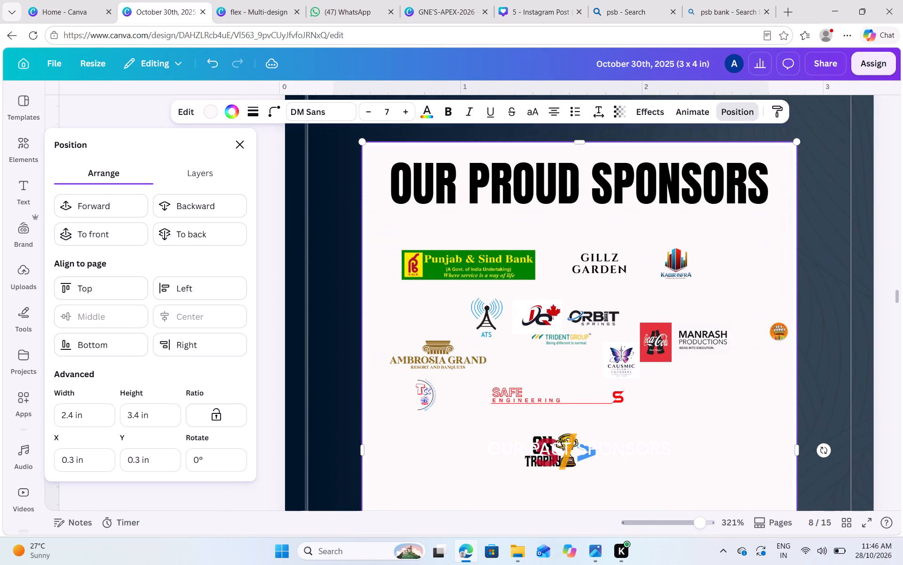
pyautogui.moveTo(689, 446); pyautogui.dragTo(474, 463)
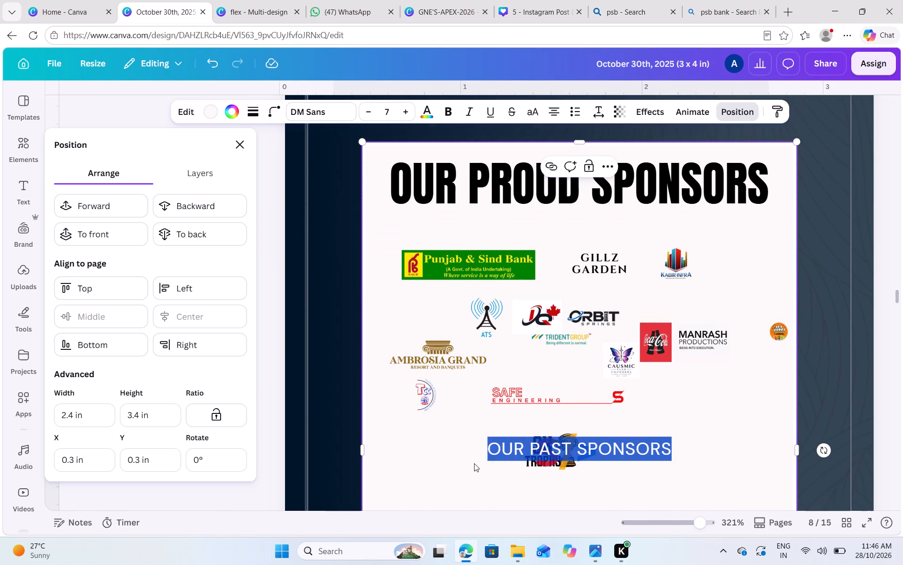
pyautogui.press('BackSpace')
pyautogui.hotkey('ctrl', 'a')
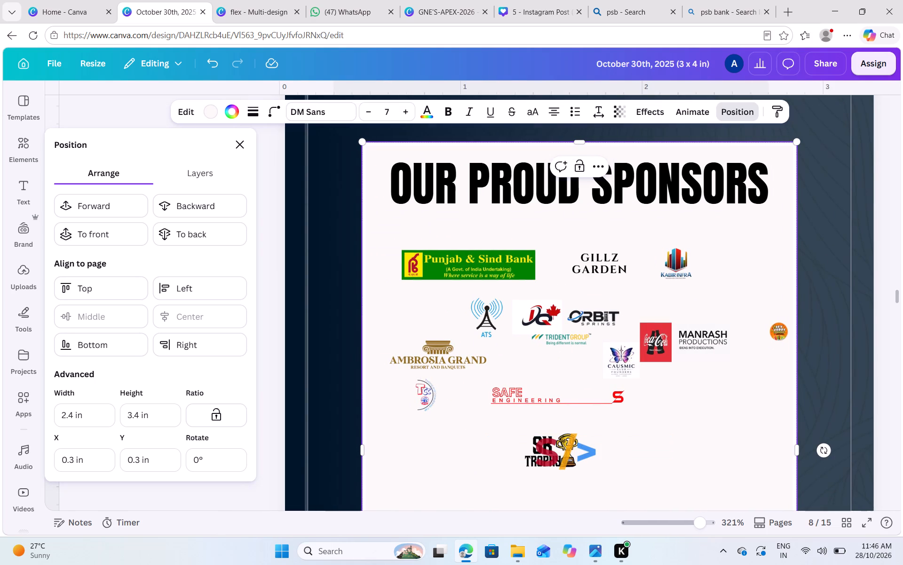
pyautogui.click(693, 382)
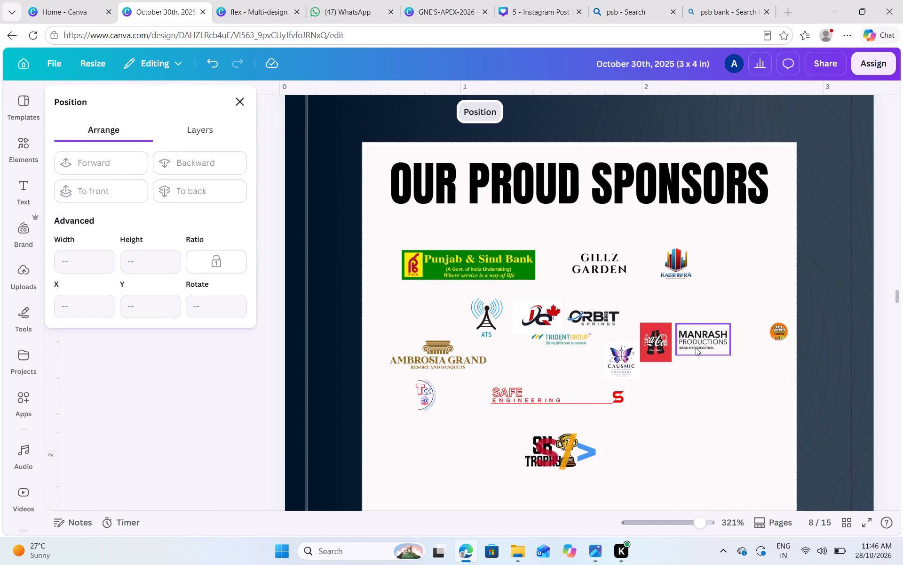
# Move the orange ICY POPPS logo between the Coca-Cola and MANRASH PRODUCTIONS logos and enlarge it to about 0.23 × 0.23 in.
pyautogui.click(695, 347)
pyautogui.click(780, 331)
pyautogui.moveTo(779, 330); pyautogui.dragTo(721, 334)
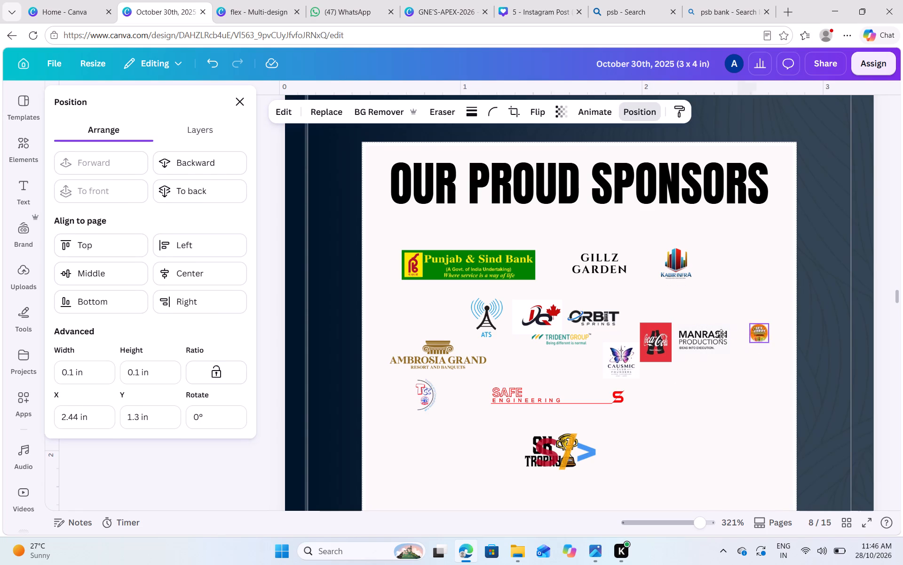
pyautogui.moveTo(721, 334); pyautogui.dragTo(667, 335)
pyautogui.moveTo(677, 344); pyautogui.dragTo(686, 347)
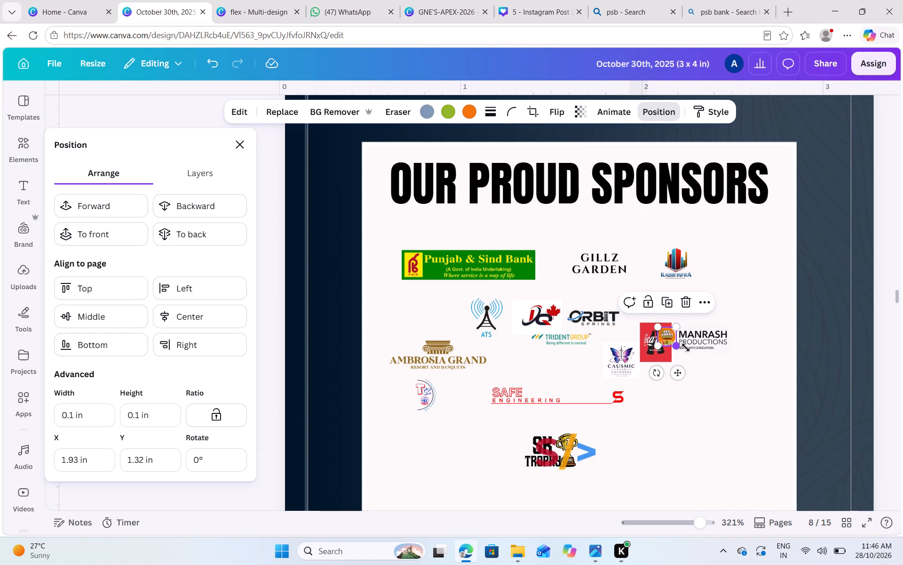
pyautogui.moveTo(686, 347); pyautogui.dragTo(707, 365)
pyautogui.click(680, 415)
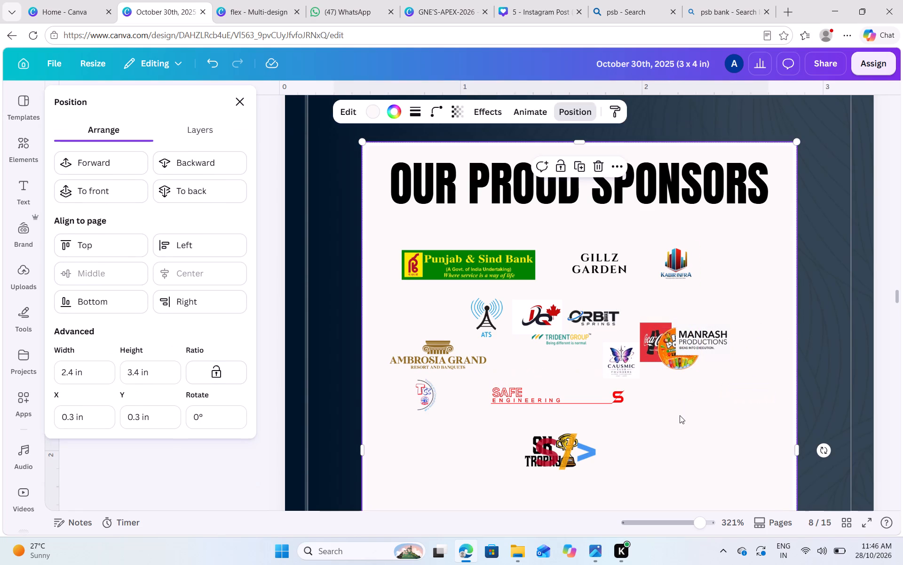
# Move the MANRASH PRODUCTIONS logo below SK TROPHY and the ICY POPPS logo to its upper right in the panel's empty area.
pyautogui.scroll(-2, 680, 415)
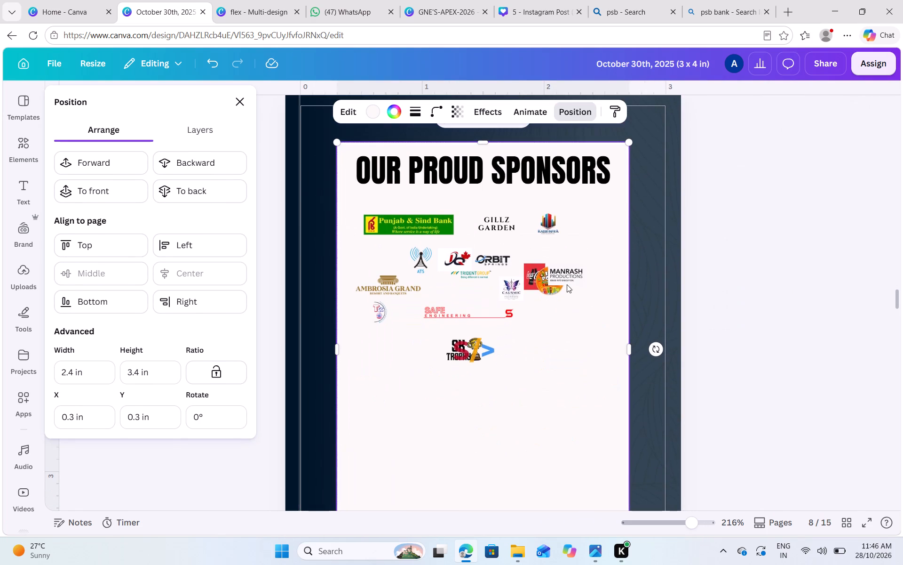
pyautogui.moveTo(565, 273); pyautogui.dragTo(476, 409)
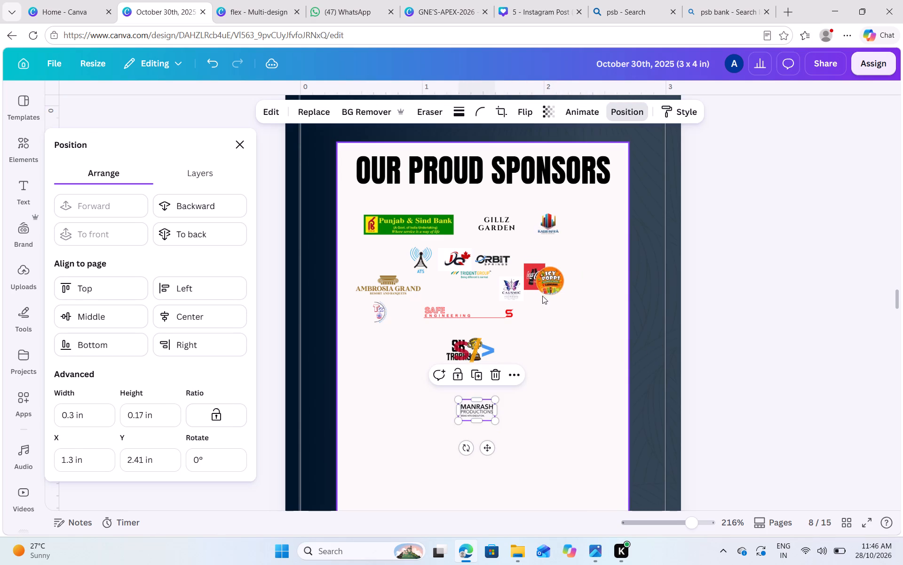
pyautogui.moveTo(549, 290); pyautogui.dragTo(547, 394)
# Enlarge the CAUSMIC butterfly logo to about 0.32 × 0.32 in.
pyautogui.click(509, 289)
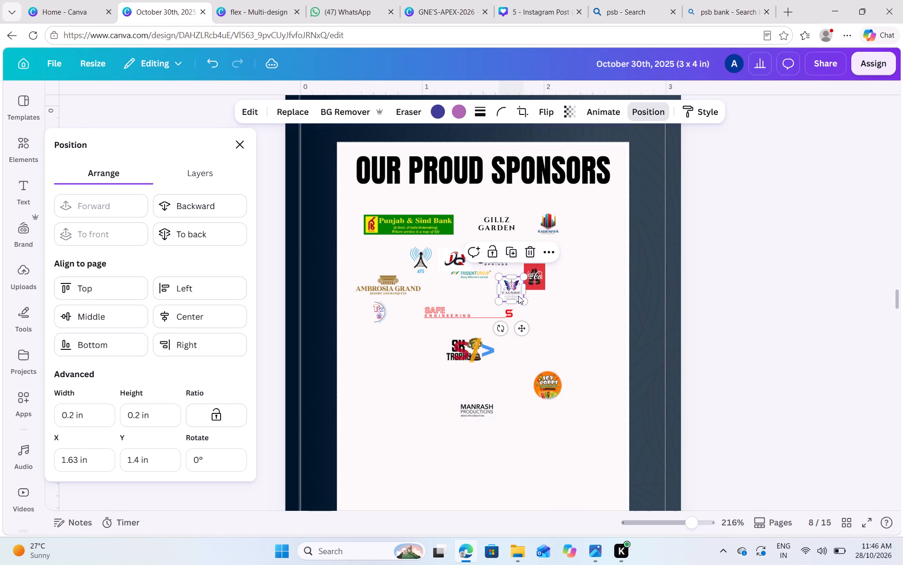
pyautogui.moveTo(523, 302); pyautogui.dragTo(536, 319)
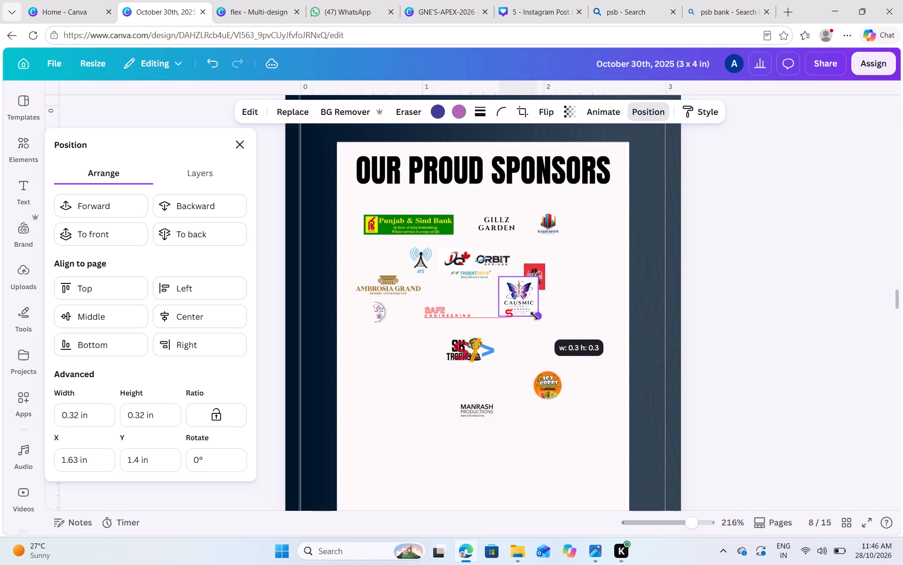
# Enlarge the ICY POPPS logo to about 0.36 × 0.36 in and move the CAUSMIC logo to the lower left of SK TROPHY.
pyautogui.click(555, 386)
pyautogui.moveTo(562, 371); pyautogui.dragTo(577, 361)
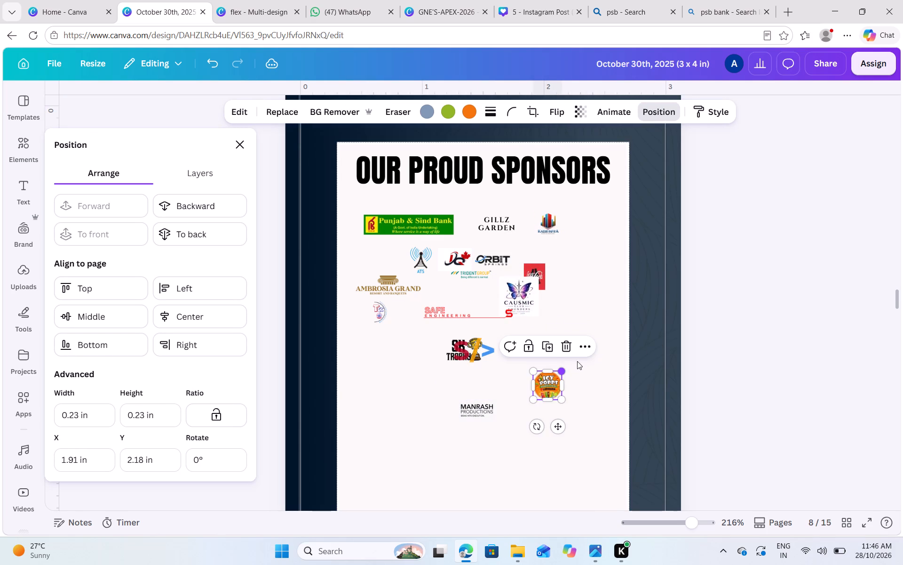
pyautogui.moveTo(577, 361); pyautogui.dragTo(582, 358)
pyautogui.click(523, 294)
pyautogui.moveTo(521, 295); pyautogui.dragTo(419, 390)
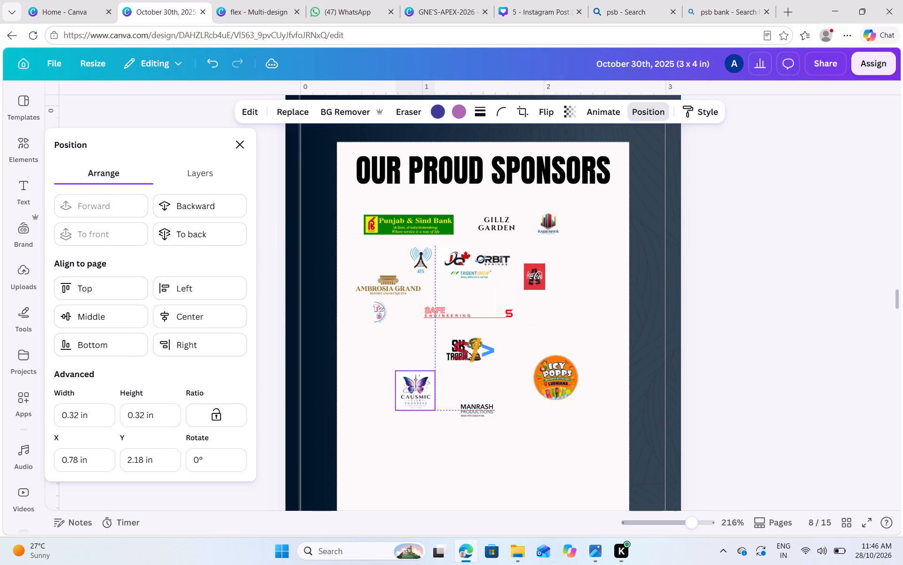
# Enlarge the multicoloured S/> logo to about 0.52 × 0.33 in and move it off SK TROPHY to just above ICY POPPS.
pyautogui.click(469, 350)
pyautogui.moveTo(496, 335); pyautogui.dragTo(516, 325)
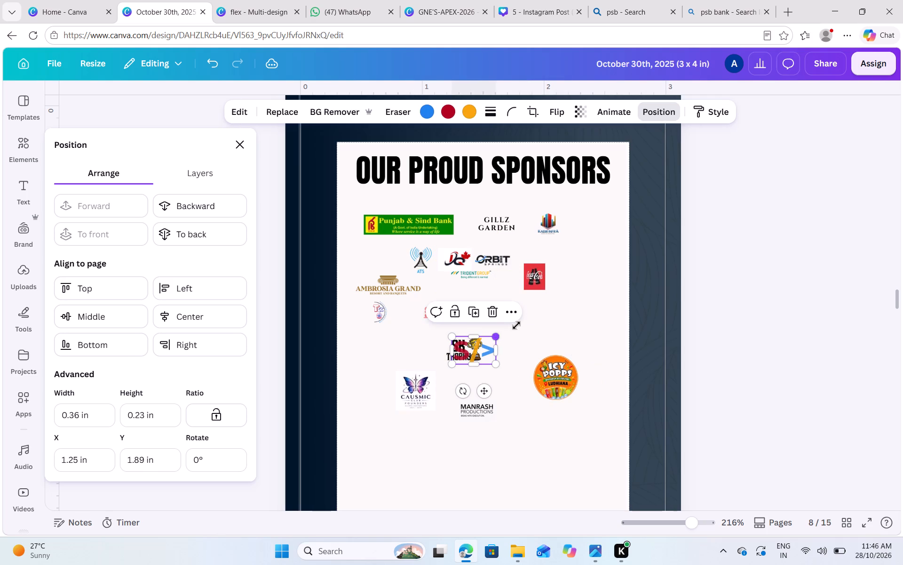
pyautogui.moveTo(516, 325); pyautogui.dragTo(519, 321)
pyautogui.moveTo(482, 339); pyautogui.dragTo(540, 335)
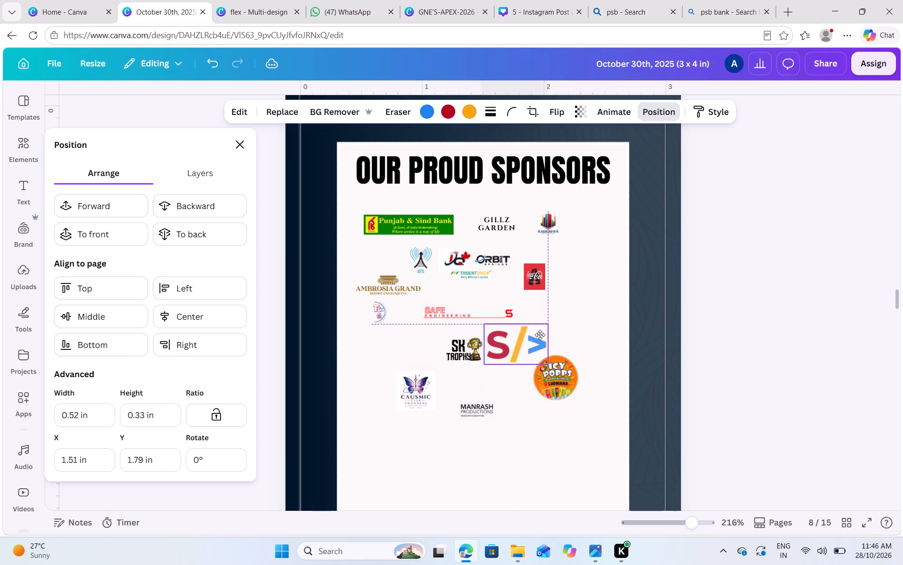
pyautogui.moveTo(540, 335); pyautogui.dragTo(553, 331)
# Enlarge the SK TROPHY logo to about 0.52 × 0.32 in.
pyautogui.click(467, 343)
pyautogui.moveTo(480, 361); pyautogui.dragTo(496, 371)
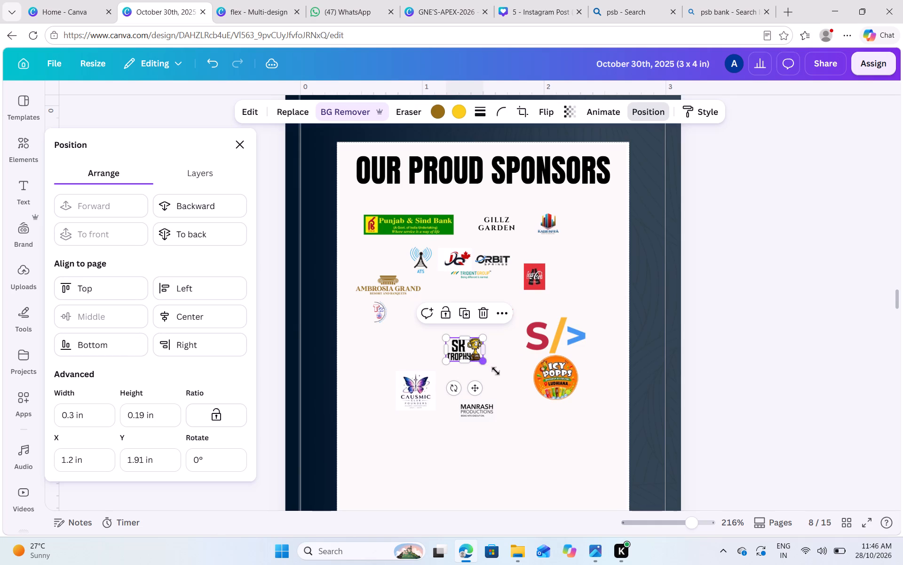
pyautogui.moveTo(496, 371); pyautogui.dragTo(499, 373)
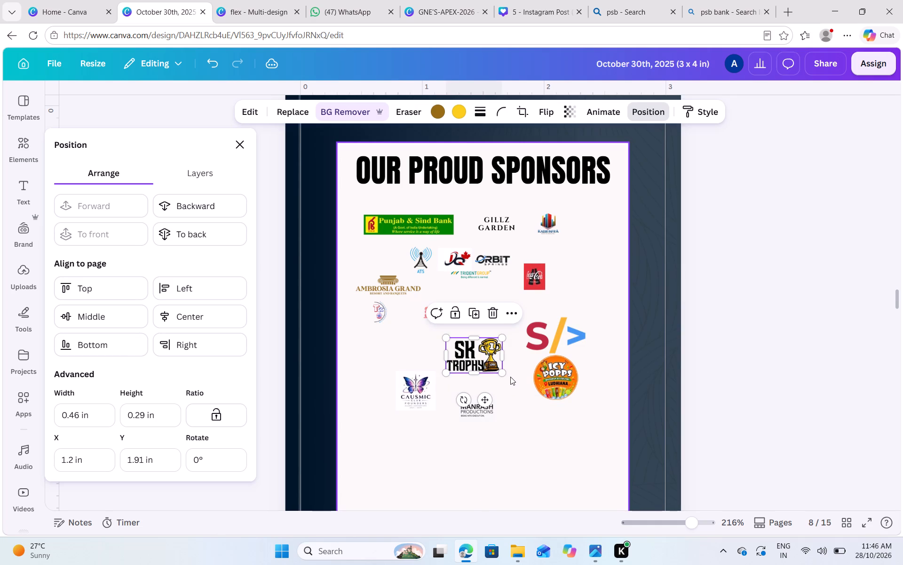
pyautogui.moveTo(501, 371); pyautogui.dragTo(509, 376)
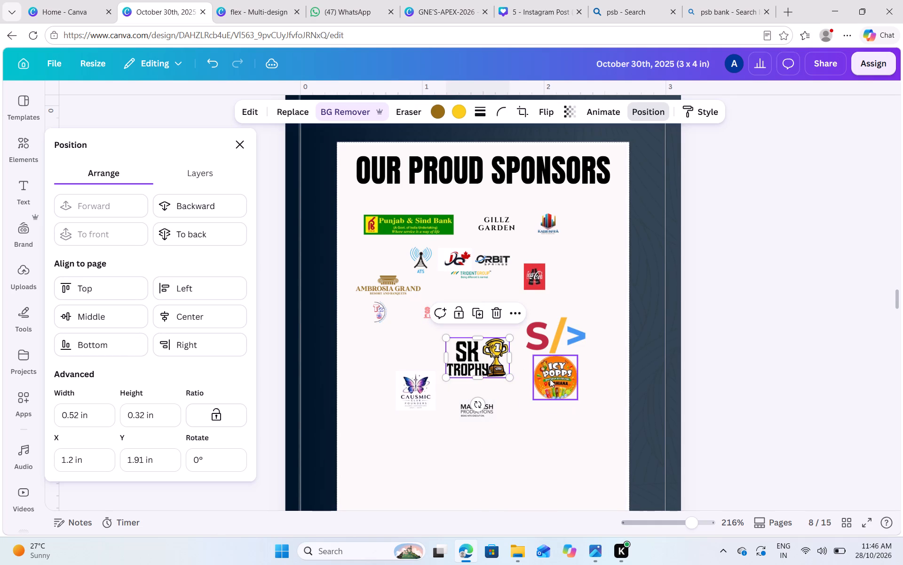
# Slightly enlarge the MANRASH PRODUCTIONS logo and place the ICY POPPS logo right beside SK TROPHY, below the S/> logo.
pyautogui.click(554, 387)
pyautogui.moveTo(555, 382); pyautogui.dragTo(509, 363)
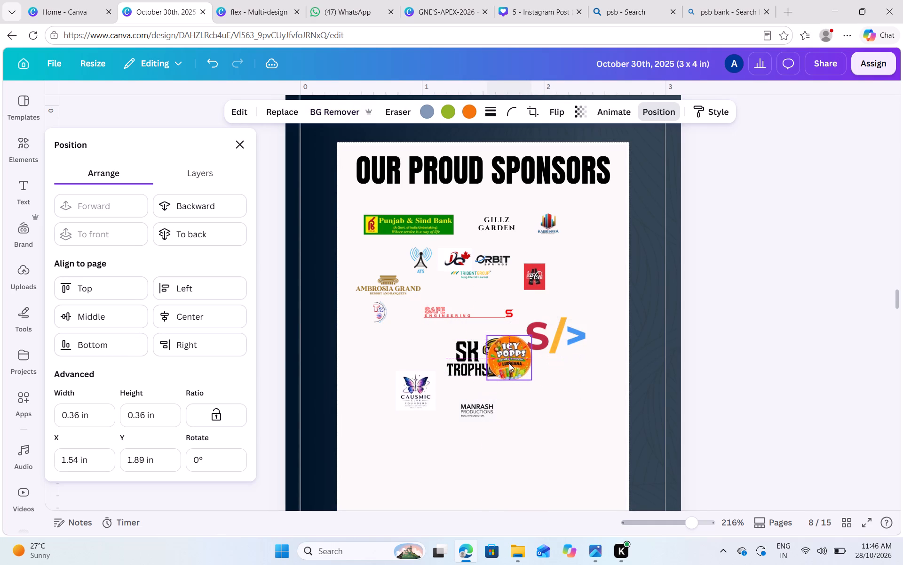
pyautogui.click(471, 412)
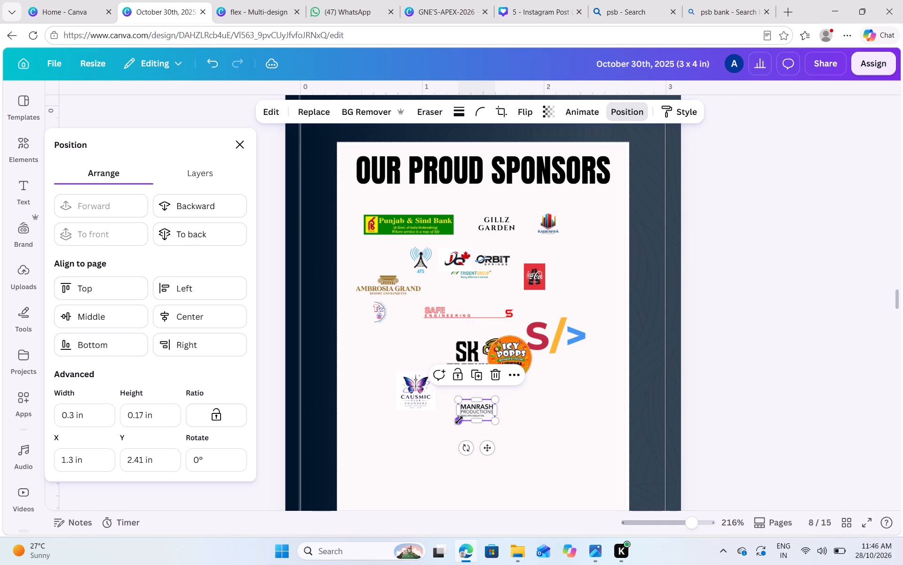
pyautogui.moveTo(459, 421); pyautogui.dragTo(445, 428)
pyautogui.click(416, 396)
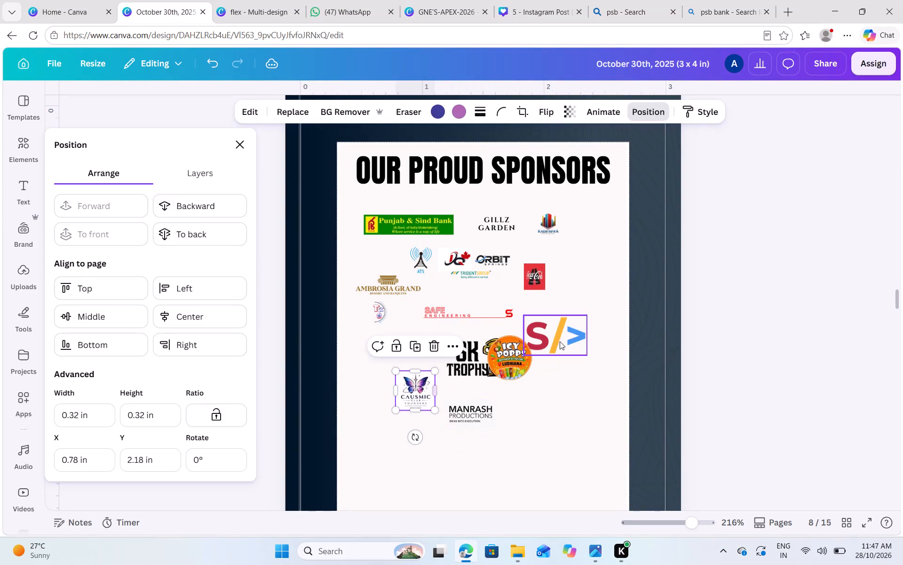
pyautogui.moveTo(516, 353); pyautogui.dragTo(544, 375)
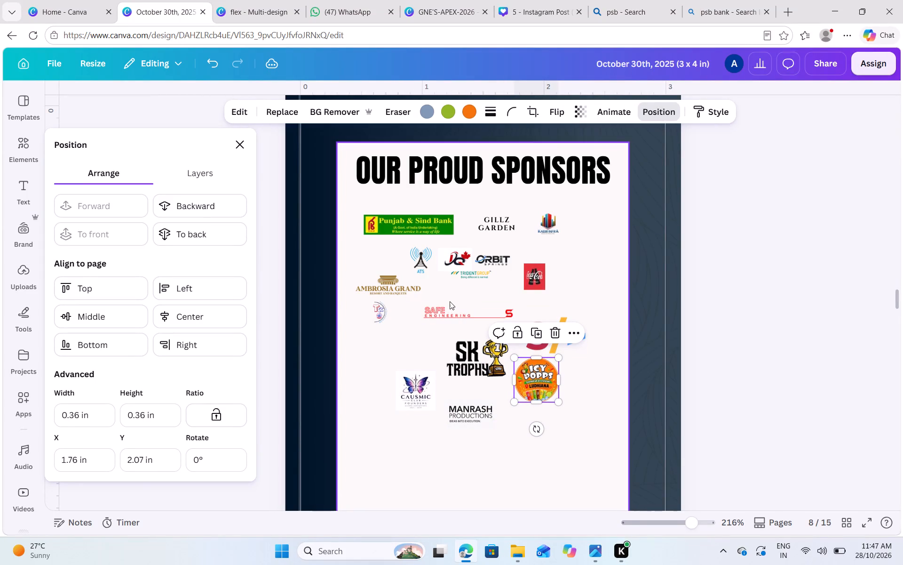
# Enlarge the red-and-blue semicircular logo below AMBROSIA GRAND to about 0.26 × 0.37 in.
pyautogui.click(450, 307)
pyautogui.click(387, 314)
pyautogui.moveTo(388, 326); pyautogui.dragTo(392, 328)
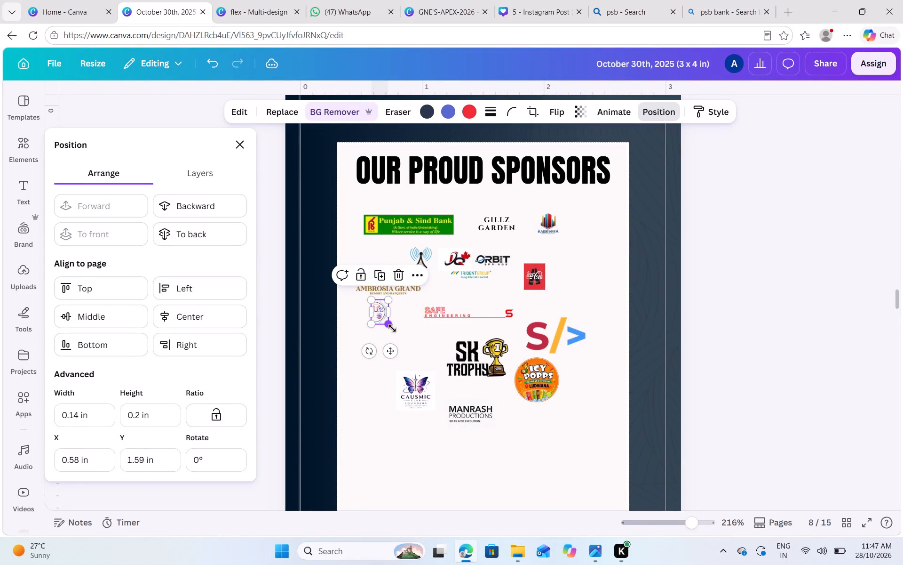
pyautogui.moveTo(392, 328); pyautogui.dragTo(406, 347)
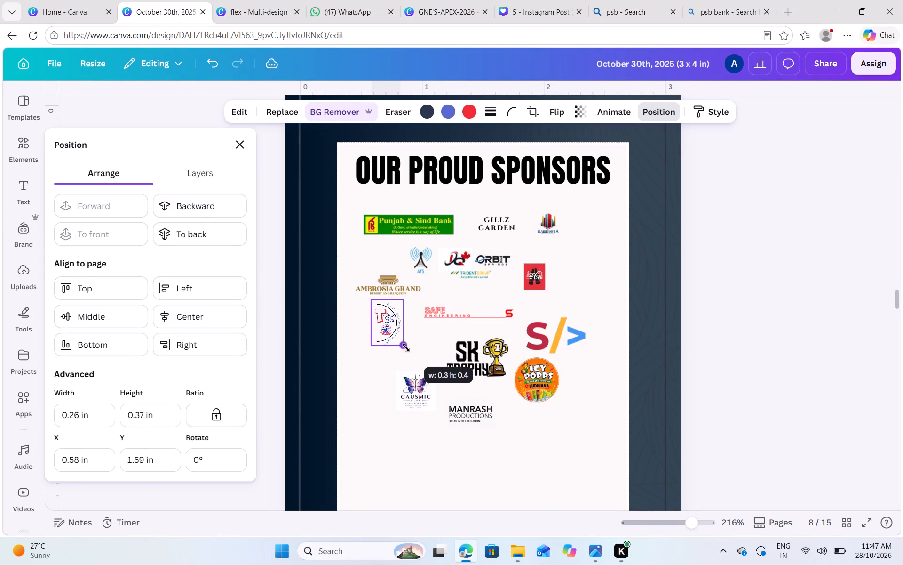
pyautogui.moveTo(406, 347); pyautogui.dragTo(406, 345)
# Enlarge the Coca-Cola logo to about 0.32 × 0.39 in and move it above the S/> logo, toward the panel's right edge.
pyautogui.click(540, 280)
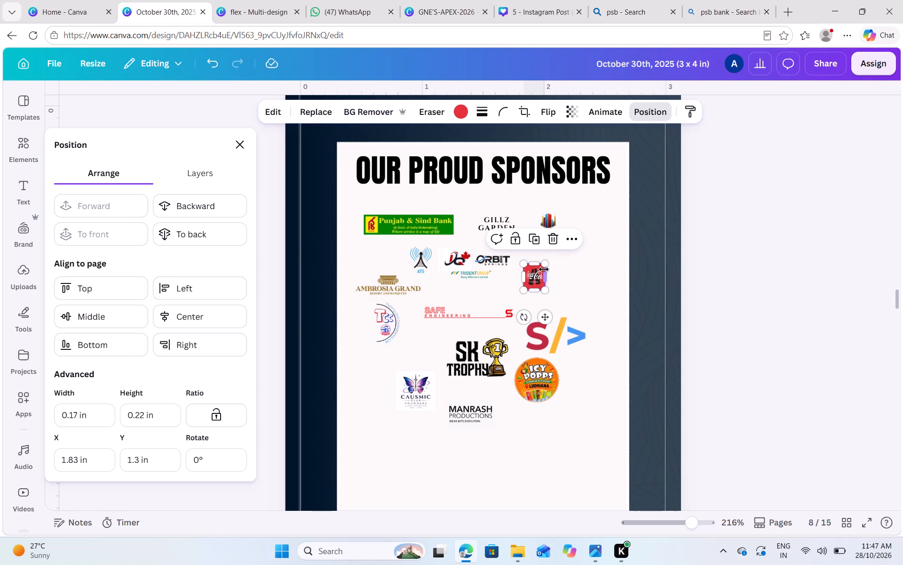
pyautogui.moveTo(546, 265); pyautogui.dragTo(569, 247)
pyautogui.moveTo(543, 266); pyautogui.dragTo(563, 290)
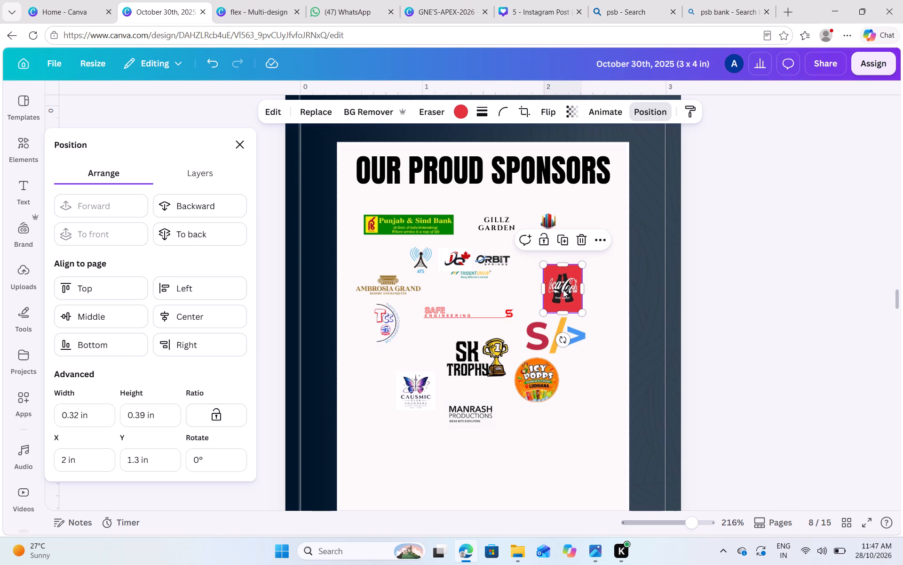
pyautogui.click(684, 321)
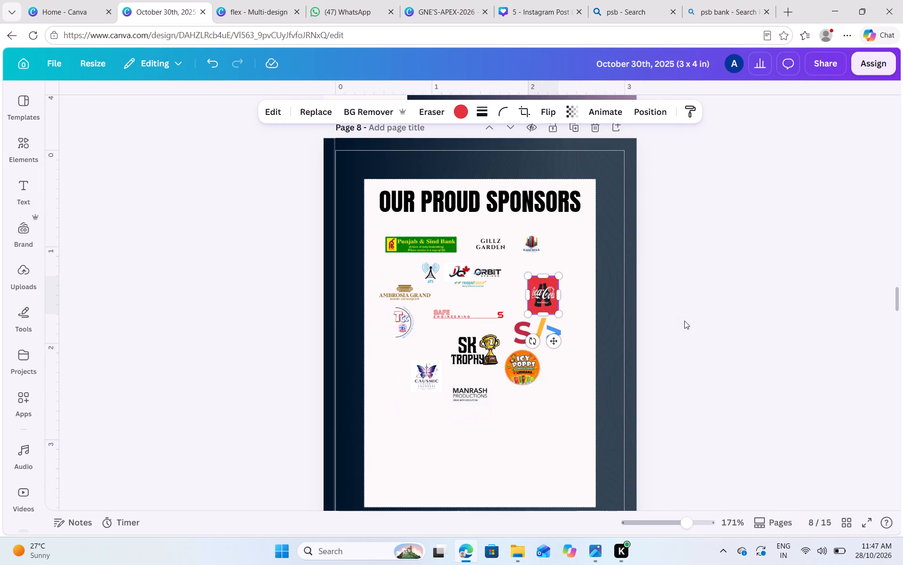
# Enlarge the TRIDENT GROUP logo to about 0.6 × 0.3 in and move it into the empty area below the CAUSMIC logo.
pyautogui.scroll(-1, 684, 321)
pyautogui.click(468, 276)
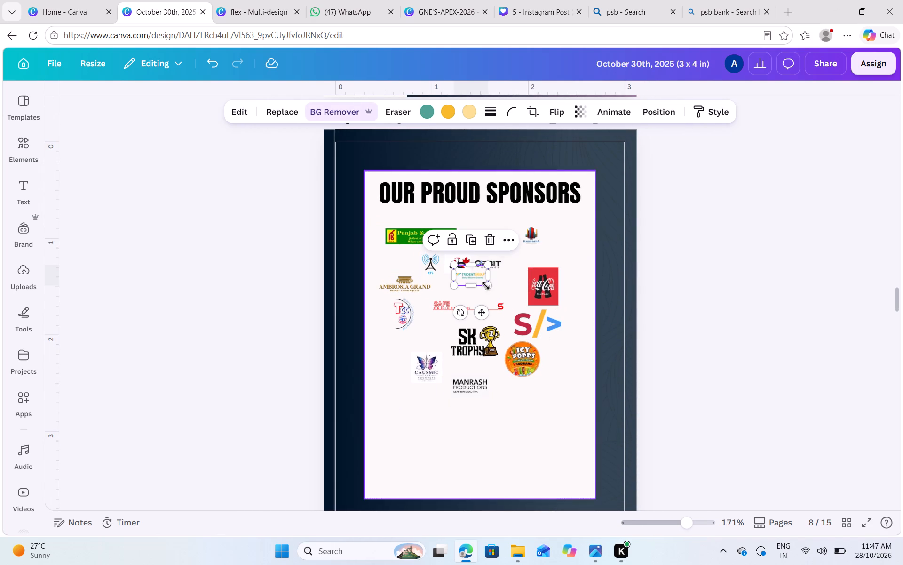
pyautogui.moveTo(488, 287); pyautogui.dragTo(514, 303)
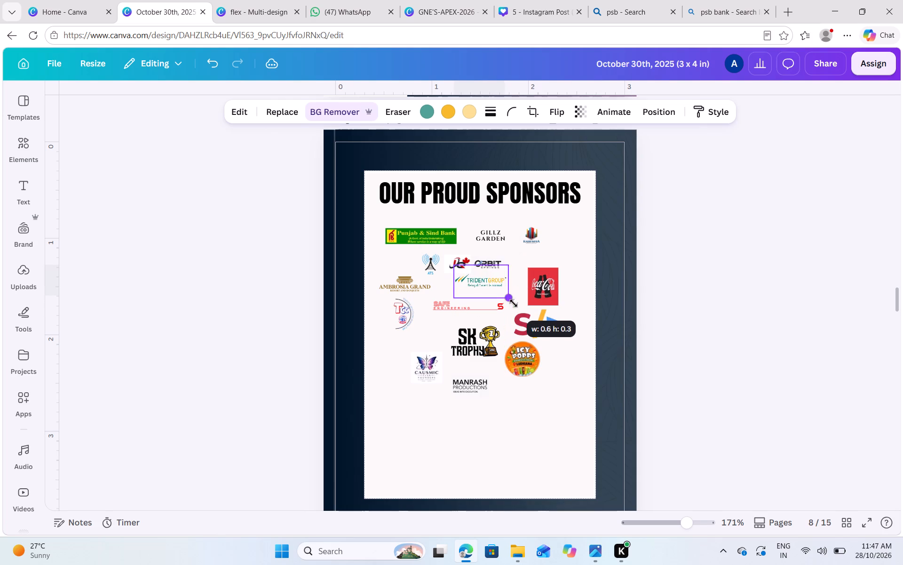
pyautogui.moveTo(514, 303); pyautogui.dragTo(515, 303)
pyautogui.moveTo(480, 282); pyautogui.dragTo(436, 365)
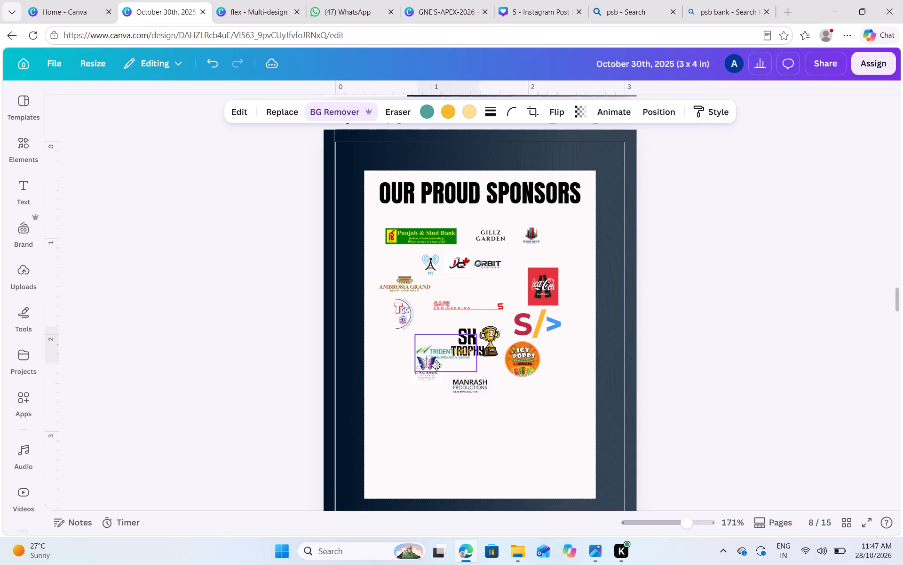
pyautogui.moveTo(436, 365); pyautogui.dragTo(413, 417)
# Enlarge the JQ maple-leaf logo and move it to the lower right of the MANRASH PRODUCTIONS logo.
pyautogui.click(461, 266)
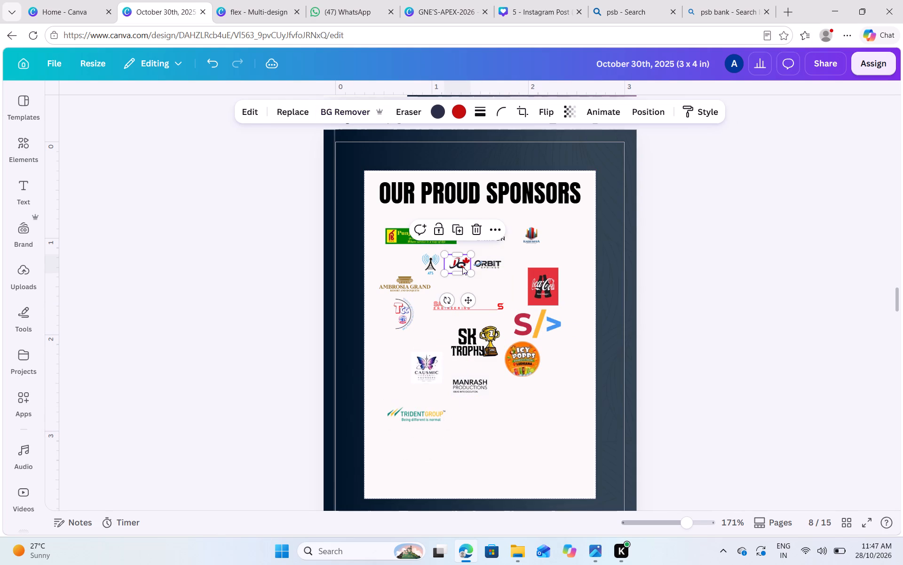
pyautogui.moveTo(473, 274); pyautogui.dragTo(487, 288)
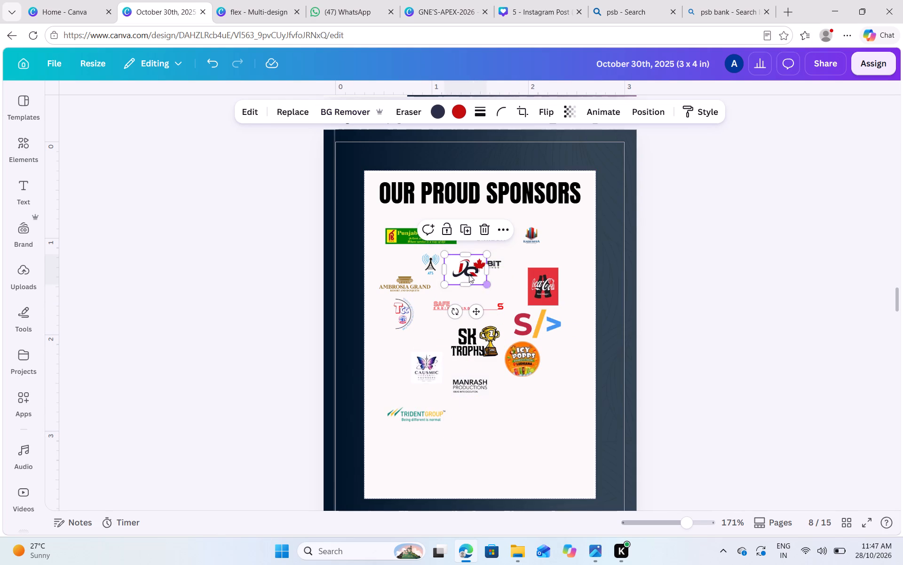
pyautogui.moveTo(466, 269); pyautogui.dragTo(470, 405)
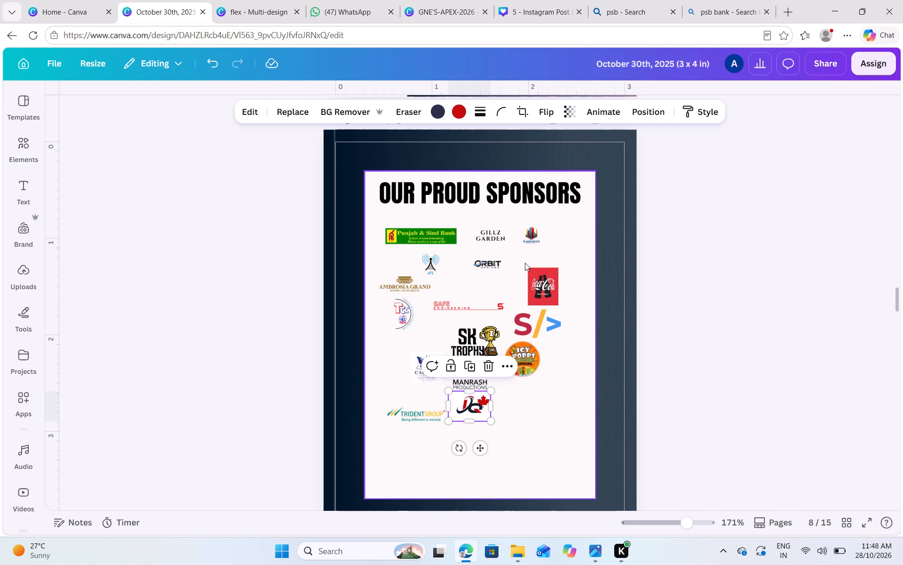
pyautogui.moveTo(468, 403); pyautogui.dragTo(529, 430)
# Enlarge the MANRASH PRODUCTIONS logo to about 0.6 × 0.4 in and move it down between the TRIDENT GROUP and JQ logos.
pyautogui.click(469, 387)
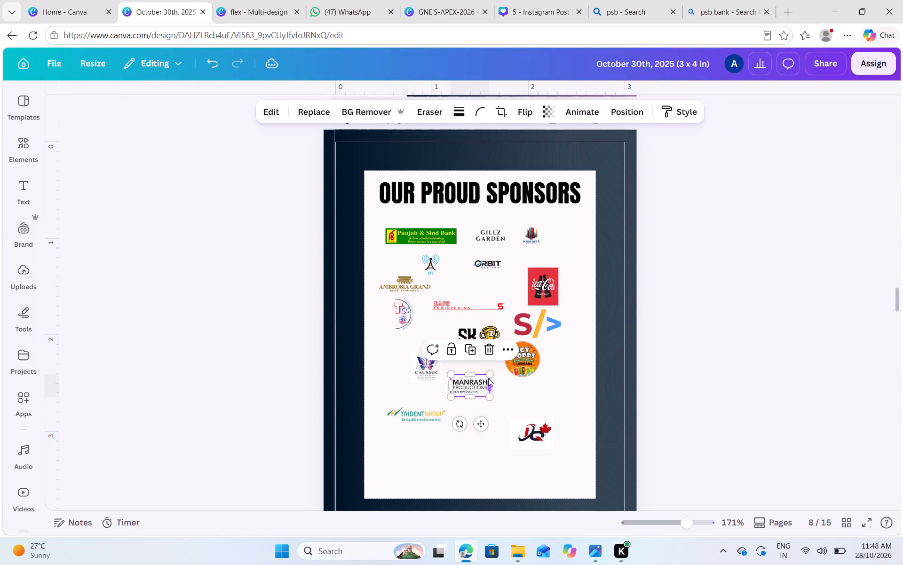
pyautogui.moveTo(491, 376); pyautogui.dragTo(510, 368)
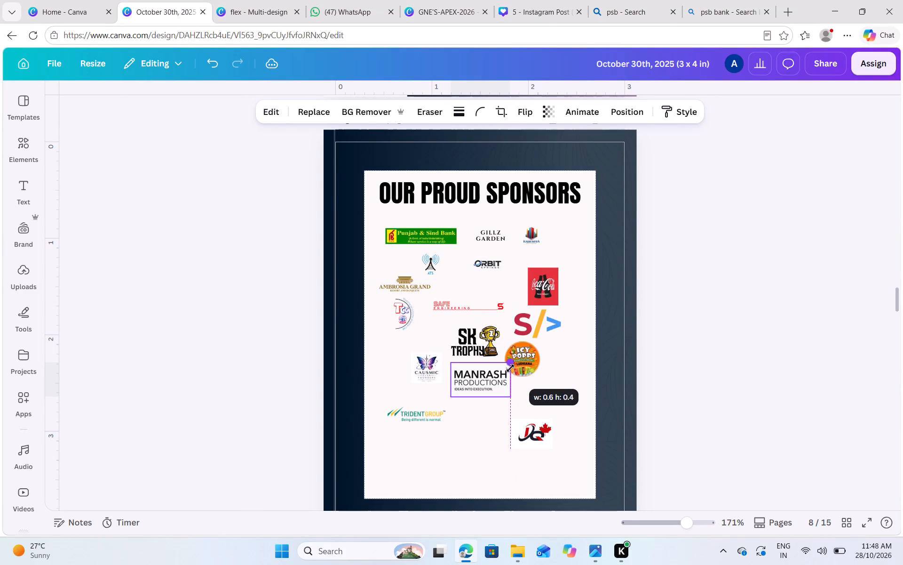
pyautogui.moveTo(510, 368); pyautogui.dragTo(509, 365)
pyautogui.moveTo(473, 378); pyautogui.dragTo(473, 385)
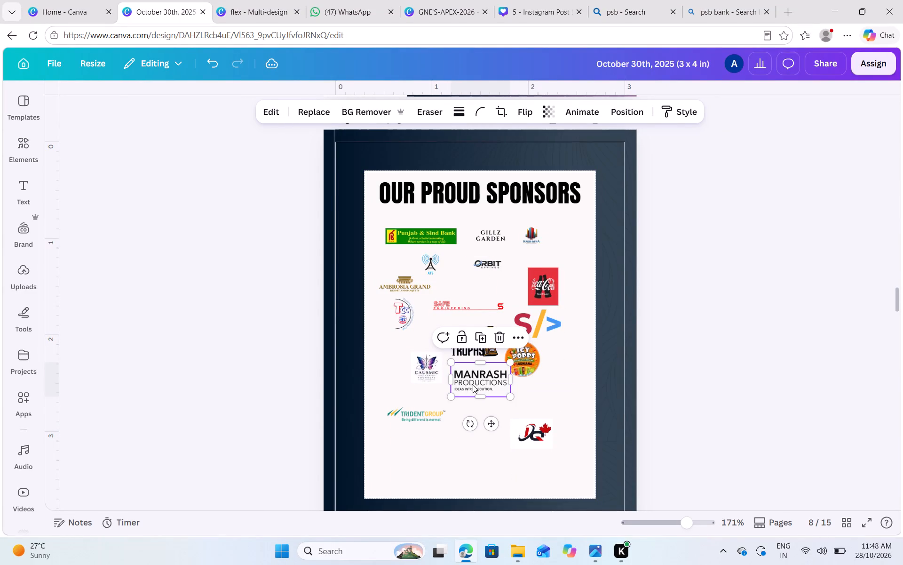
pyautogui.moveTo(473, 385); pyautogui.dragTo(475, 424)
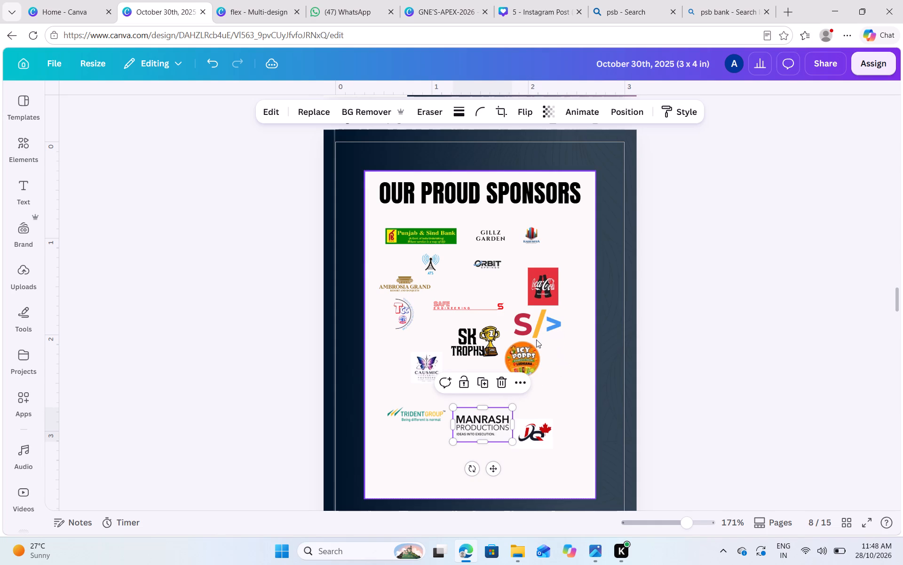
# Enlarge the AMBROSIA GRAND and ORBIT SPRINGS logos in place.
pyautogui.click(483, 307)
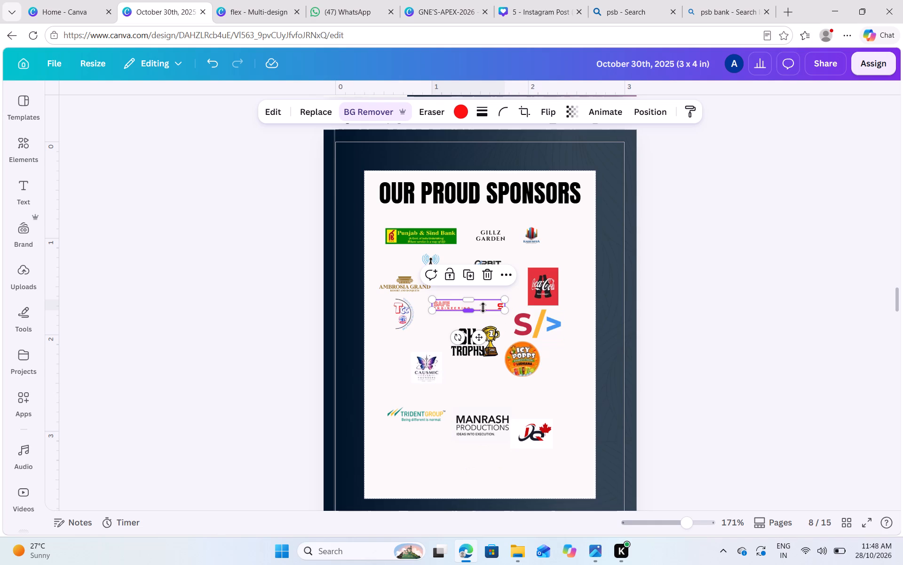
pyautogui.click(399, 283)
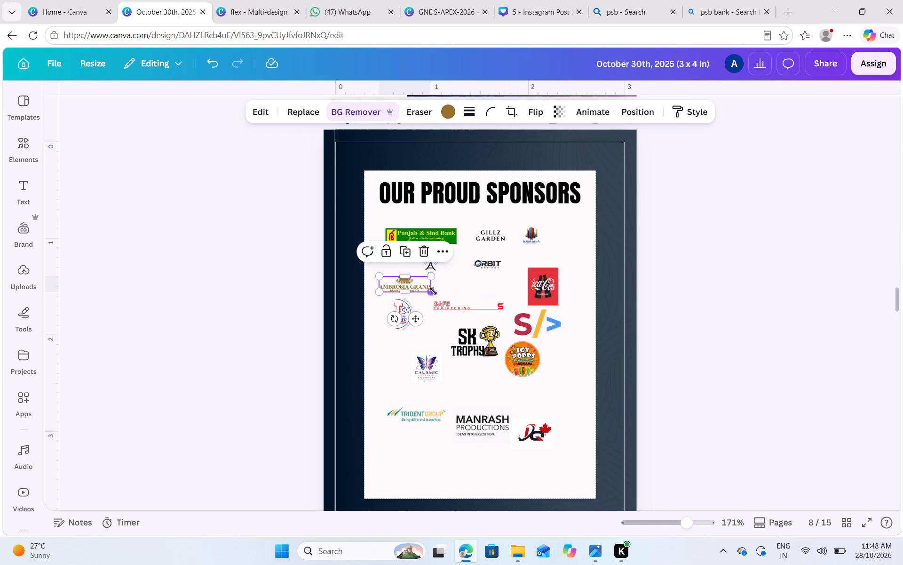
pyautogui.moveTo(432, 292); pyautogui.dragTo(444, 299)
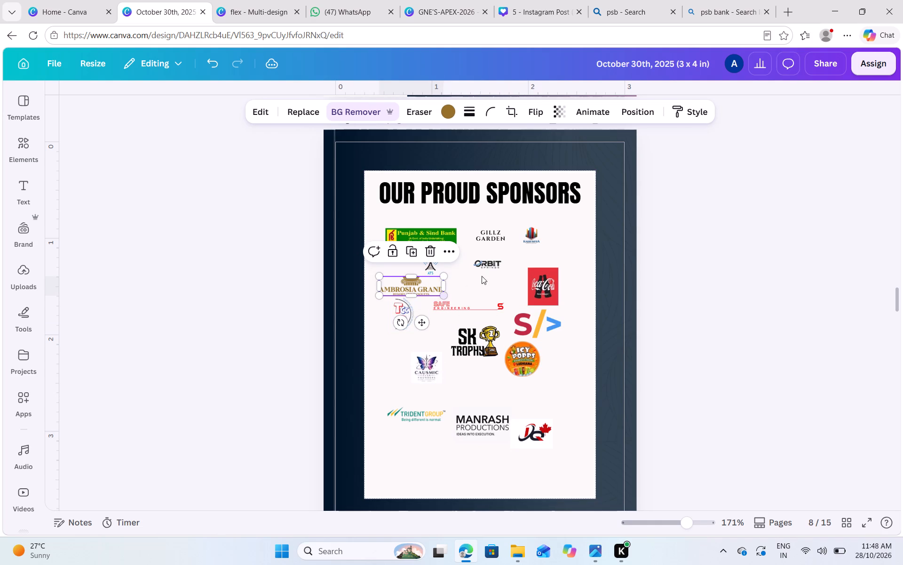
pyautogui.click(485, 270)
pyautogui.moveTo(504, 271); pyautogui.dragTo(524, 289)
# Enlarge the ATS antenna logo and the KABIR INFRA logo in place.
pyautogui.click(429, 263)
pyautogui.moveTo(441, 274); pyautogui.dragTo(461, 289)
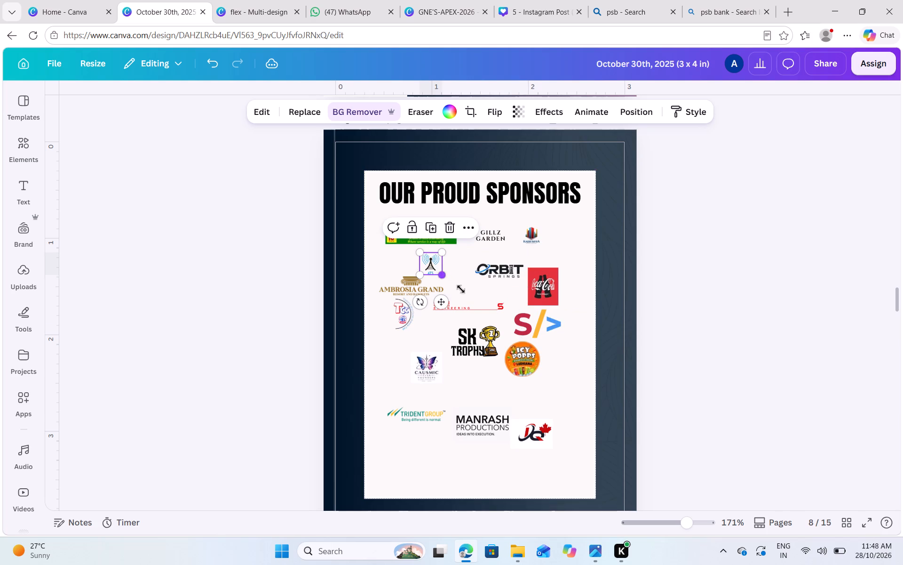
pyautogui.moveTo(461, 289); pyautogui.dragTo(457, 288)
pyautogui.click(542, 239)
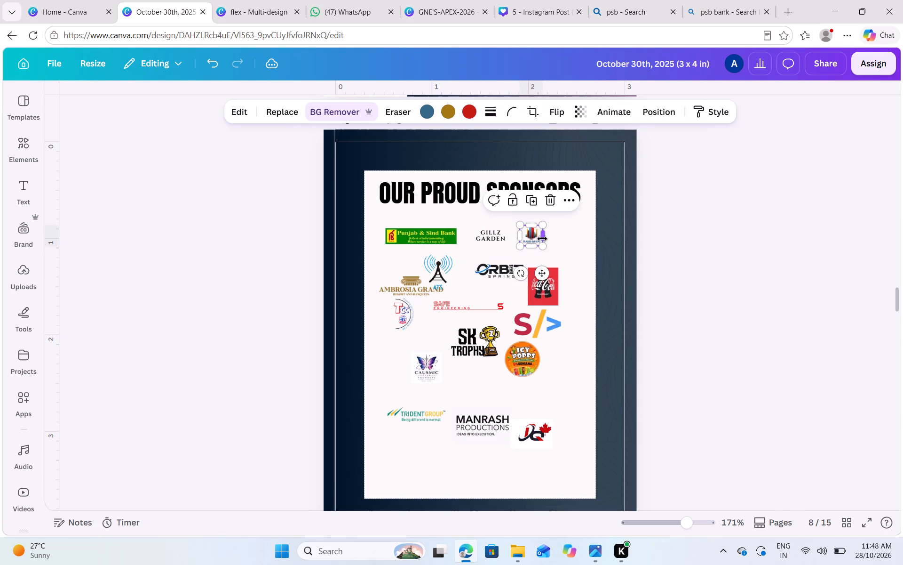
pyautogui.moveTo(545, 248); pyautogui.dragTo(568, 268)
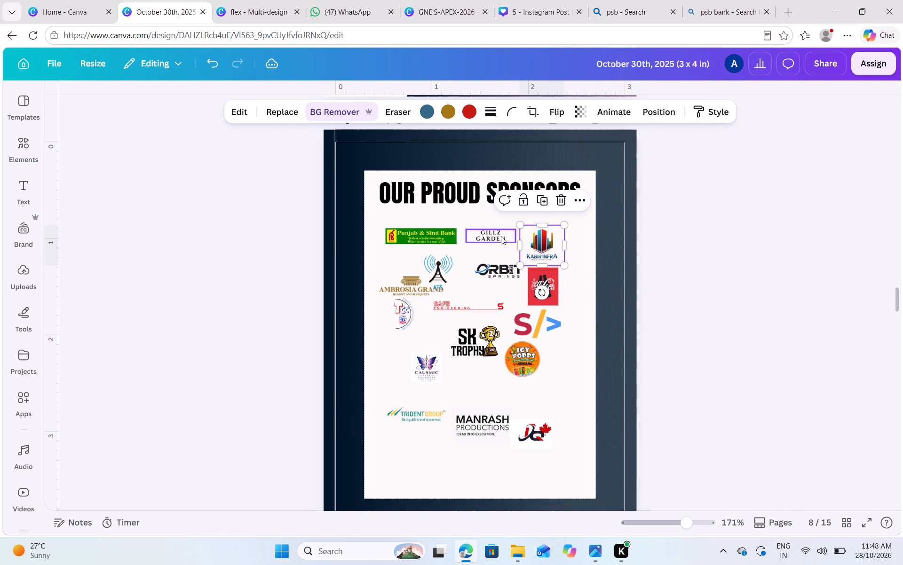
# Scale the GILLZ GARDEN text up to font size 7.6 and enlarge the KABIR INFRA logo a little more.
pyautogui.click(499, 235)
pyautogui.moveTo(468, 230); pyautogui.dragTo(454, 226)
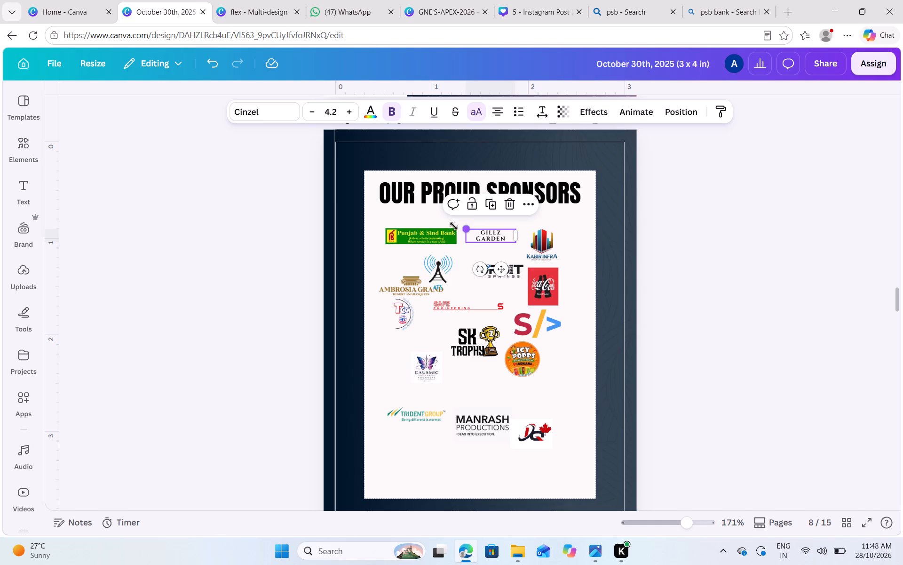
pyautogui.moveTo(454, 226); pyautogui.dragTo(431, 216)
pyautogui.click(554, 245)
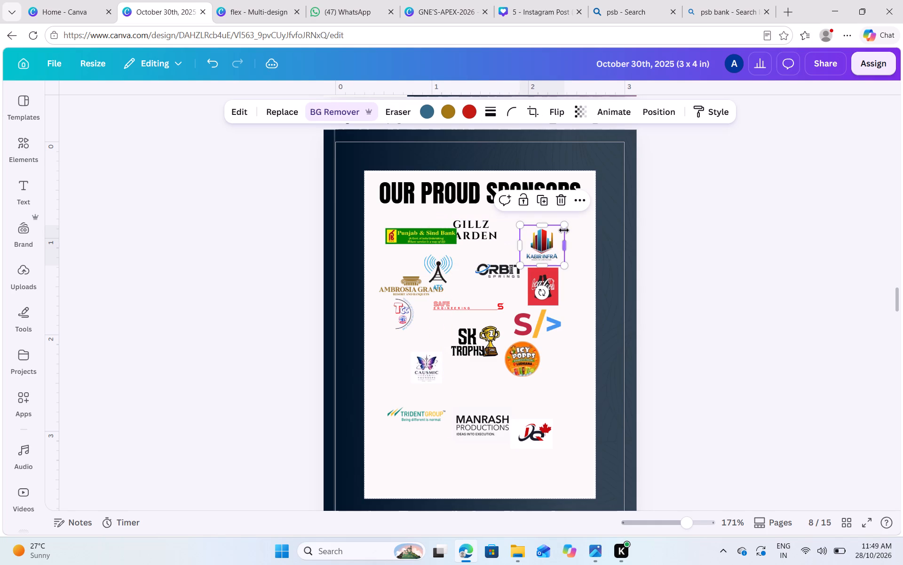
pyautogui.moveTo(568, 226); pyautogui.dragTo(572, 220)
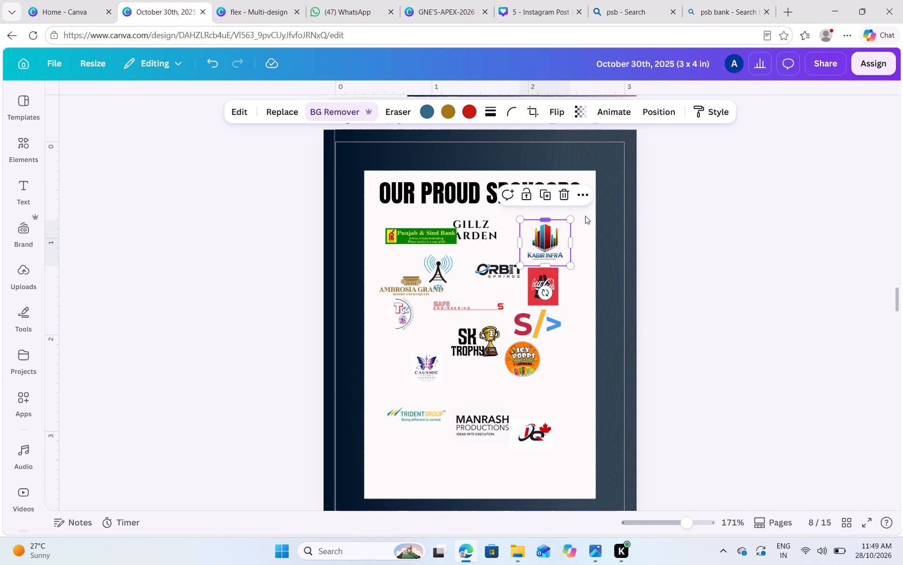
# Select the green Punjab & Sind Bank logo overlapping the GILLZ GARDEN text.
pyautogui.click(466, 227)
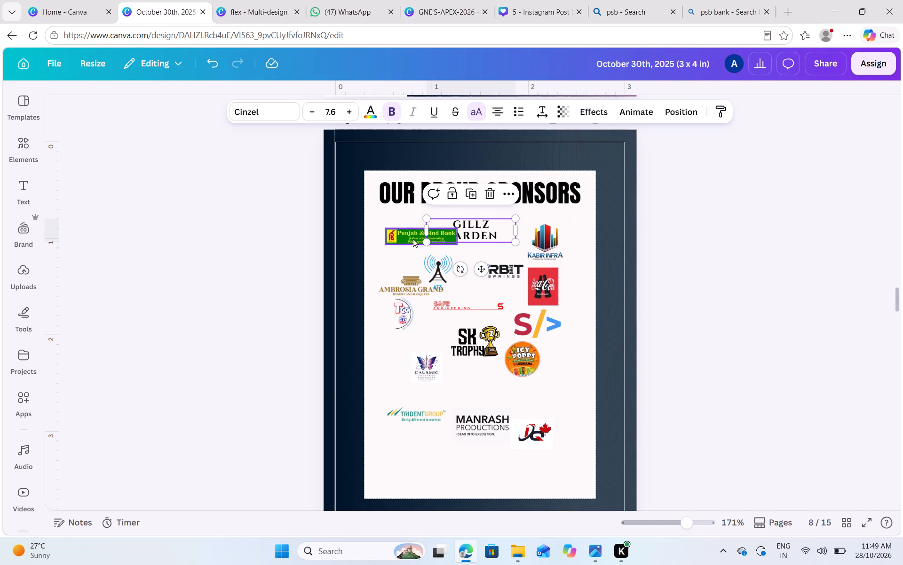
pyautogui.click(404, 236)
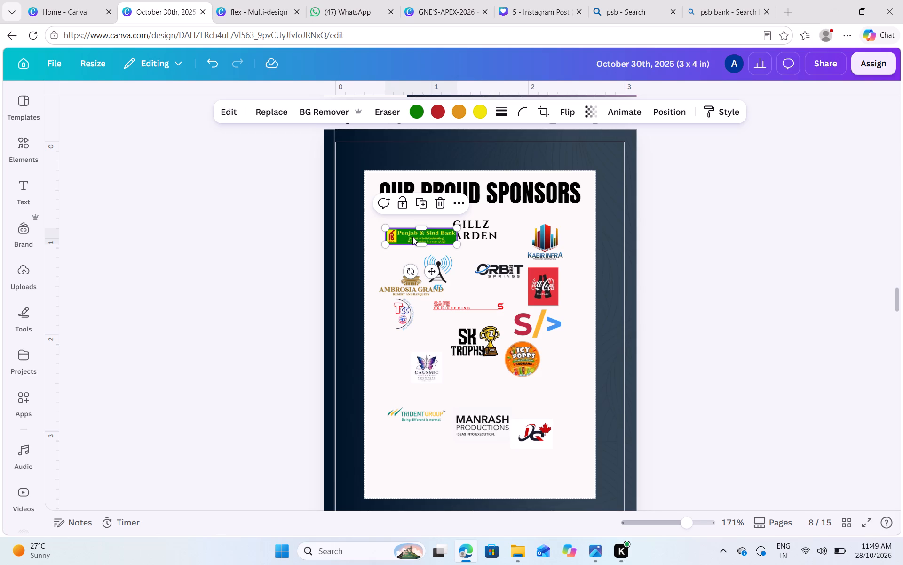
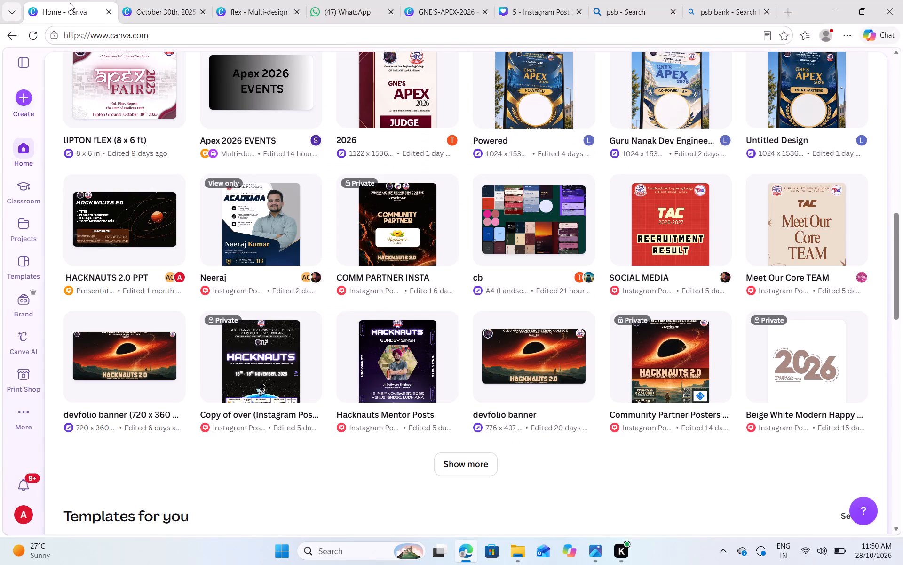
# Look through the recent designs on the Canva home page, expanding the list twice to examine older projects.
pyautogui.hscroll(1, 229, 198)
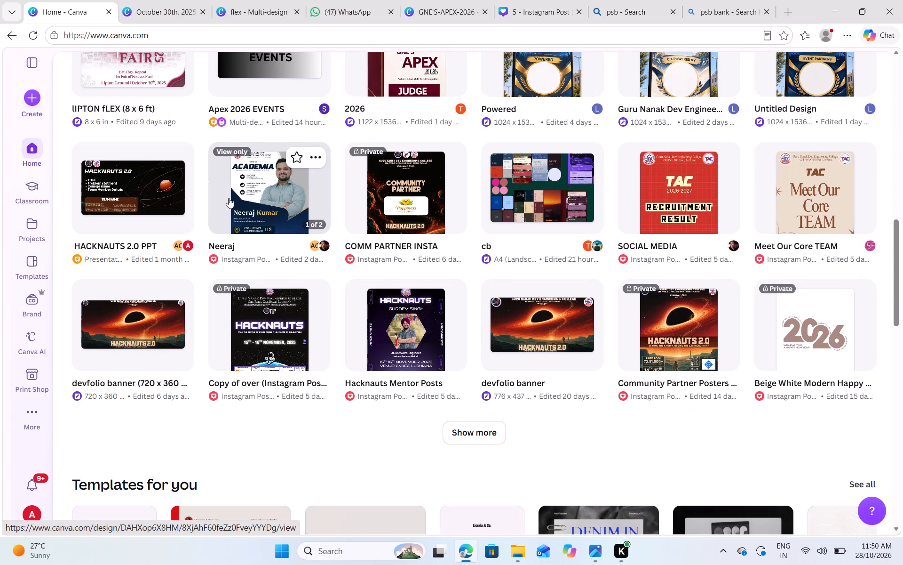
pyautogui.hscroll(1, 229, 198)
pyautogui.click(469, 420)
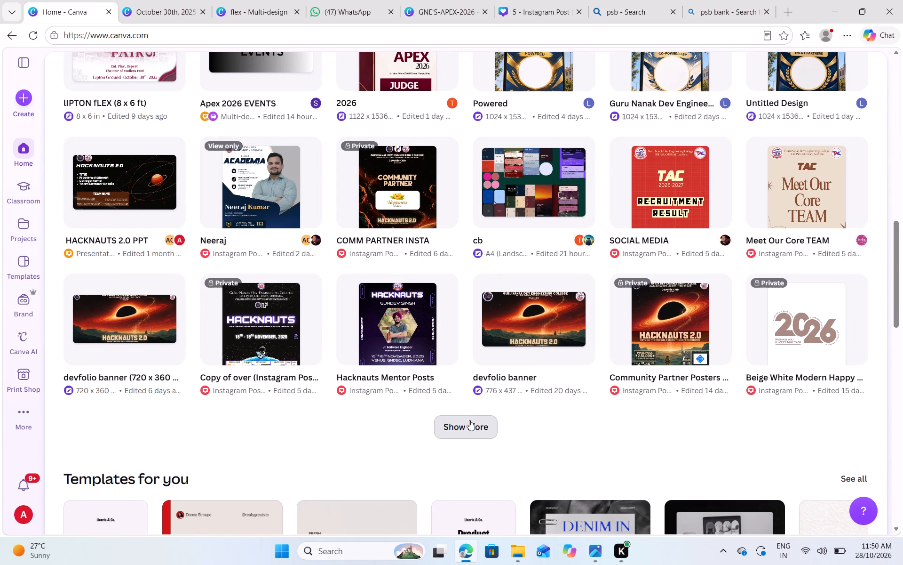
pyautogui.scroll(-2, 464, 373)
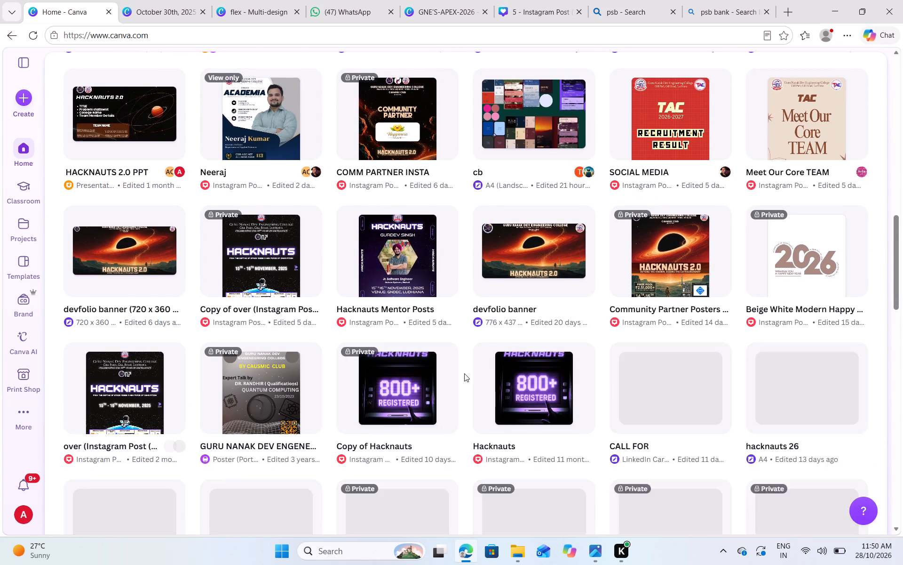
pyautogui.scroll(-1, 464, 373)
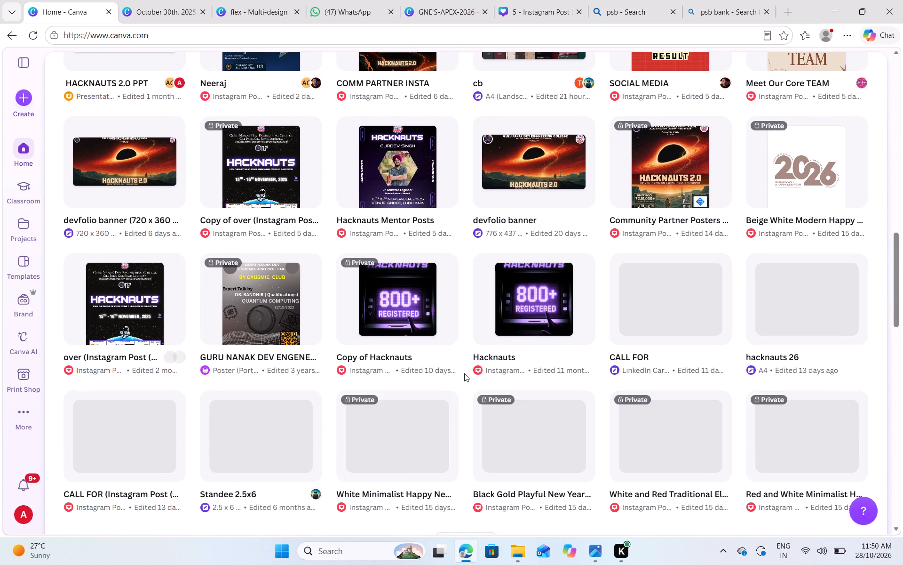
pyautogui.scroll(-1, 464, 373)
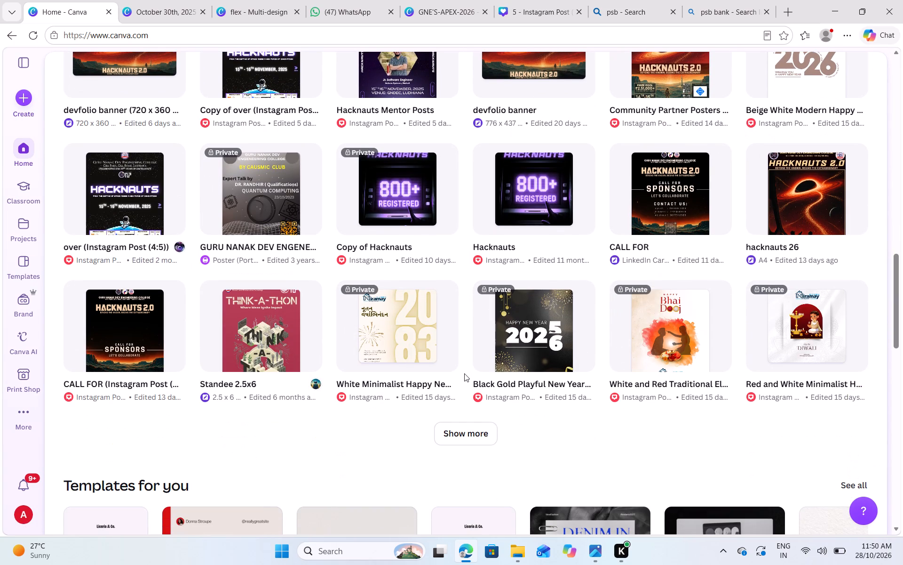
pyautogui.scroll(-1, 464, 373)
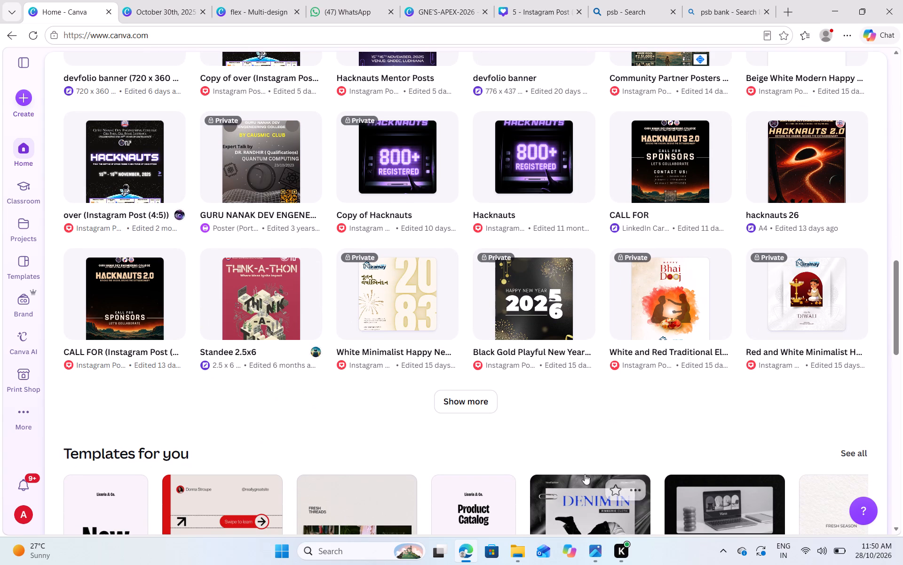
pyautogui.click(468, 404)
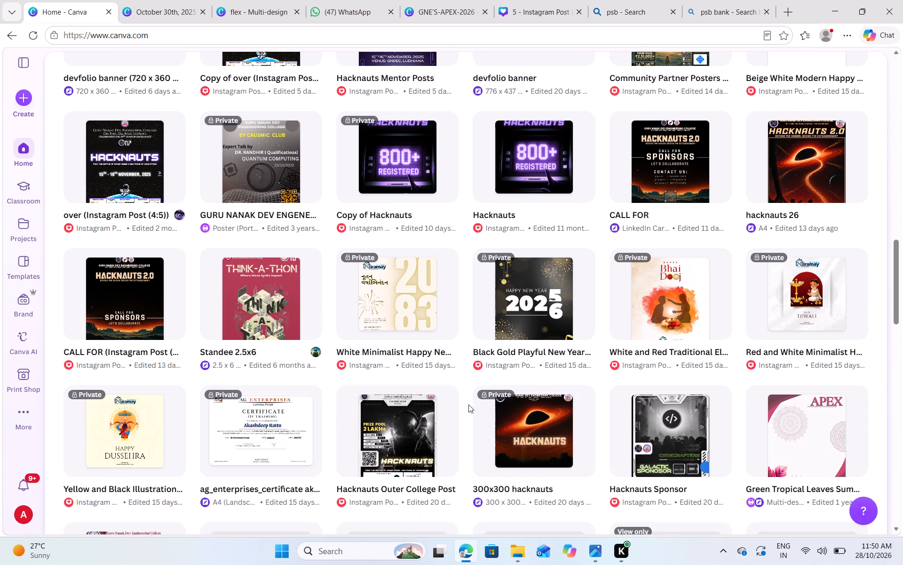
pyautogui.scroll(-1, 468, 404)
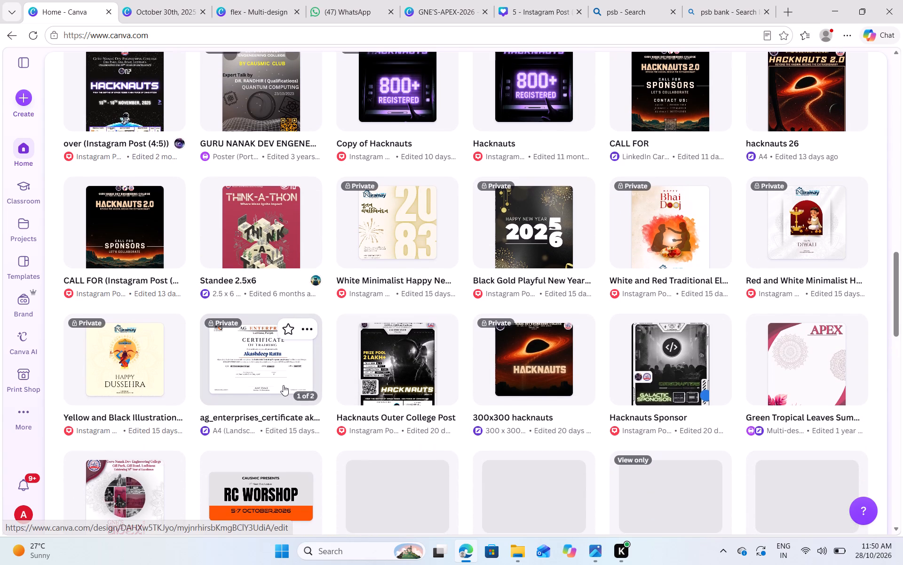
pyautogui.scroll(-4, 283, 385)
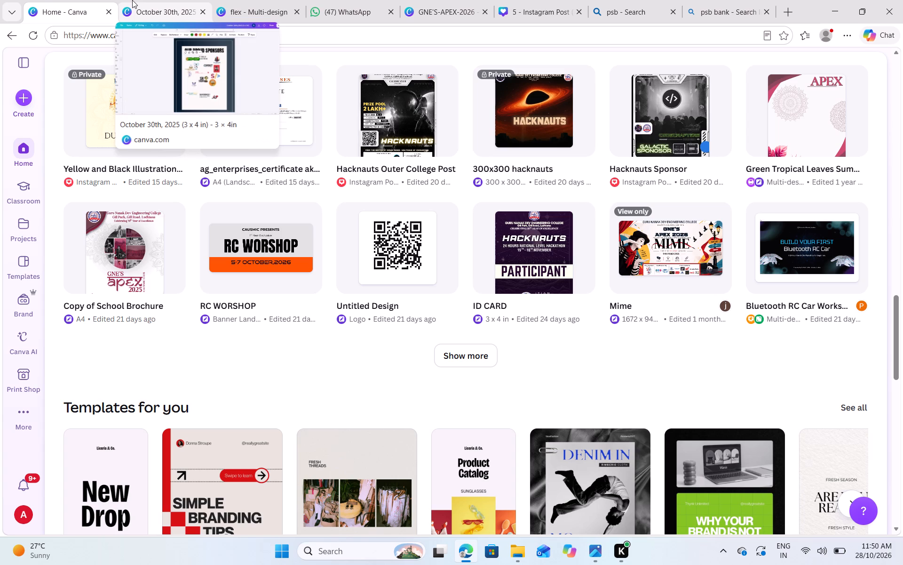
# In the October 30th card, move the GILLZ GARDEN text clear of the Punjab & Sind Bank logo and the ATS logo below TRIDENT GROUP.
pyautogui.click(178, 0)
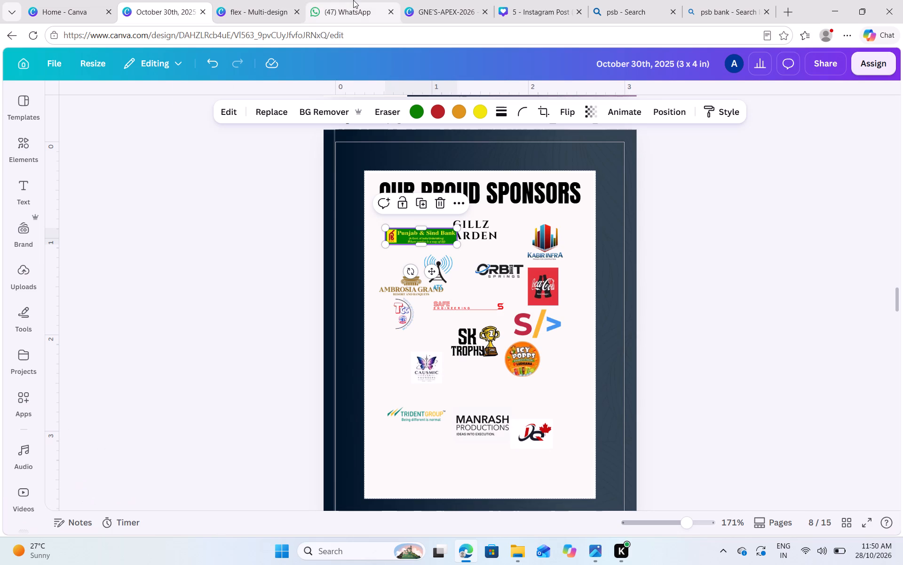
pyautogui.click(657, 301)
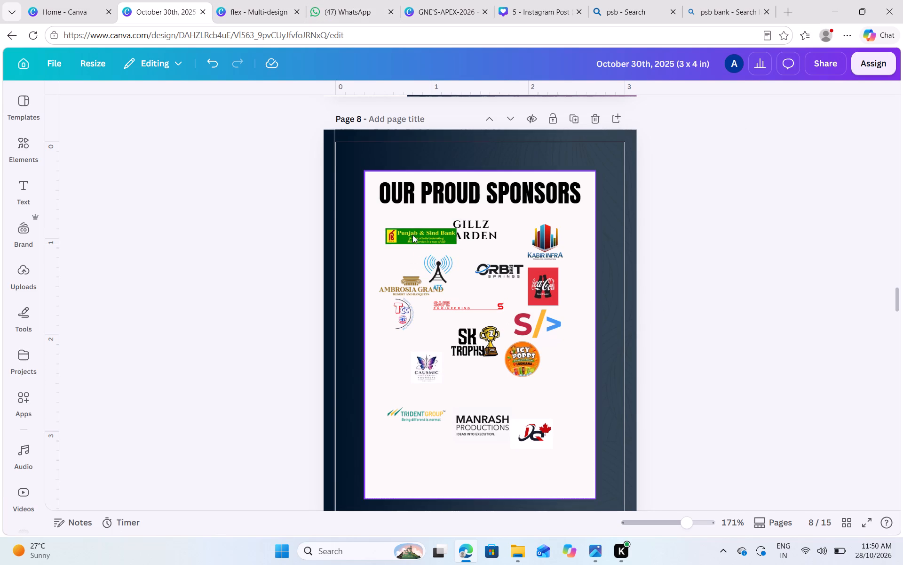
pyautogui.click(473, 234)
pyautogui.moveTo(479, 232); pyautogui.dragTo(499, 246)
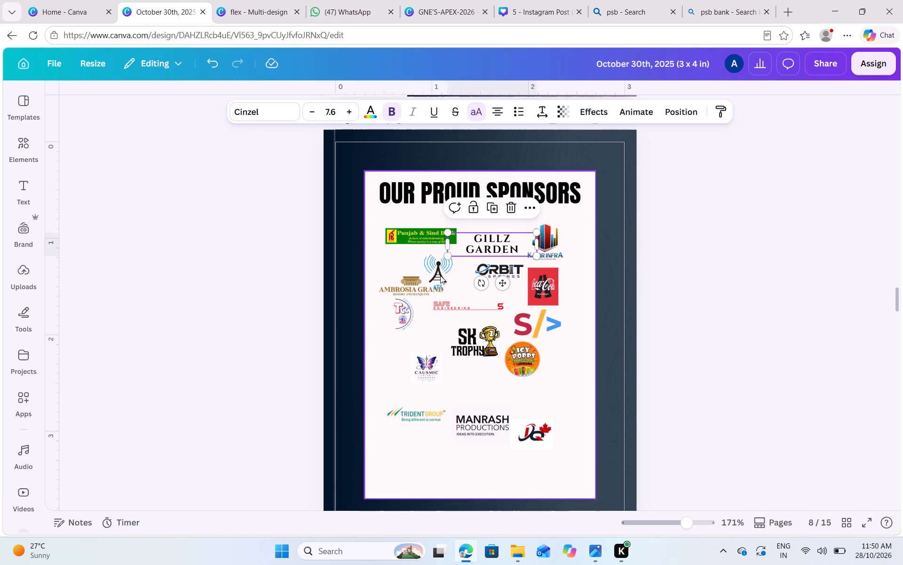
pyautogui.moveTo(440, 273); pyautogui.dragTo(427, 444)
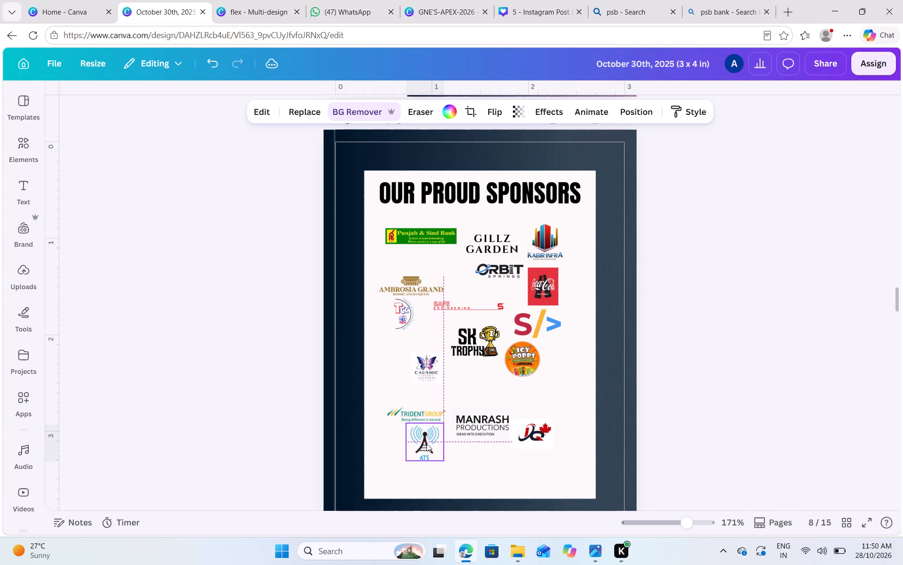
# Enlarge the CAUSMIC butterfly logo and the round ICY POPPS logo slightly in place.
pyautogui.click(422, 363)
pyautogui.moveTo(441, 384); pyautogui.dragTo(449, 390)
pyautogui.click(522, 366)
pyautogui.click(540, 375)
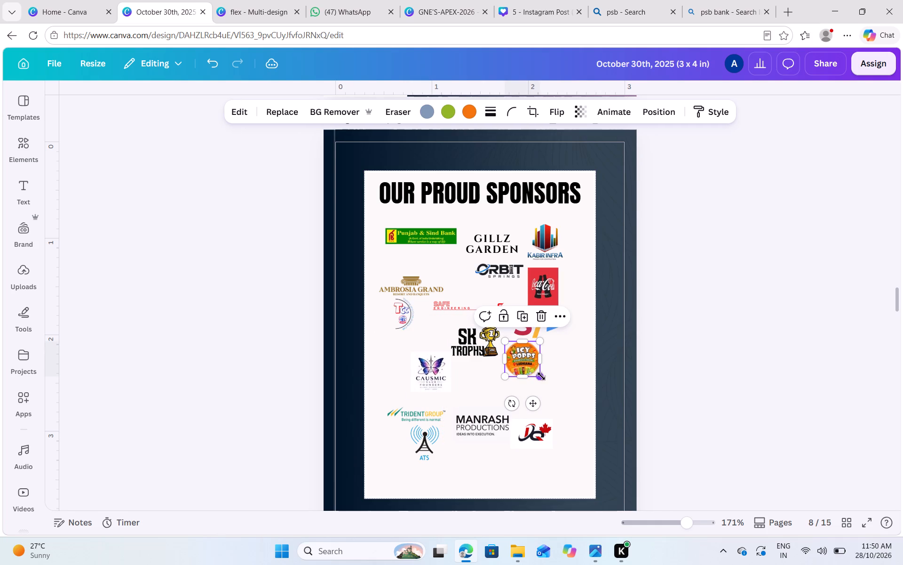
pyautogui.click(682, 352)
# Move the Coca-Cola logo to the white panel's right edge beside ICY POPPS, and the KABIR INFRA logo down beside ORBIT SPRINGS.
pyautogui.moveTo(546, 287); pyautogui.dragTo(551, 295)
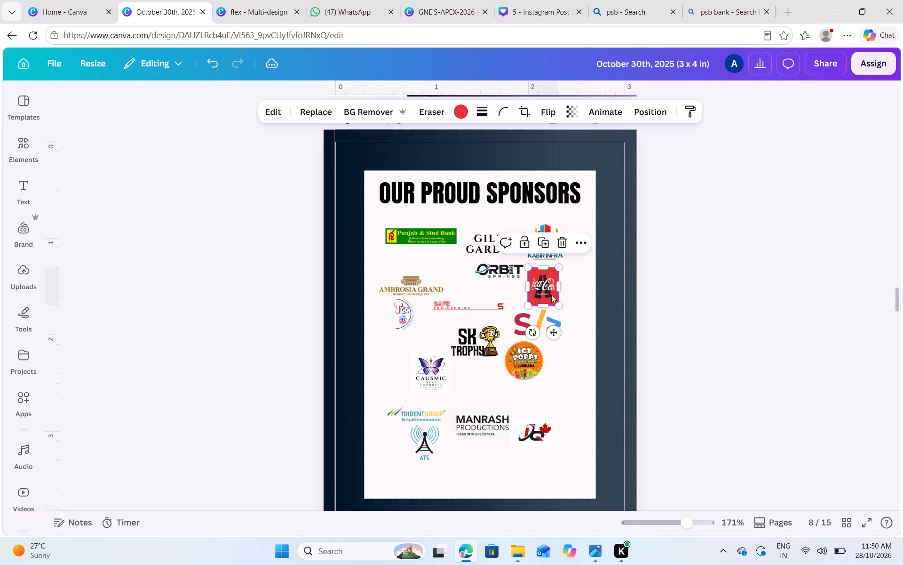
pyautogui.moveTo(551, 295); pyautogui.dragTo(581, 346)
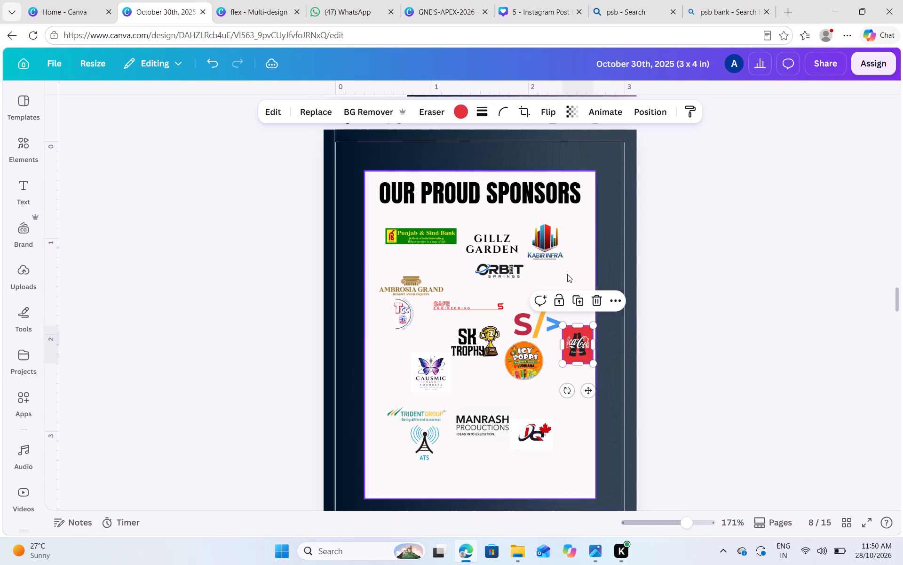
pyautogui.click(515, 254)
pyautogui.moveTo(559, 254); pyautogui.dragTo(570, 298)
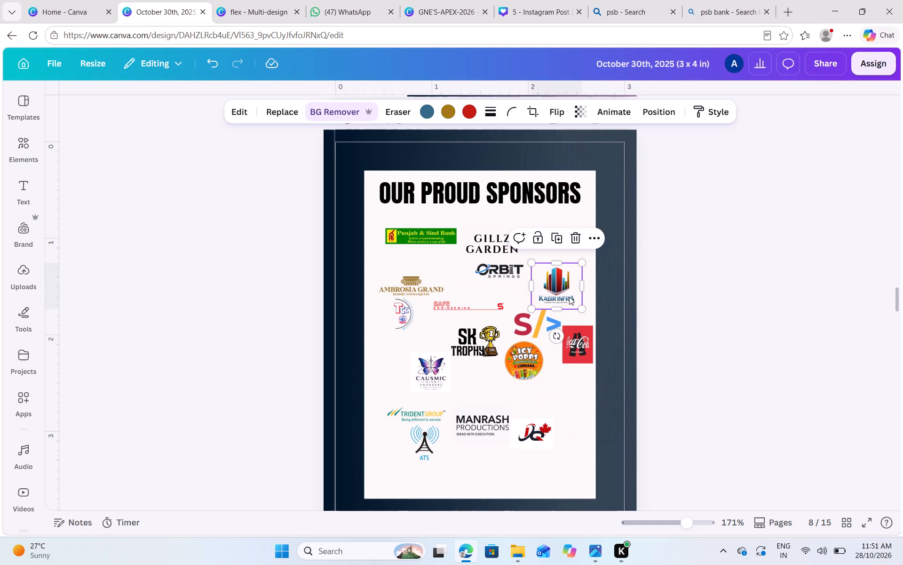
# Select the GILLZ GARDEN text above the ORBIT SPRINGS logo.
pyautogui.click(487, 239)
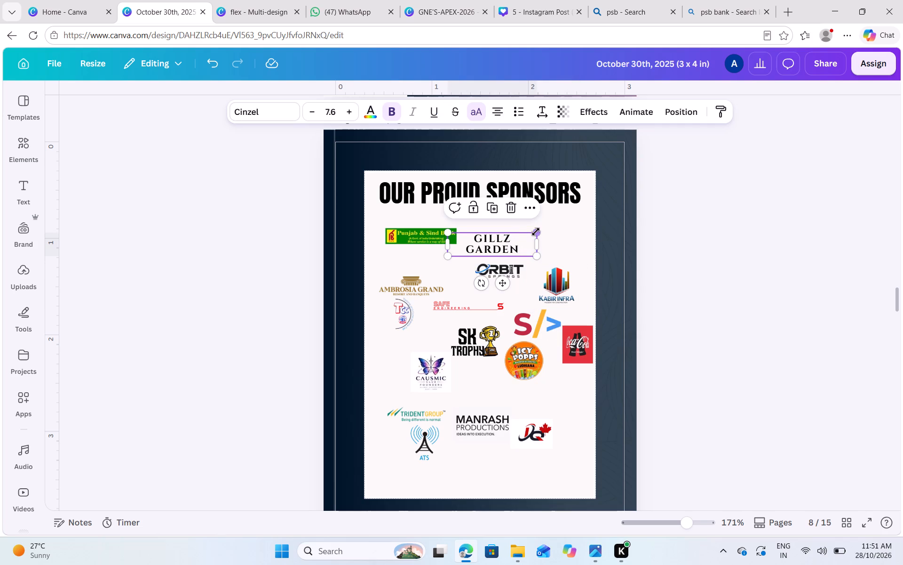
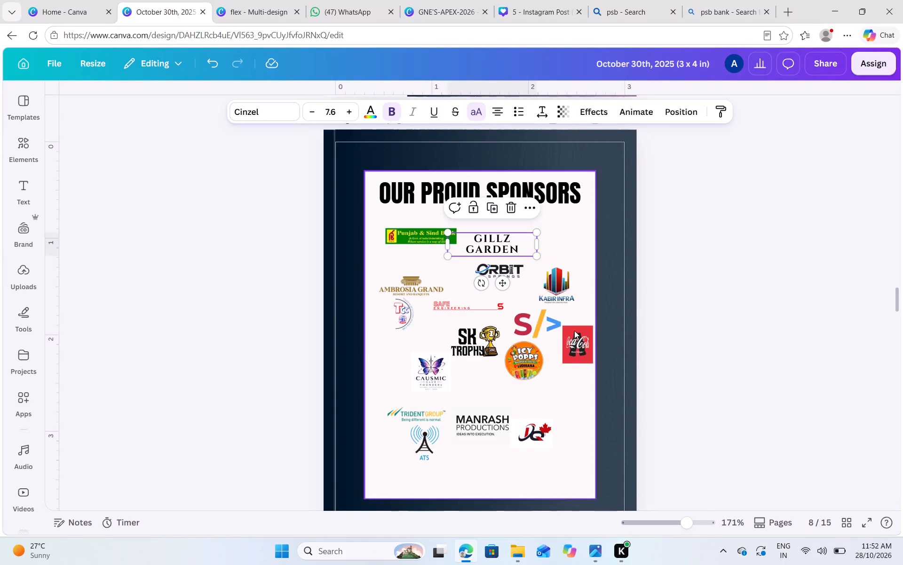
# Move the Coca-Cola logo to the white panel's left edge beside CAUSMIC, and the GILLZ GARDEN text across from the Punjab & Sind Bank logo.
pyautogui.click(578, 344)
pyautogui.moveTo(578, 344); pyautogui.dragTo(397, 354)
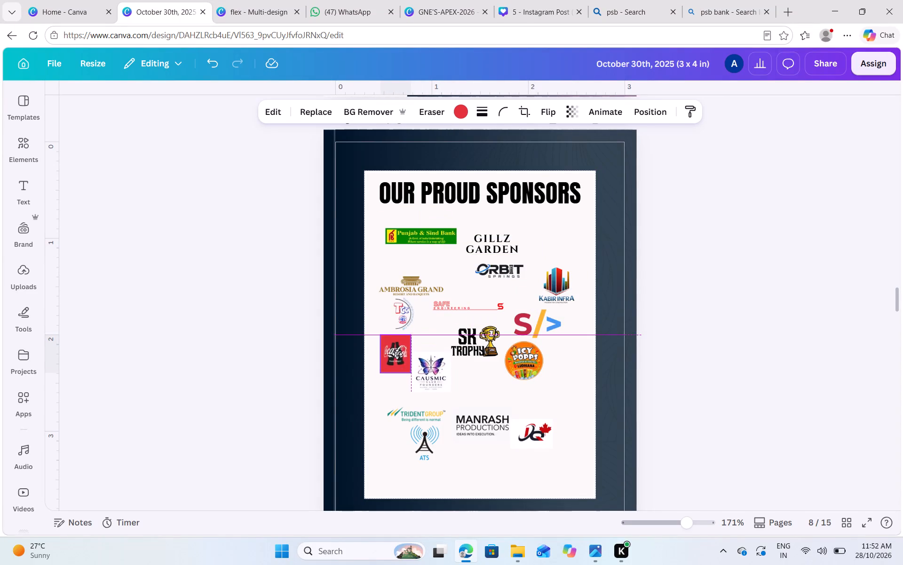
pyautogui.moveTo(397, 354); pyautogui.dragTo(399, 355)
pyautogui.moveTo(501, 240); pyautogui.dragTo(551, 236)
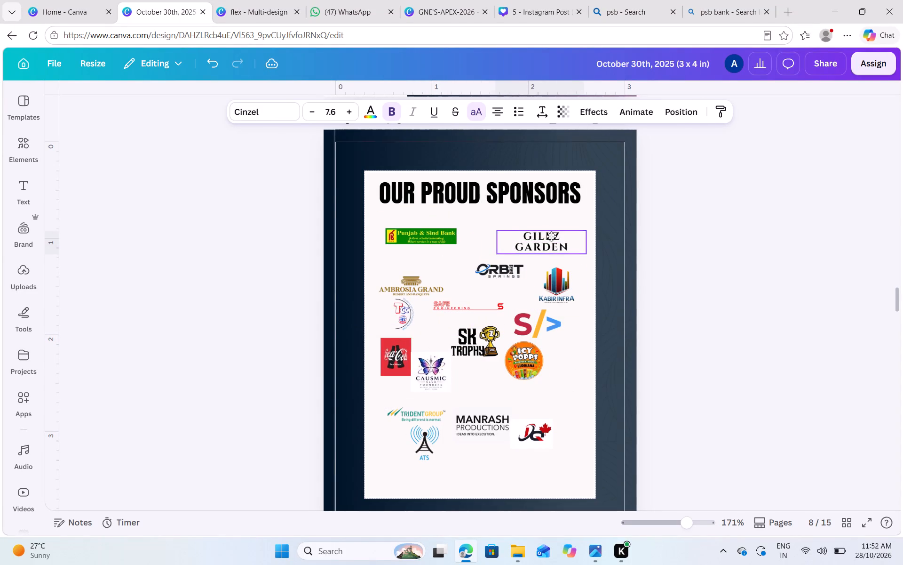
pyautogui.moveTo(551, 236); pyautogui.dragTo(549, 230)
# Enlarge the ORBIT SPRINGS logo and shift it up and left, clear of the KABIR INFRA logo.
pyautogui.click(497, 281)
pyautogui.click(471, 283)
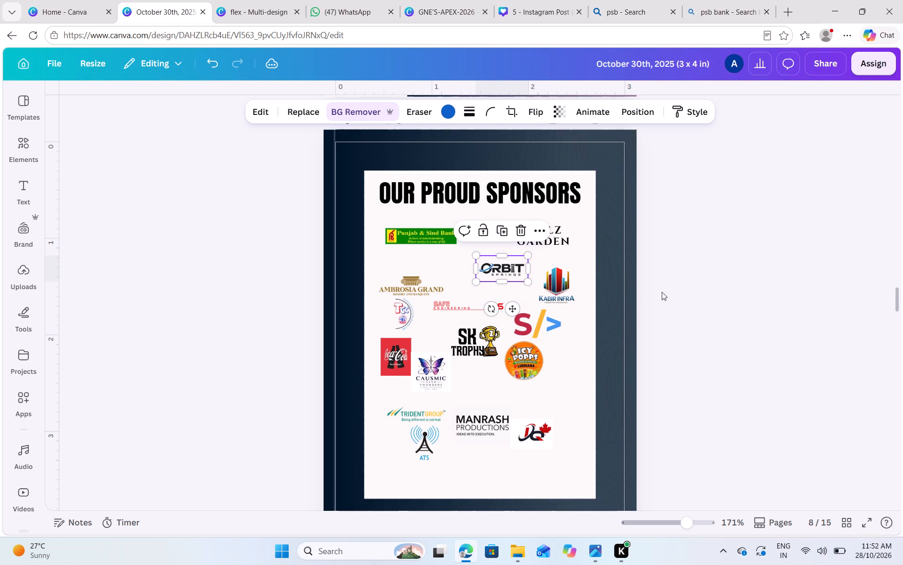
pyautogui.click(667, 294)
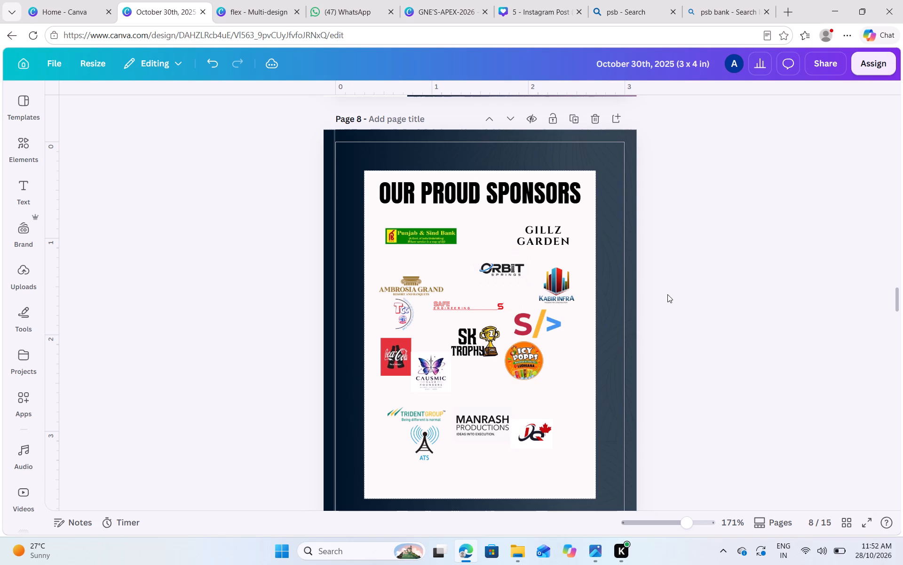
pyautogui.click(509, 276)
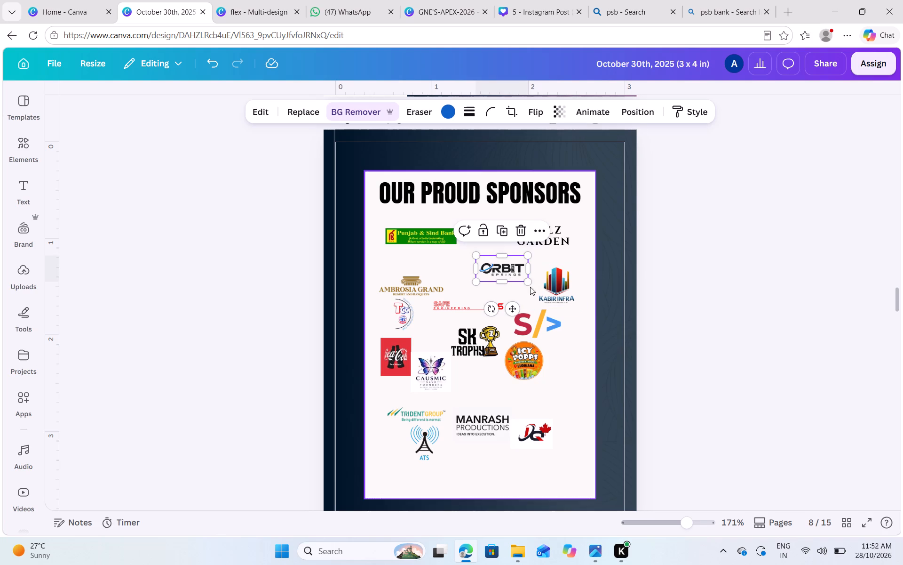
pyautogui.moveTo(525, 281); pyautogui.dragTo(536, 292)
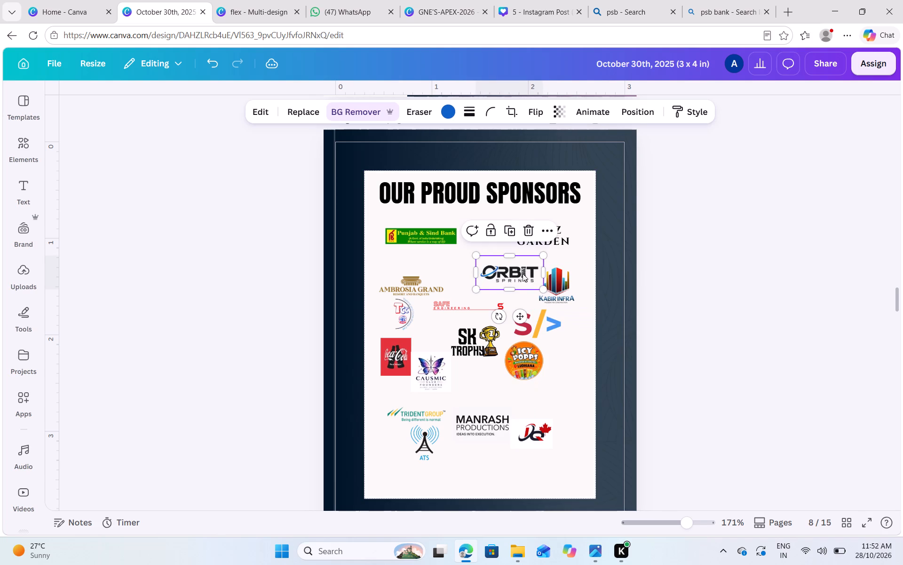
pyautogui.moveTo(521, 272); pyautogui.dragTo(491, 263)
# Enlarge the S/> code logo to about 0.6 × 0.4 in and the ICY POPPS logo to about 0.5 × 0.5 in.
pyautogui.click(556, 278)
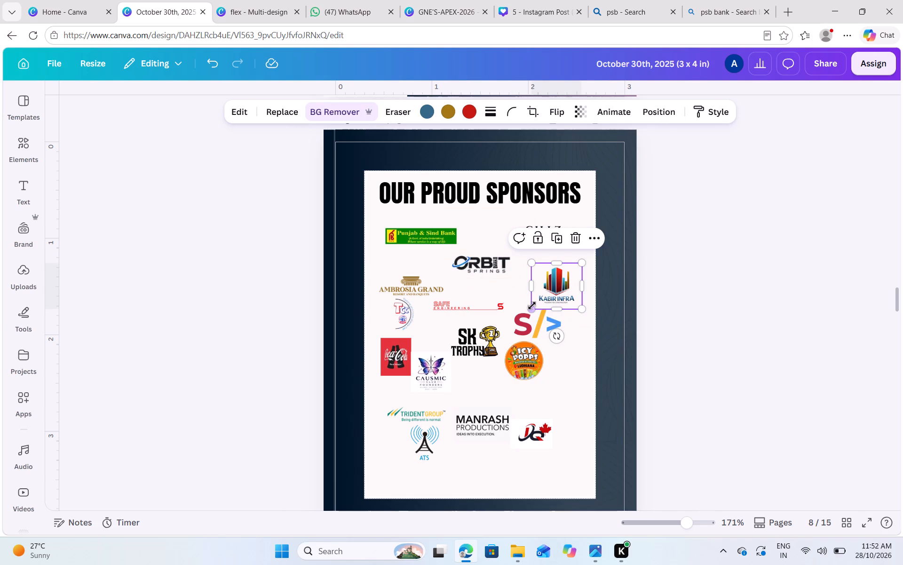
pyautogui.click(537, 328)
pyautogui.moveTo(561, 339); pyautogui.dragTo(572, 346)
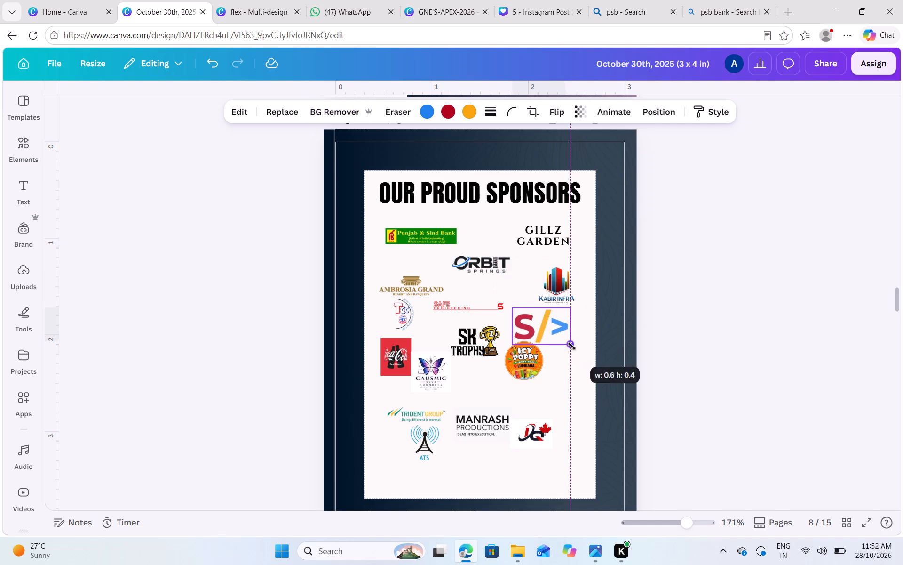
pyautogui.moveTo(572, 346); pyautogui.dragTo(571, 345)
pyautogui.click(516, 362)
pyautogui.moveTo(544, 382); pyautogui.dragTo(552, 390)
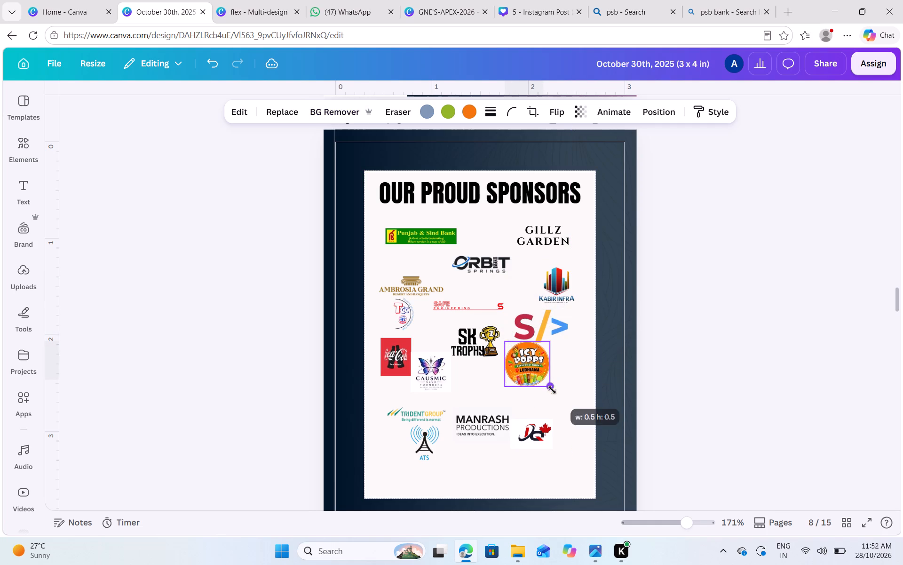
pyautogui.moveTo(552, 390); pyautogui.dragTo(551, 390)
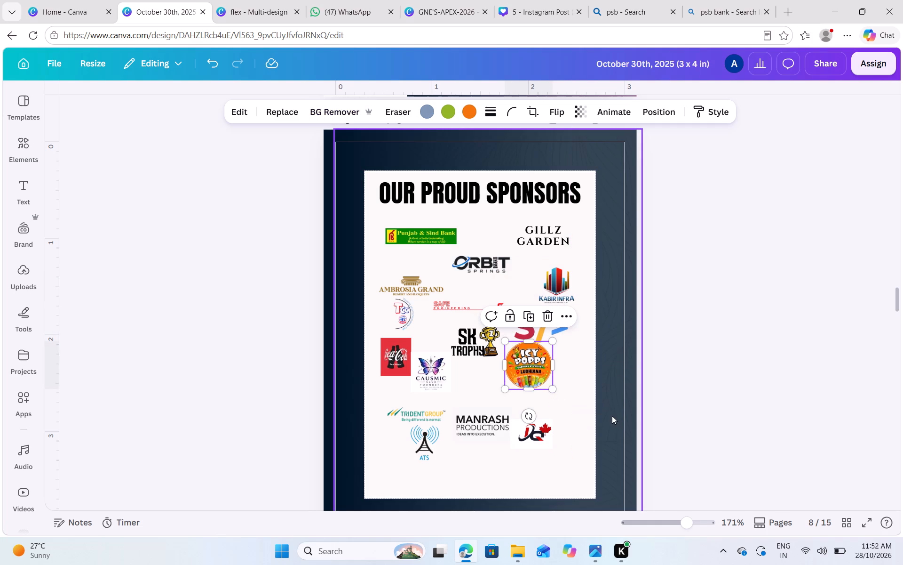
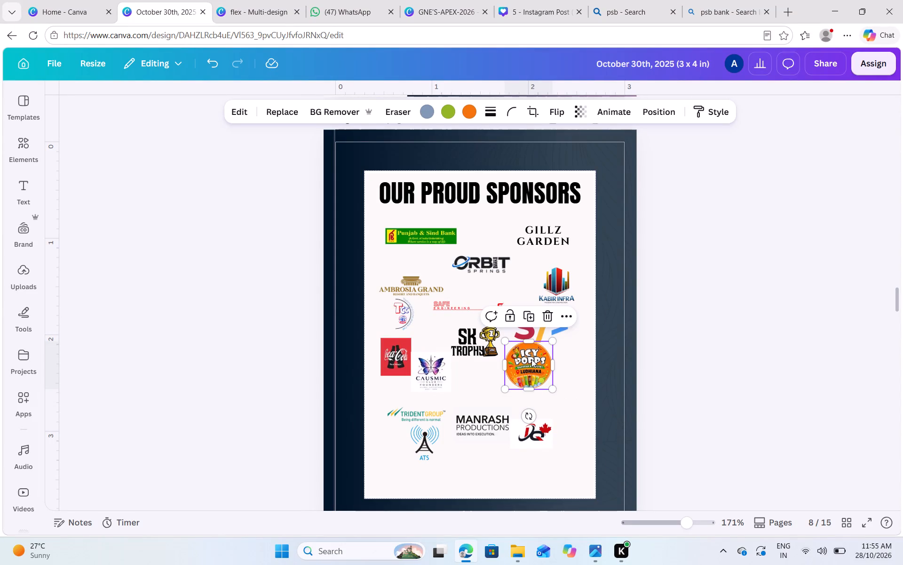
# Shift the ICY POPPS logo slightly down and to the right, clear of the S/> code logo.
pyautogui.click(760, 402)
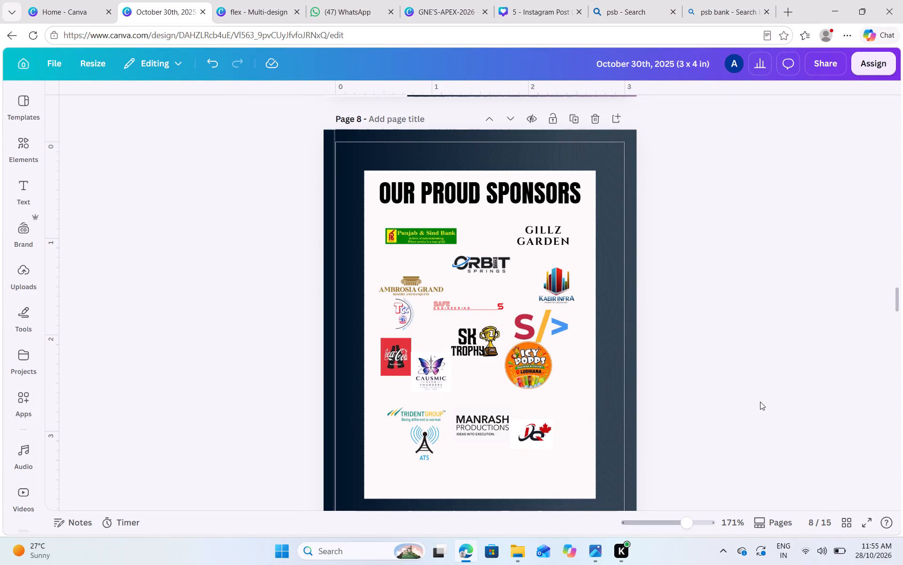
pyautogui.scroll(-1, 760, 402)
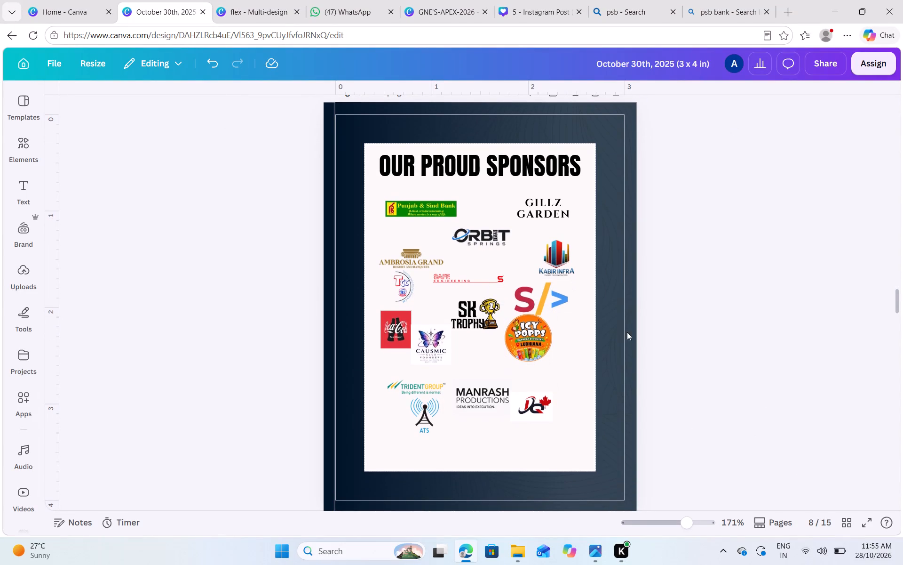
pyautogui.moveTo(534, 351); pyautogui.dragTo(535, 352)
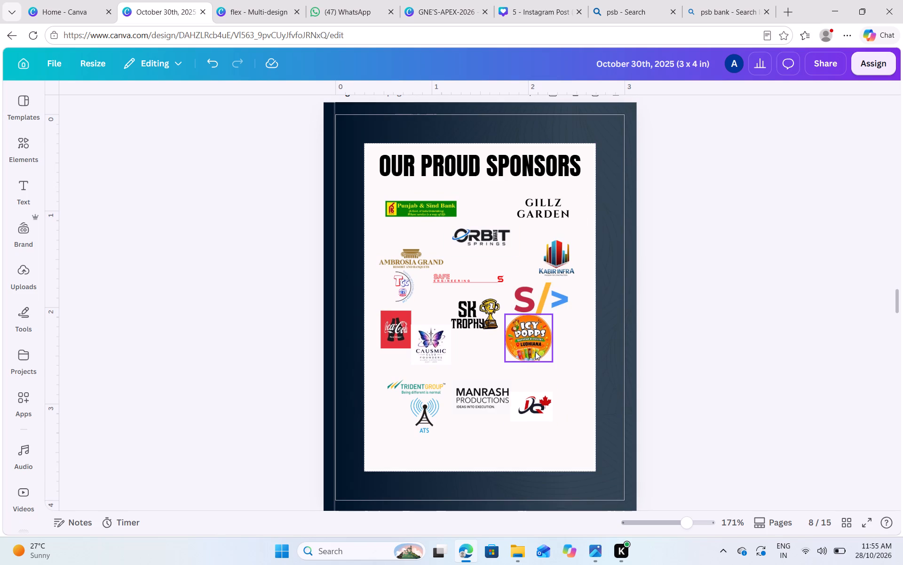
pyautogui.moveTo(535, 352); pyautogui.dragTo(541, 360)
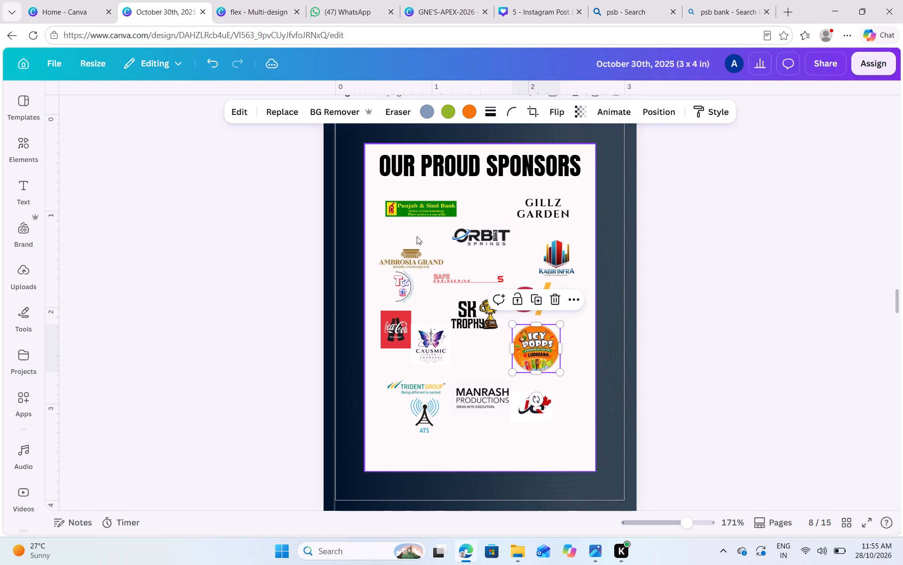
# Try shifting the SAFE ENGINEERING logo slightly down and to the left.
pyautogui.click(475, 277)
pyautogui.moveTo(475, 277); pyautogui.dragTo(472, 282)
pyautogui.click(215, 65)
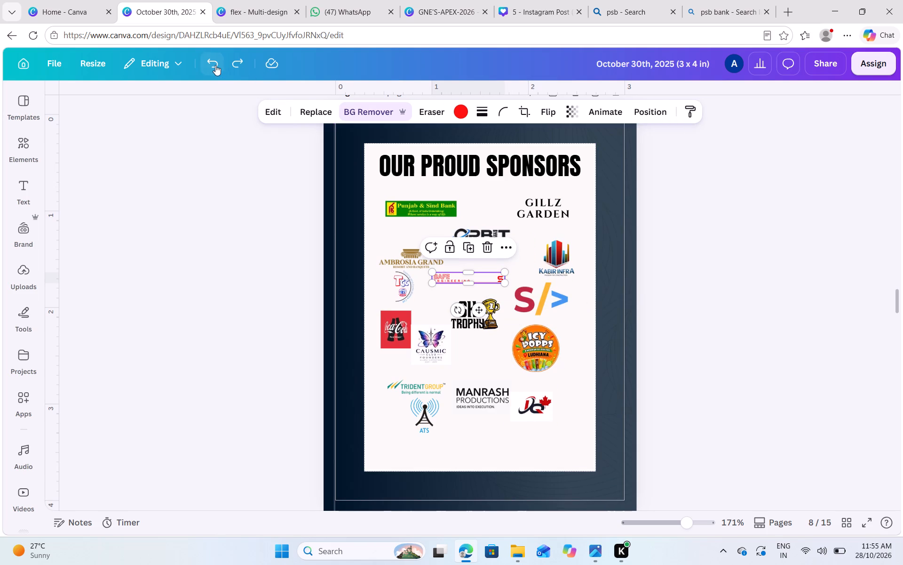
# Move the JQ maple-leaf, ATS and MANRASH PRODUCTIONS logos down into a spaced row along the white panel's bottom edge.
pyautogui.moveTo(544, 420); pyautogui.dragTo(562, 439)
pyautogui.moveTo(429, 416); pyautogui.dragTo(414, 425)
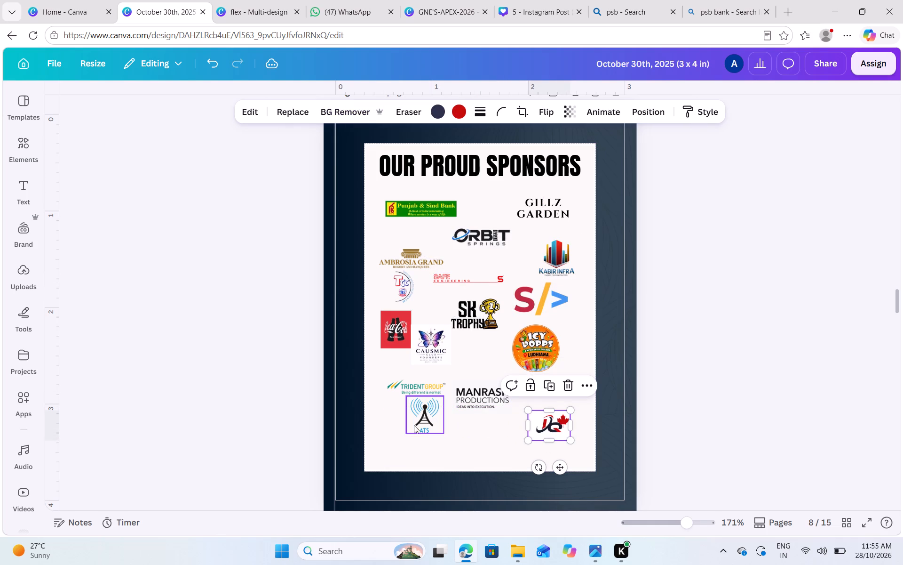
pyautogui.moveTo(414, 425); pyautogui.dragTo(401, 443)
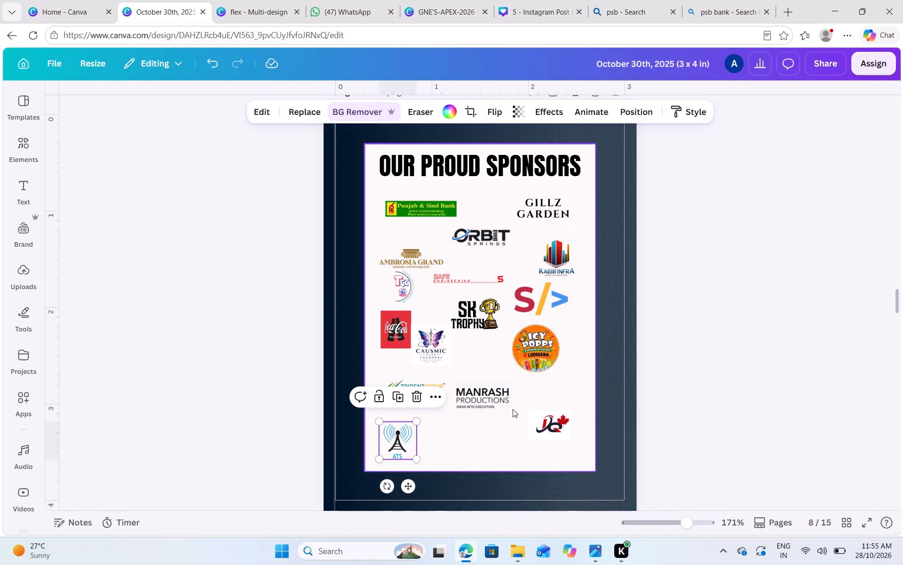
pyautogui.moveTo(482, 400); pyautogui.dragTo(459, 439)
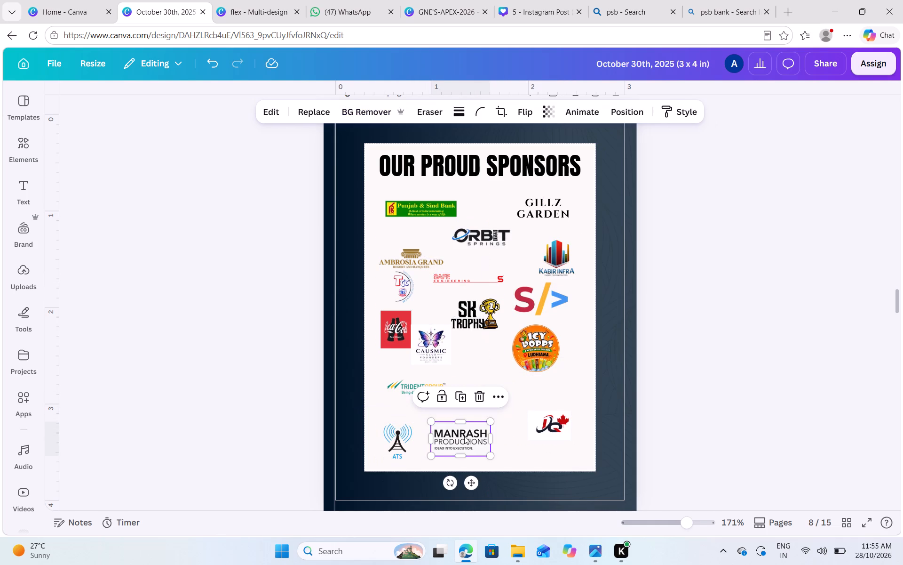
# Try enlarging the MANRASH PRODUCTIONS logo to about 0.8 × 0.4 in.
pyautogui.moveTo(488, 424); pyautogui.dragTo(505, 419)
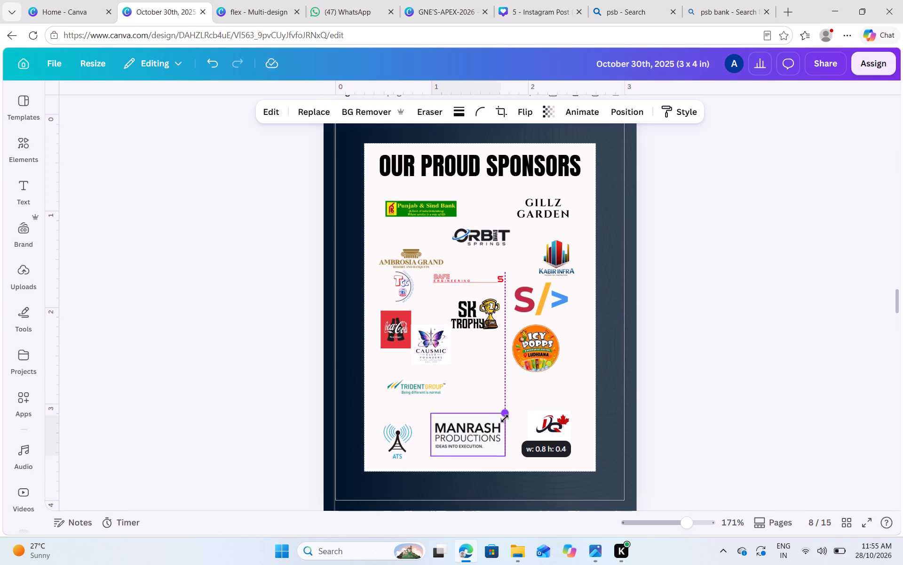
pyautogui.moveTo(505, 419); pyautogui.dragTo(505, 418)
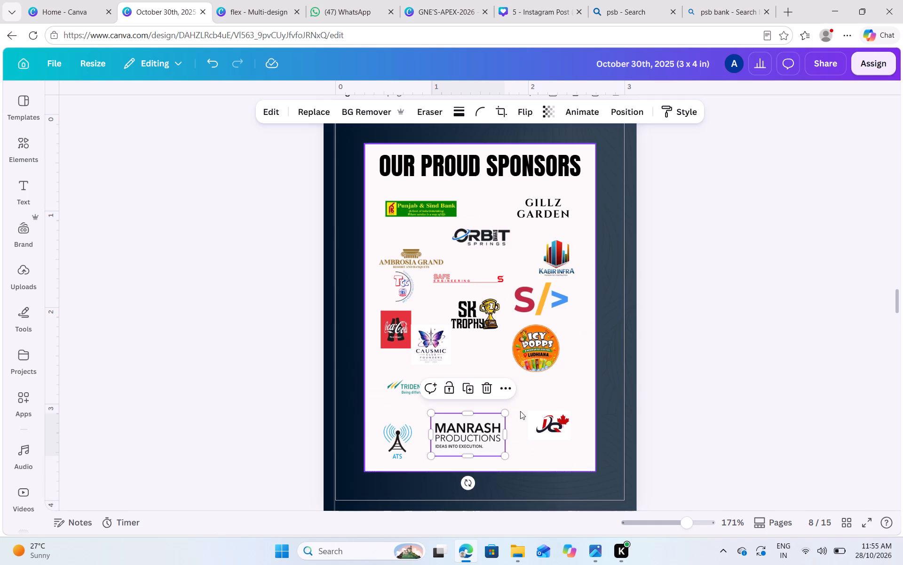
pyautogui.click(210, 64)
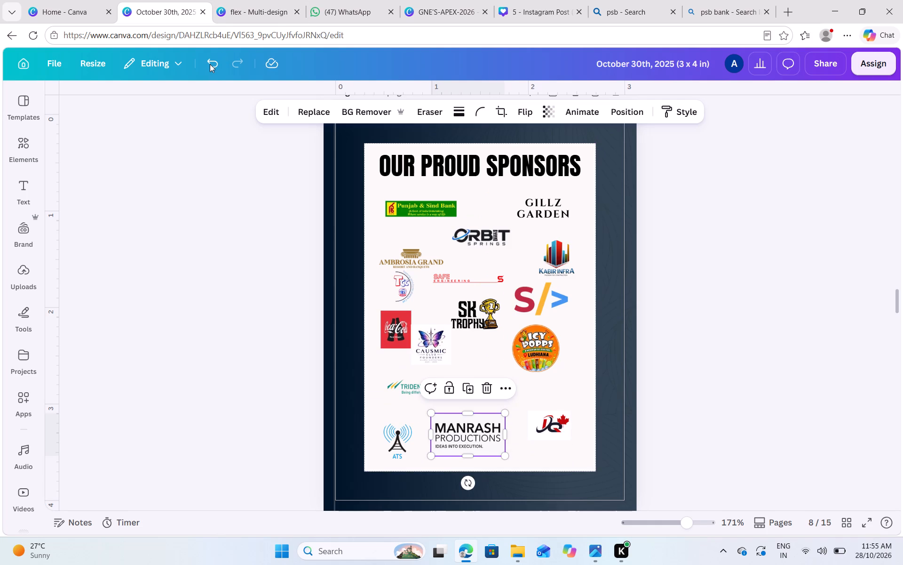
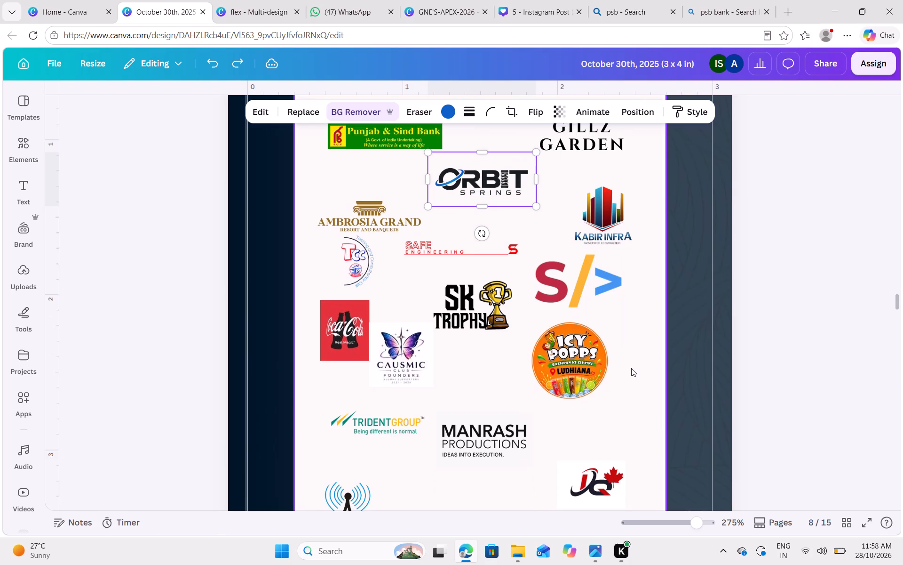
# Shift the SK TROPHY logo slightly to the left and the ICY POPPS logo further right and slightly down.
pyautogui.scroll(-1, 631, 368)
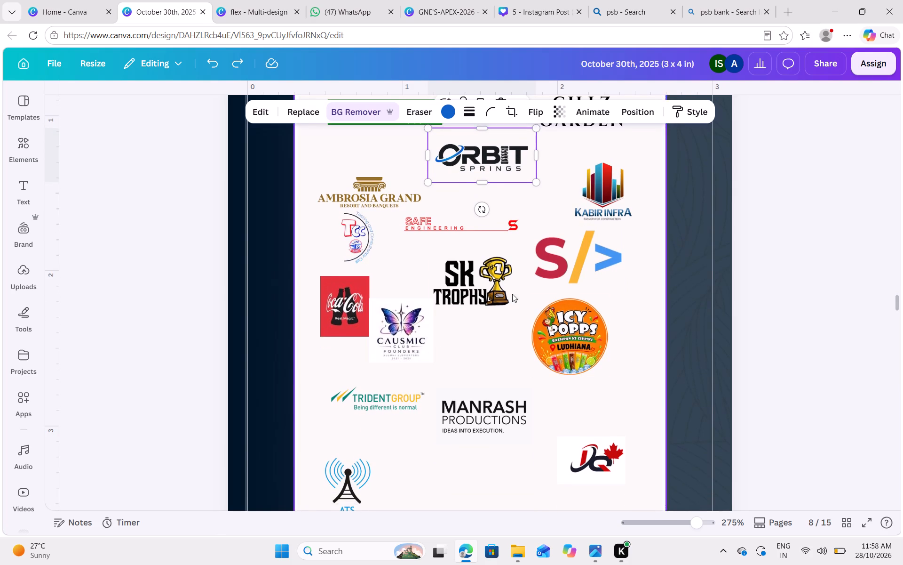
pyautogui.moveTo(500, 288); pyautogui.dragTo(475, 282)
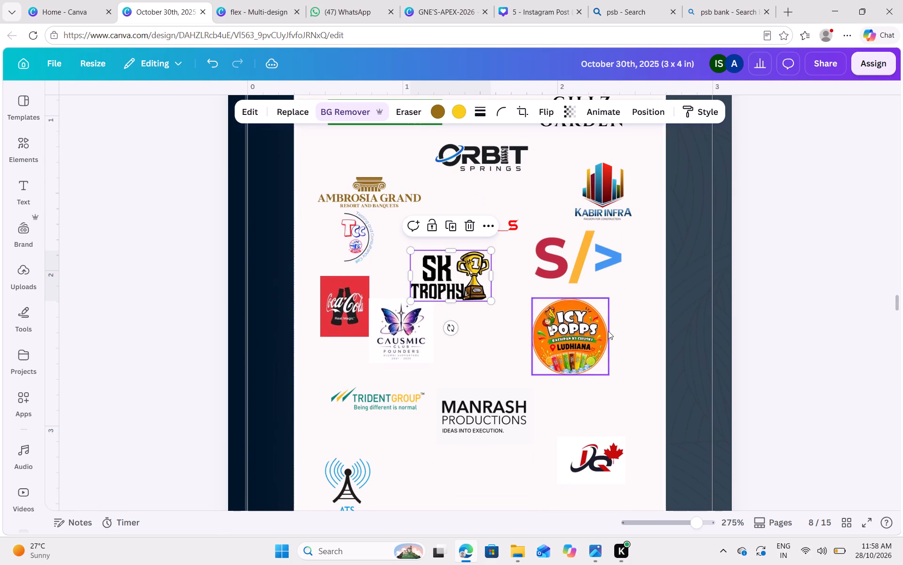
pyautogui.moveTo(583, 342); pyautogui.dragTo(616, 348)
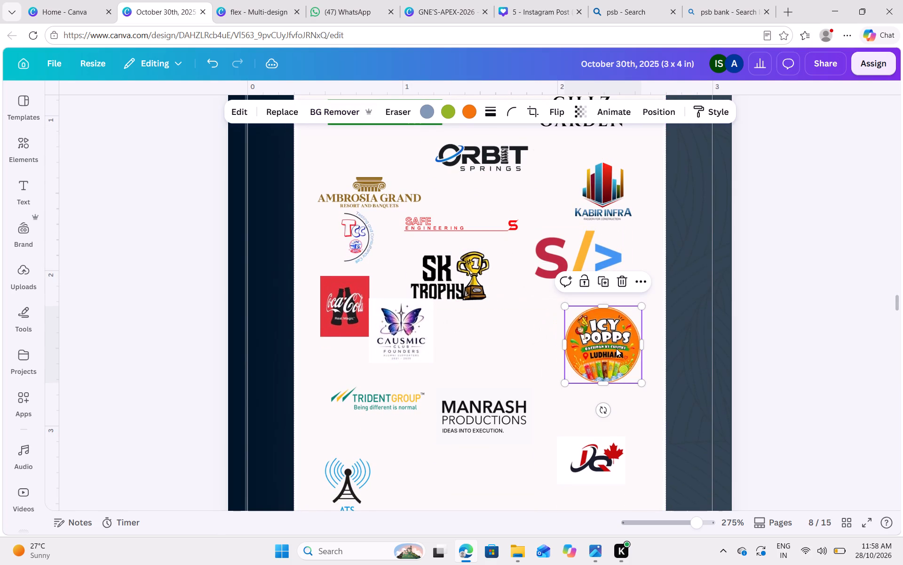
# Move the CAUSMIC logo away from the Coca-Cola logo to below SK TROPHY and enlarge it to about 0.5 in square.
pyautogui.moveTo(410, 334); pyautogui.dragTo(460, 337)
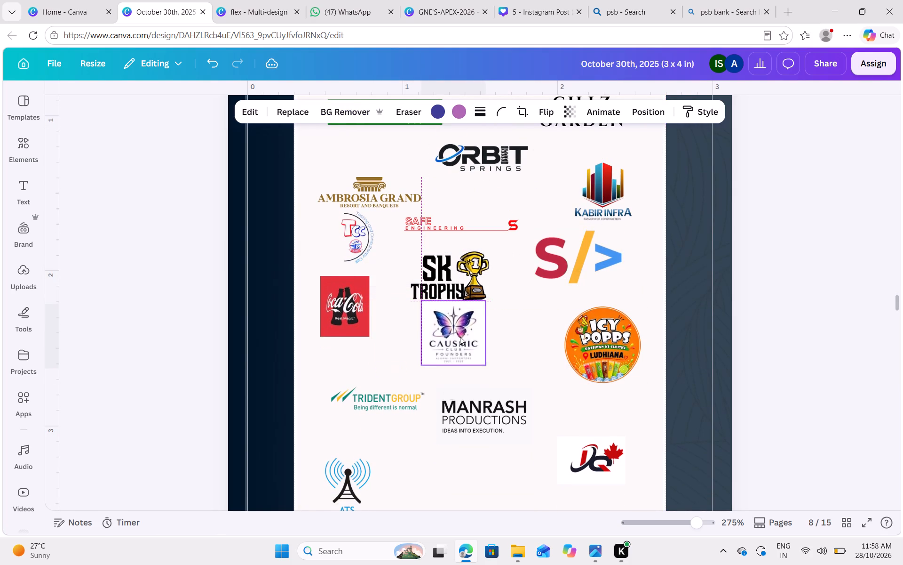
pyautogui.moveTo(485, 364); pyautogui.dragTo(500, 374)
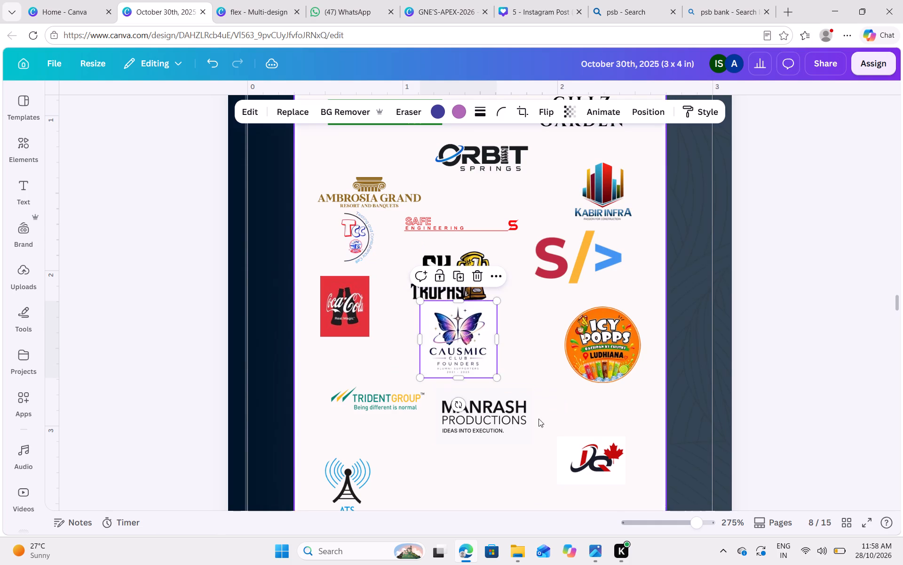
pyautogui.click(529, 415)
pyautogui.moveTo(464, 347); pyautogui.dragTo(484, 361)
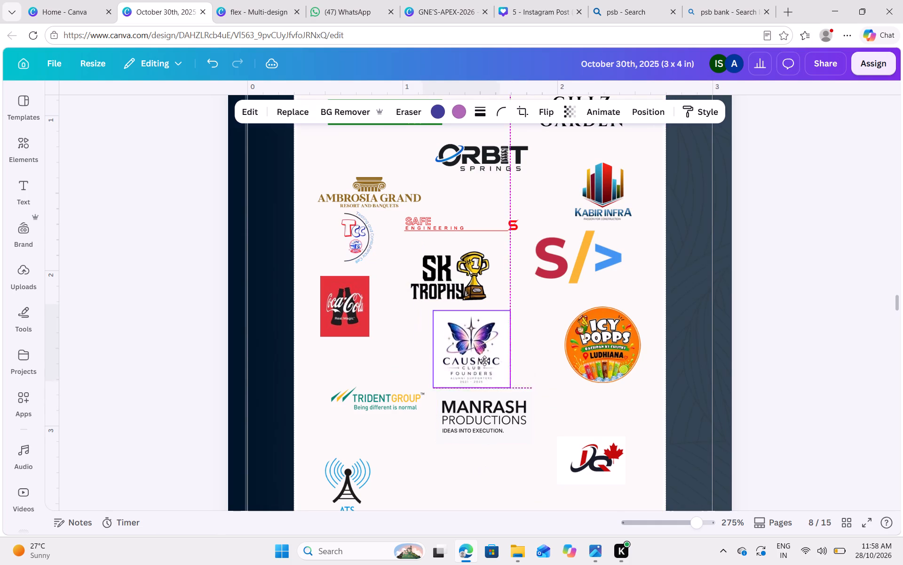
pyautogui.moveTo(484, 361); pyautogui.dragTo(492, 362)
# Move the MANRASH PRODUCTIONS logo down, clear of the CAUSMIC logo and level with the JQ maple-leaf logo.
pyautogui.click(504, 404)
pyautogui.moveTo(504, 404); pyautogui.dragTo(505, 442)
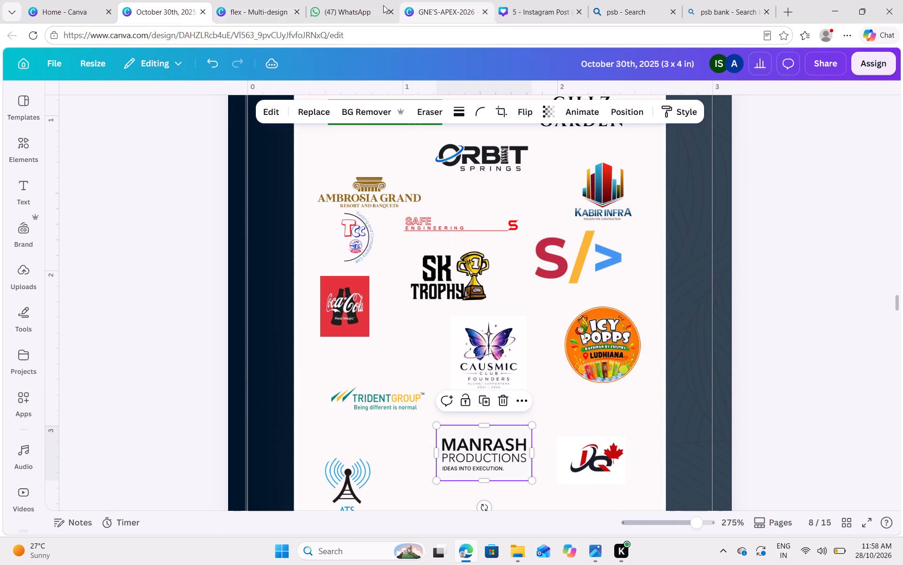
# Open the alumni.gndec.ac.in website in place of the psb search results.
pyautogui.click(663, 0)
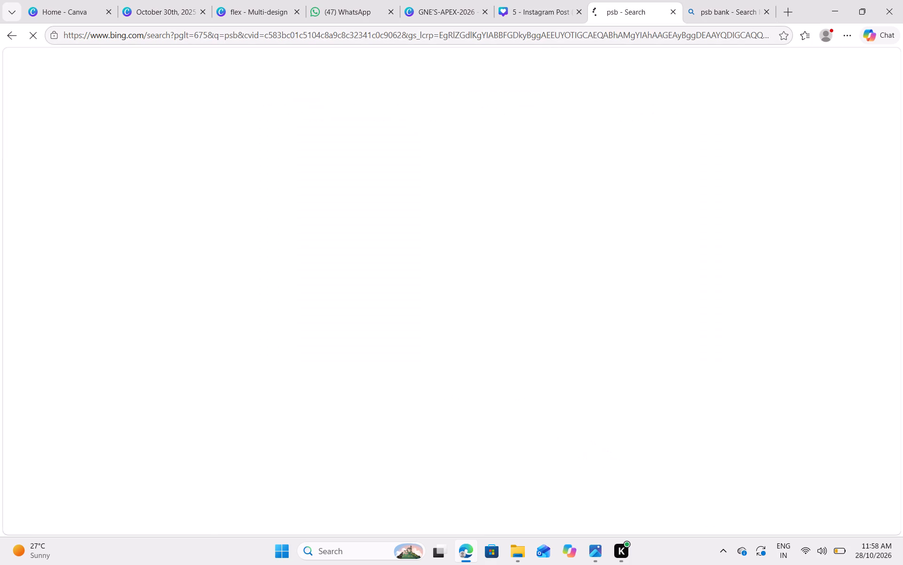
pyautogui.click(556, 32)
pyautogui.write('alu')
pyautogui.press('Right')
pyautogui.press('Return')
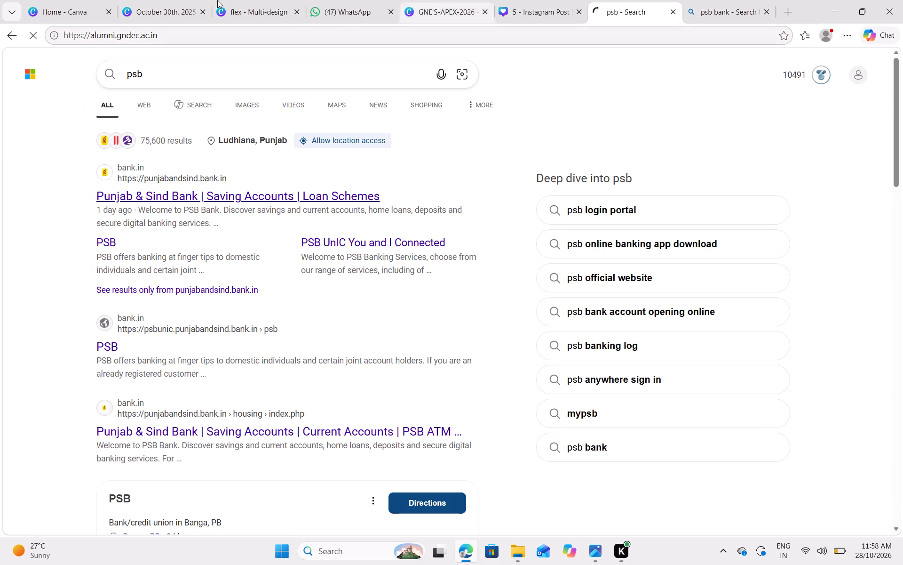
# Copy the Genco Alumni Association emblem image from the alumni site's header.
pyautogui.scroll(-1, 165, 148)
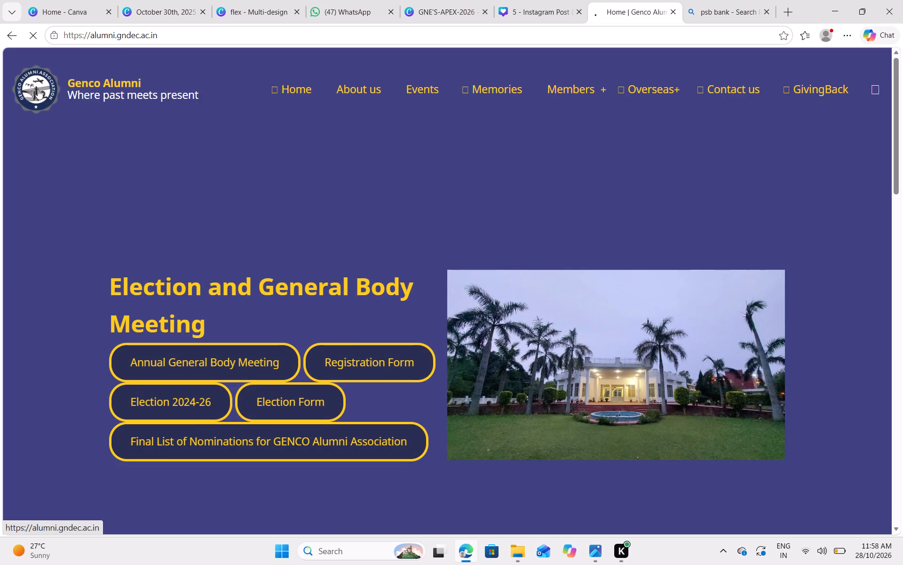
pyautogui.moveTo(38, 89); pyautogui.dragTo(38, 106, button='right')
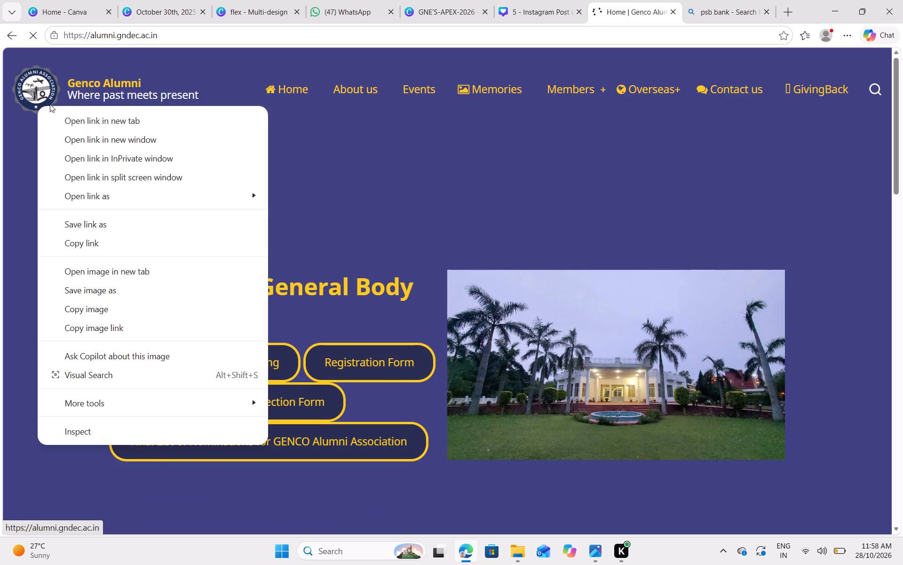
pyautogui.click(40, 88)
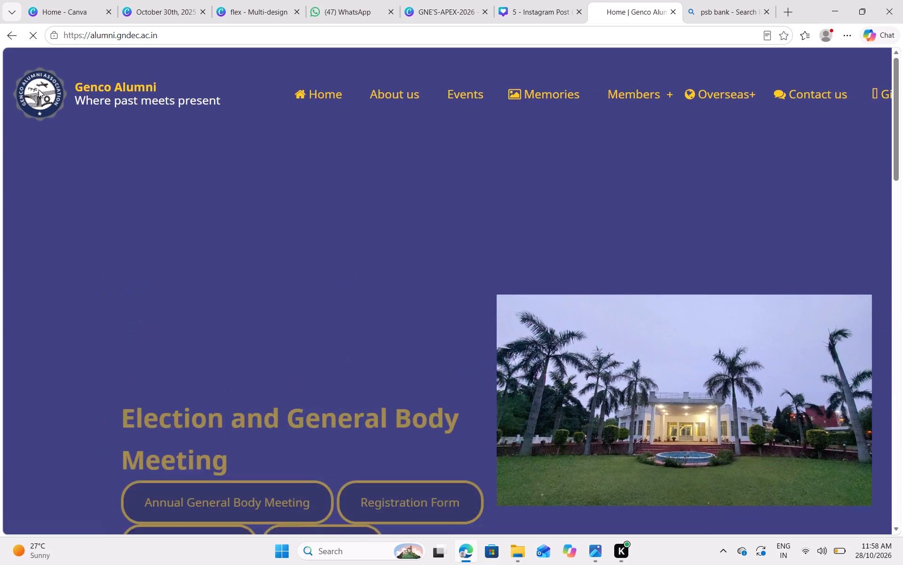
pyautogui.hscroll(4, 39, 89)
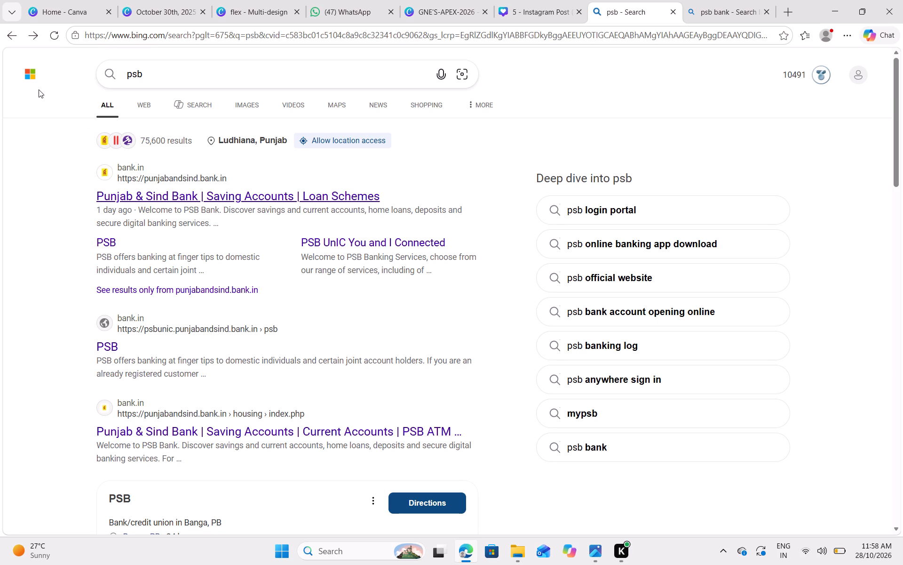
pyautogui.hscroll(-7, 39, 89)
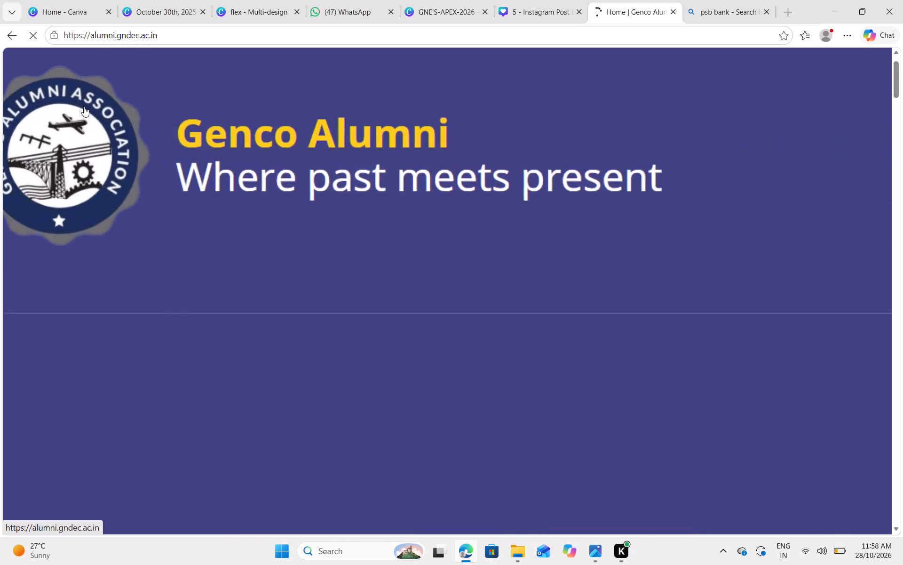
pyautogui.hscroll(2, 84, 106)
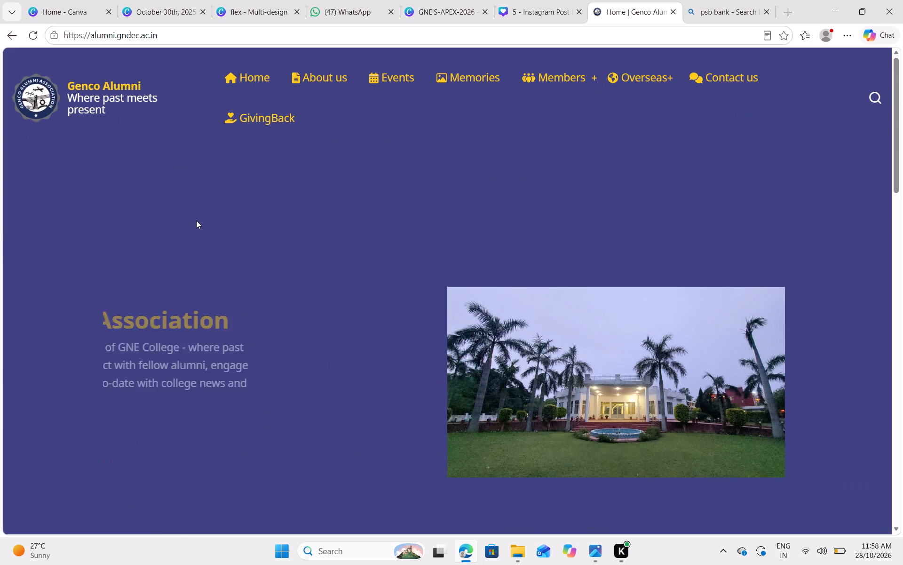
pyautogui.scroll(-7, 196, 220)
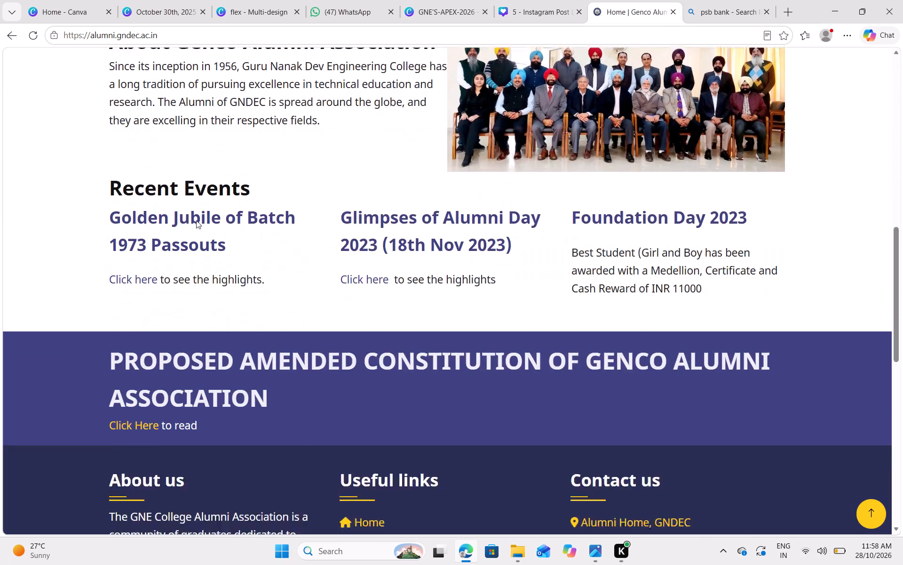
pyautogui.scroll(-10, 196, 220)
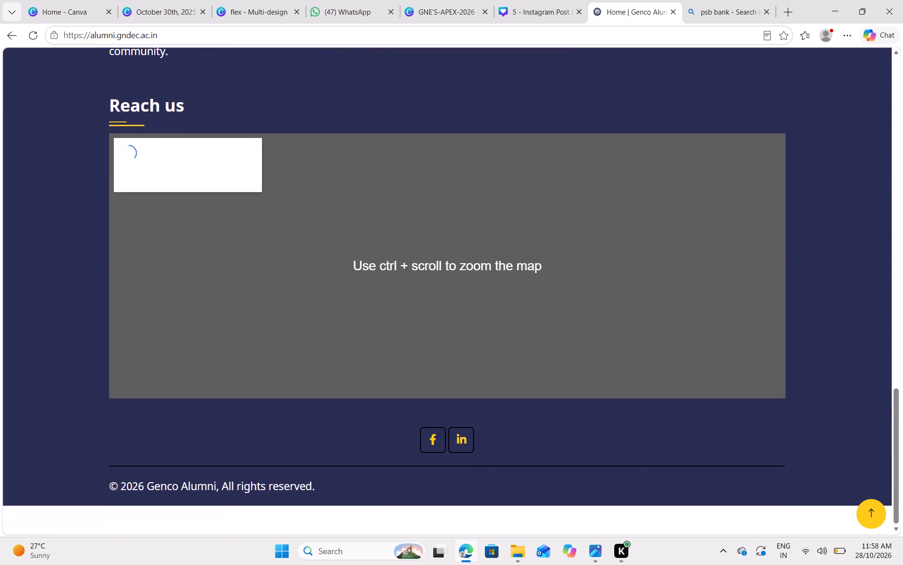
pyautogui.scroll(20, 196, 220)
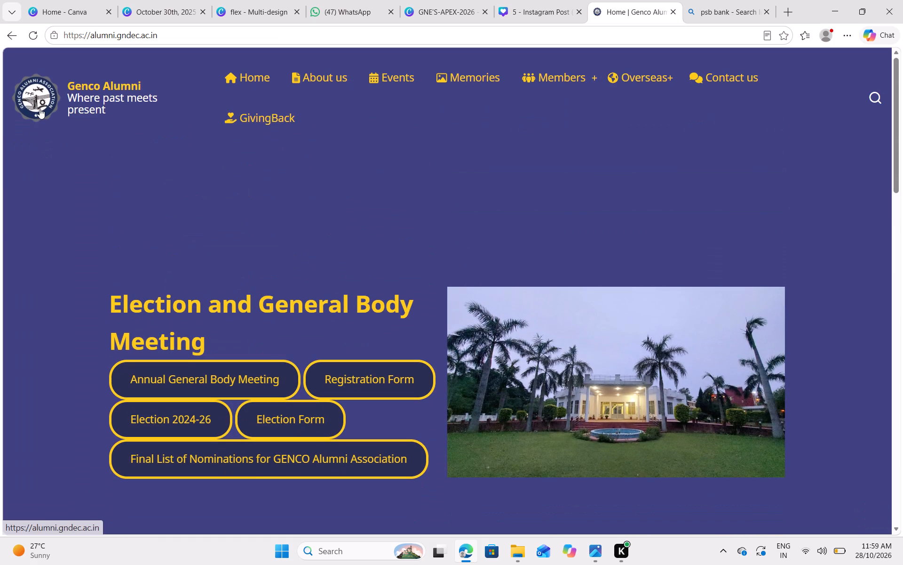
pyautogui.rightClick(40, 108)
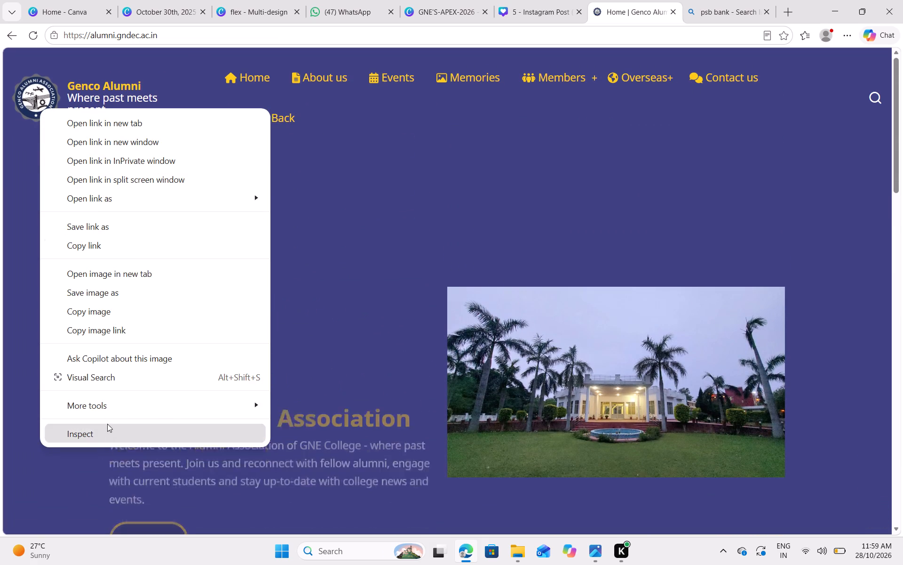
pyautogui.click(102, 315)
# Paste the copied alumni emblem onto page 18 of the flex design, with the sponsor strips.
pyautogui.click(168, 16)
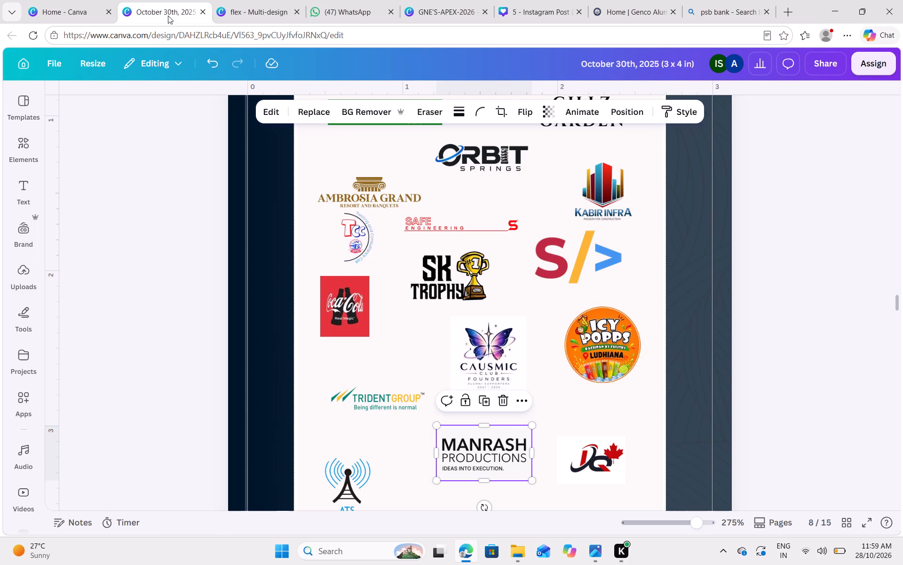
pyautogui.click(274, 0)
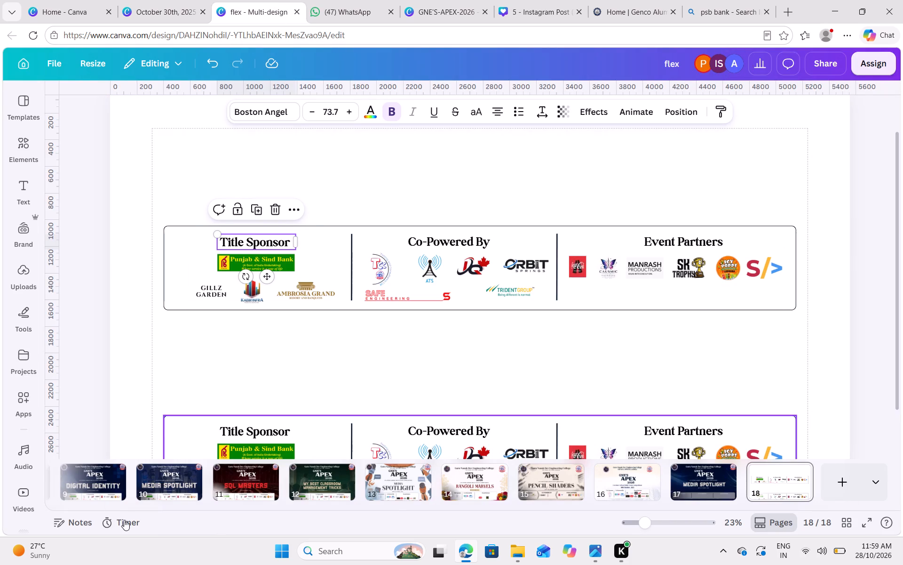
pyautogui.hscroll(13, 169, 480)
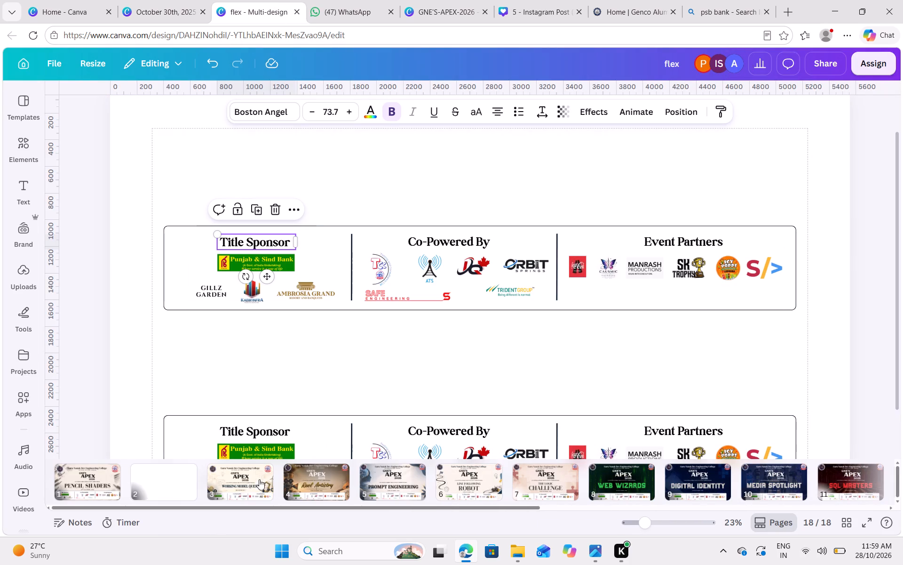
pyautogui.hscroll(10, 211, 482)
pyautogui.click(78, 484)
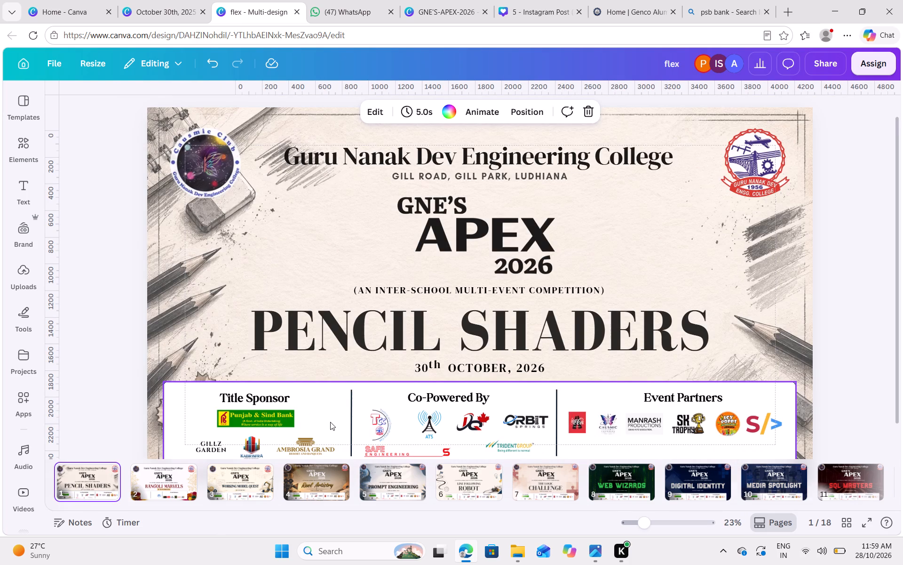
pyautogui.scroll(-3, 330, 422)
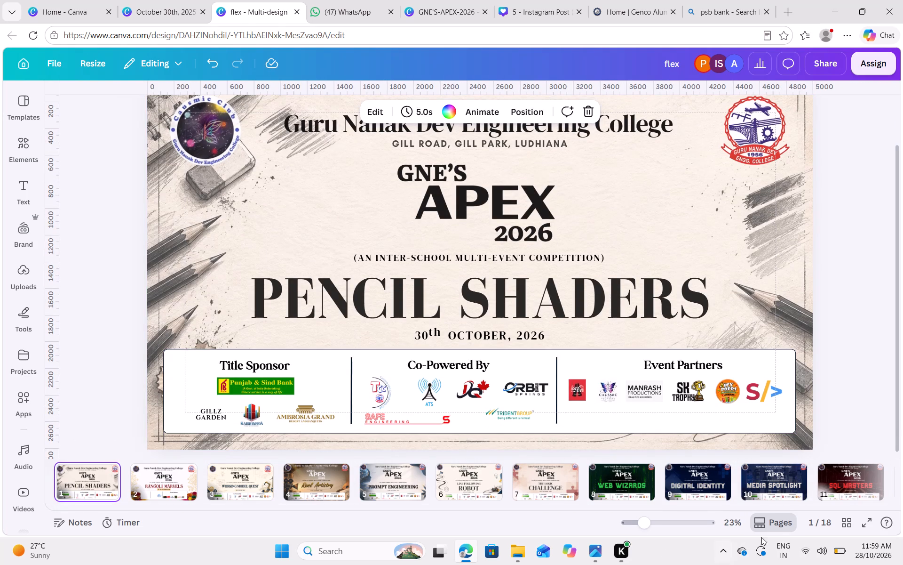
pyautogui.hscroll(-15, 681, 489)
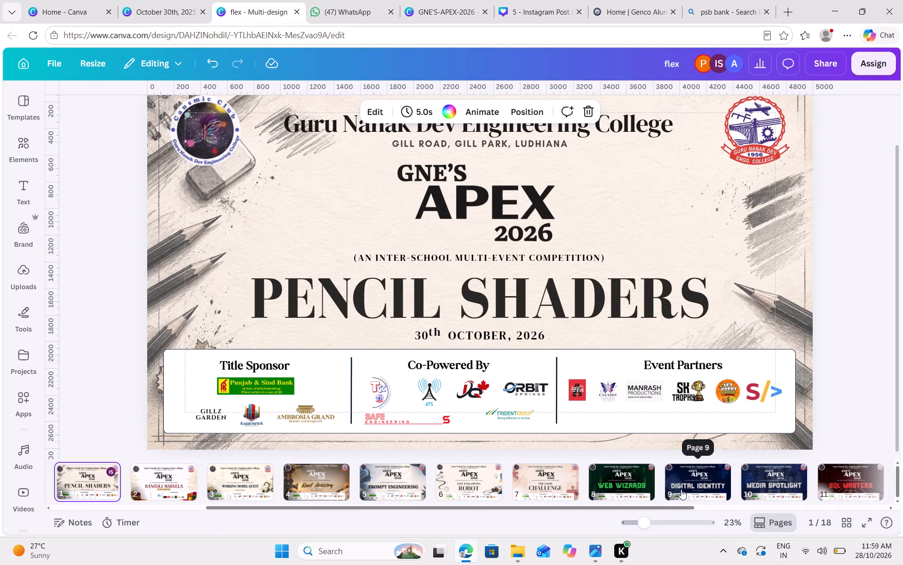
pyautogui.hscroll(-14, 681, 489)
pyautogui.click(790, 487)
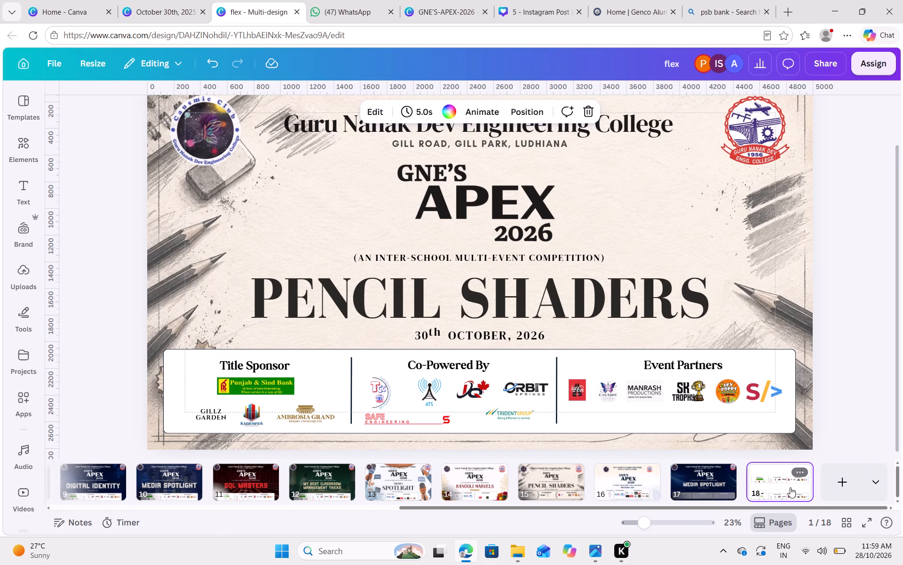
pyautogui.hotkey('ctrl', 'v')
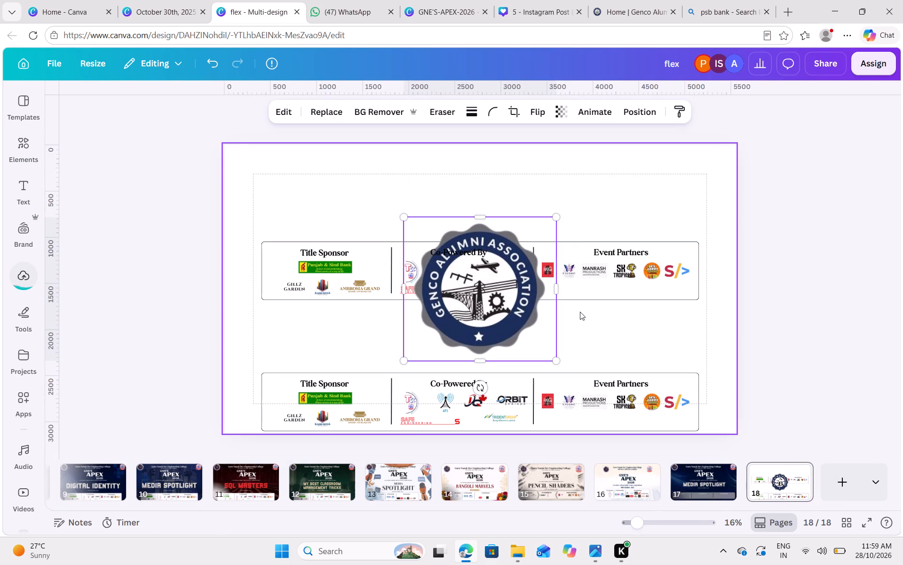
# Shrink the alumni emblem to about a third of its size and move it near the upper strip's Co-Powered By section.
pyautogui.moveTo(554, 362); pyautogui.dragTo(507, 305)
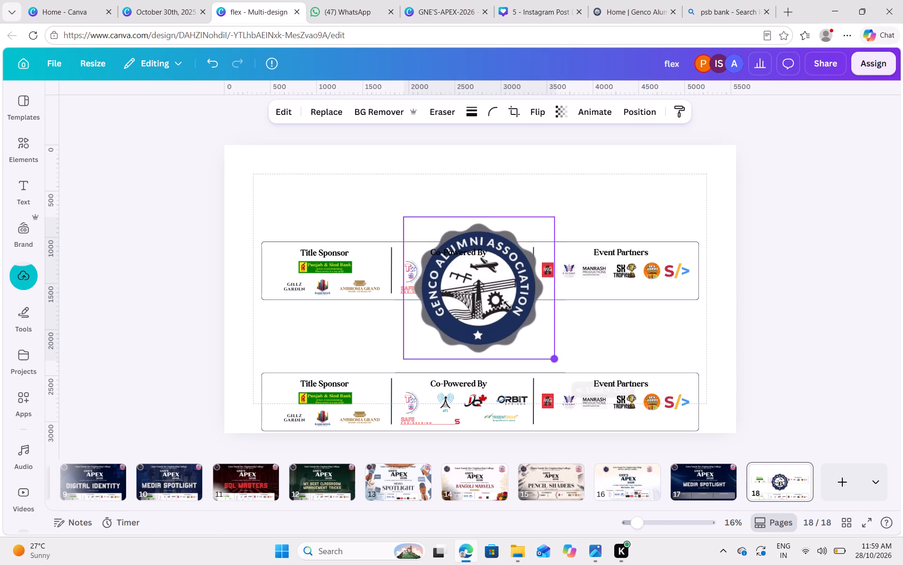
pyautogui.moveTo(507, 305); pyautogui.dragTo(466, 257)
pyautogui.moveTo(436, 241); pyautogui.dragTo(450, 234)
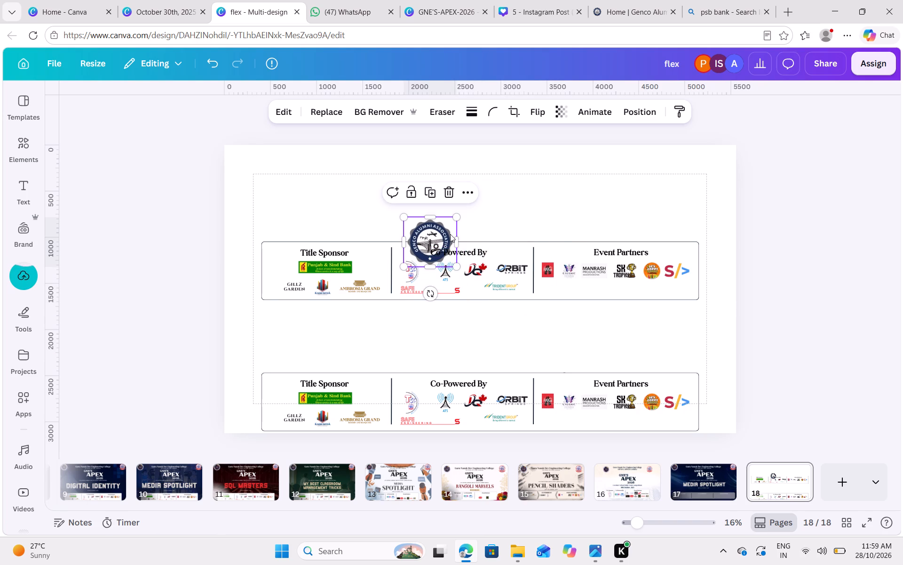
pyautogui.moveTo(450, 234); pyautogui.dragTo(483, 207)
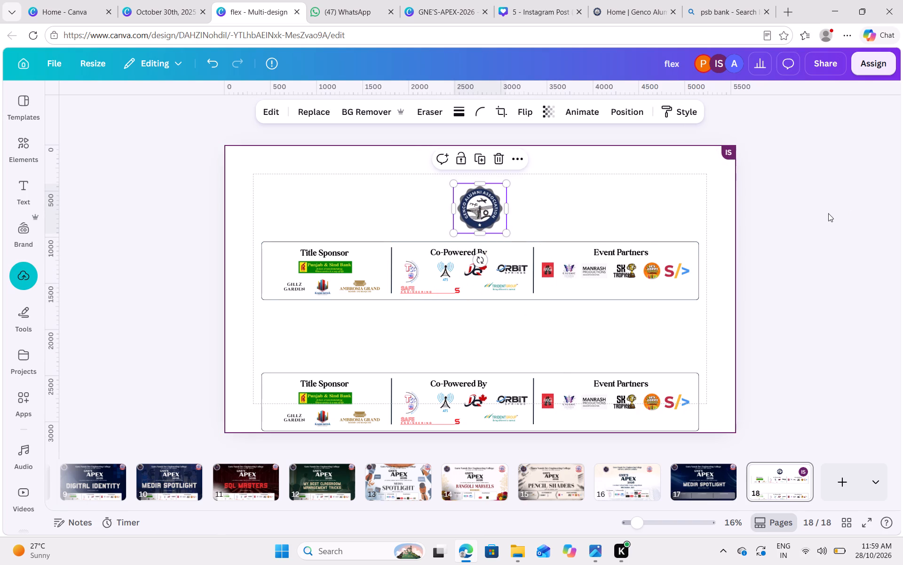
# Copy the alumni emblem from the flex design and paste it onto the October 30th card's sponsor page.
pyautogui.click(164, 0)
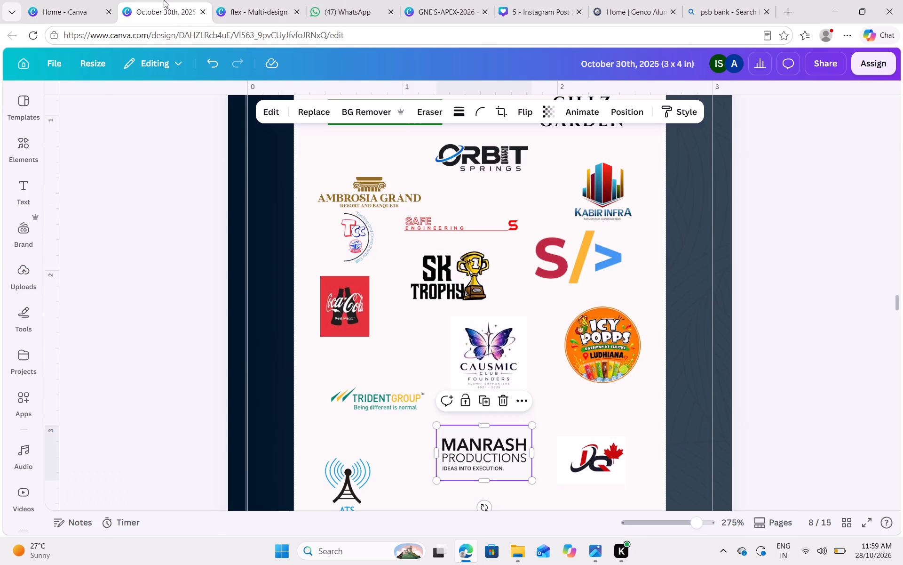
pyautogui.click(252, 0)
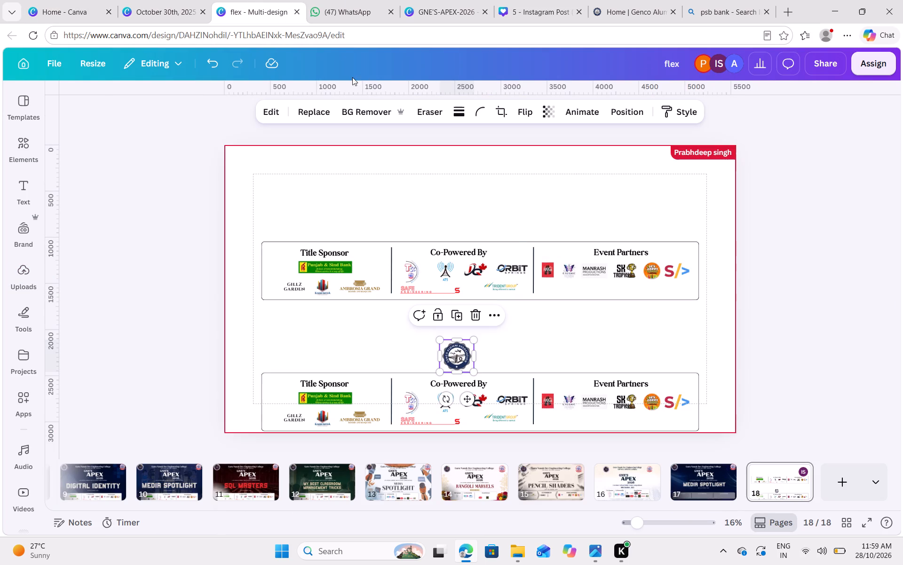
pyautogui.hotkey('ctrl', 'c')
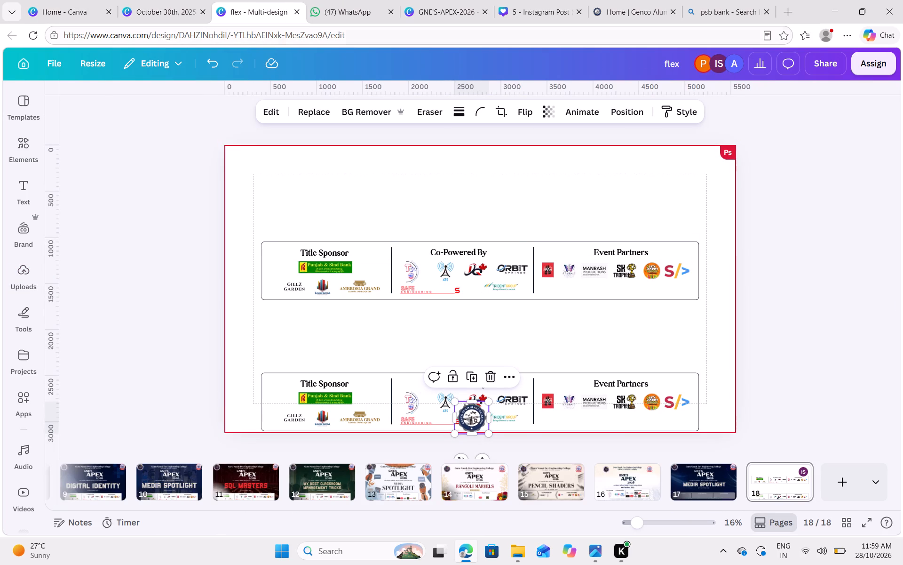
pyautogui.click(193, 0)
pyautogui.hotkey('ctrl', 'v')
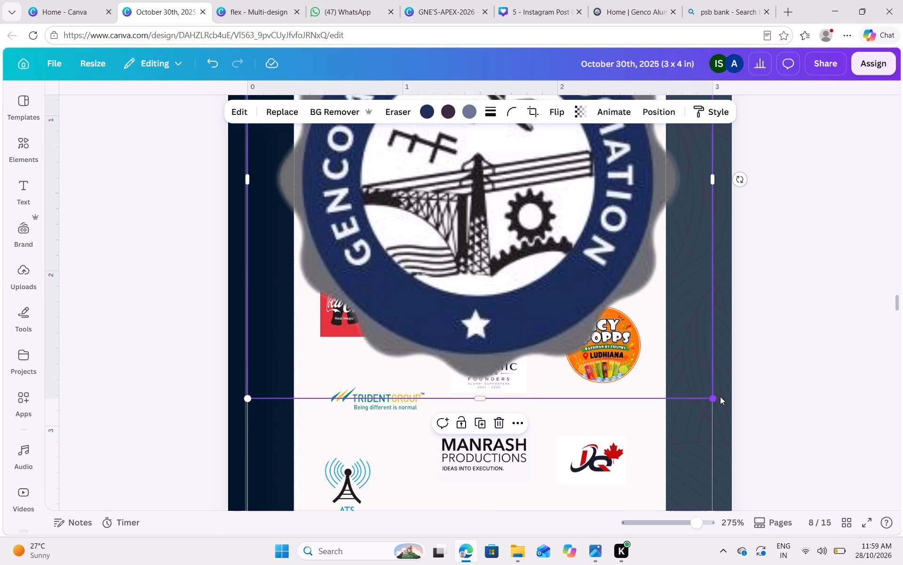
# Shrink the pasted Genco Alumni emblem on the sponsor page to about 0.4 in wide and move it beside the TCC logo.
pyautogui.moveTo(713, 398); pyautogui.dragTo(517, 186)
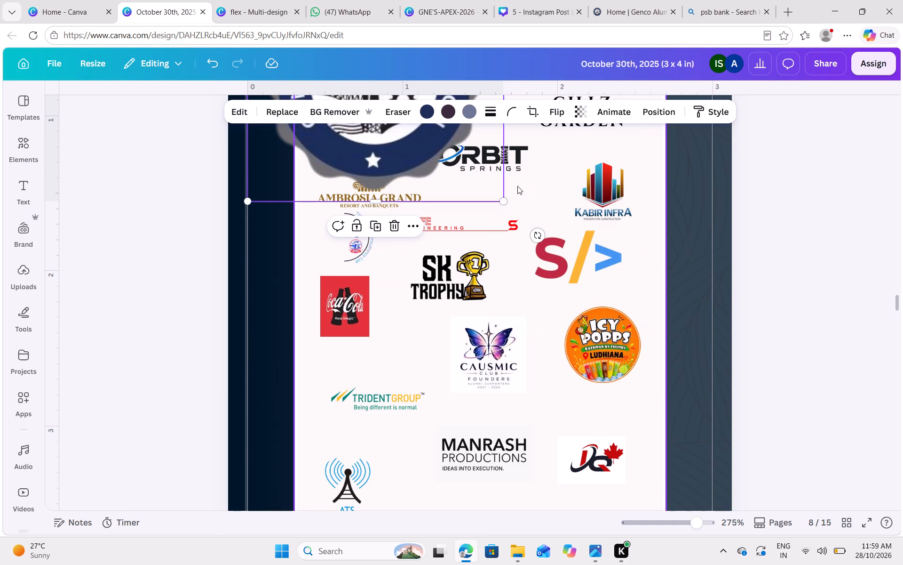
pyautogui.scroll(1, 517, 186)
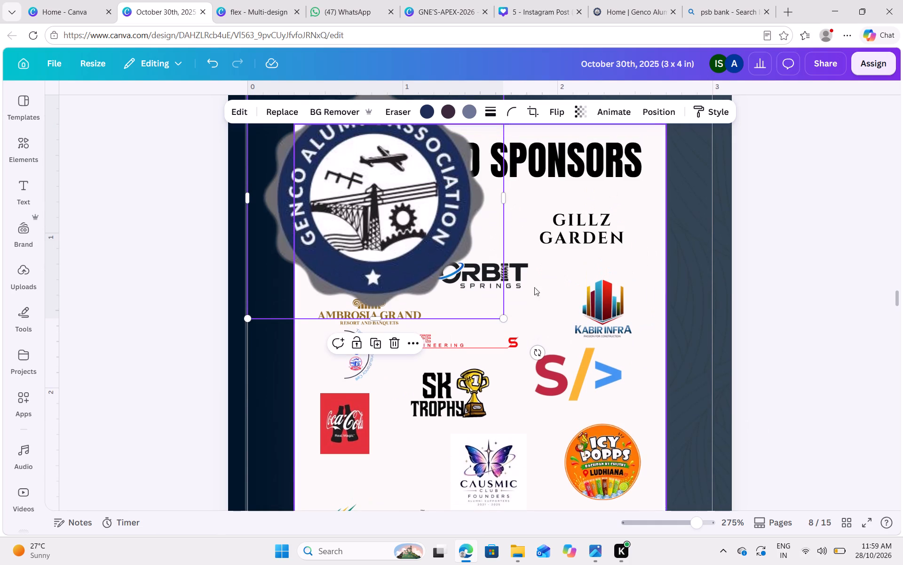
pyautogui.moveTo(505, 320); pyautogui.dragTo(406, 251)
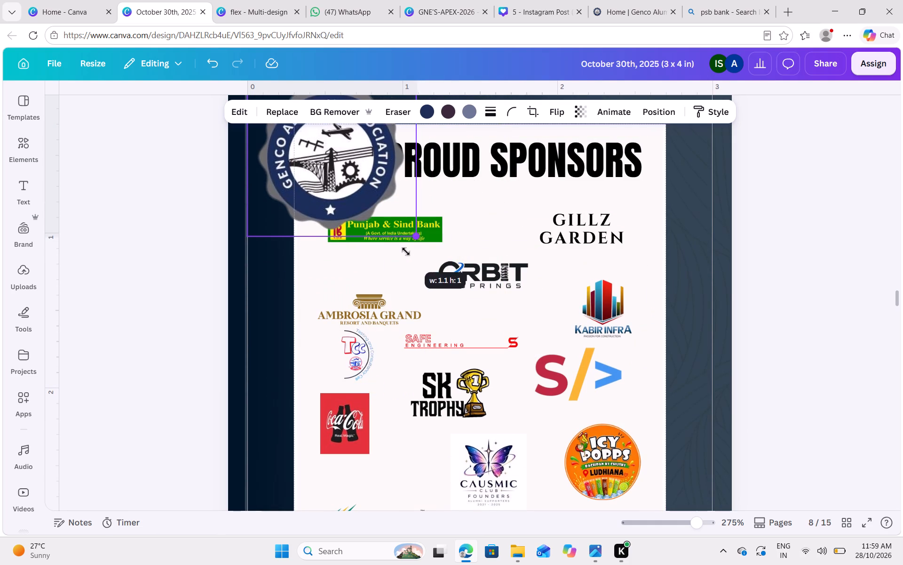
pyautogui.moveTo(289, 185); pyautogui.dragTo(385, 222)
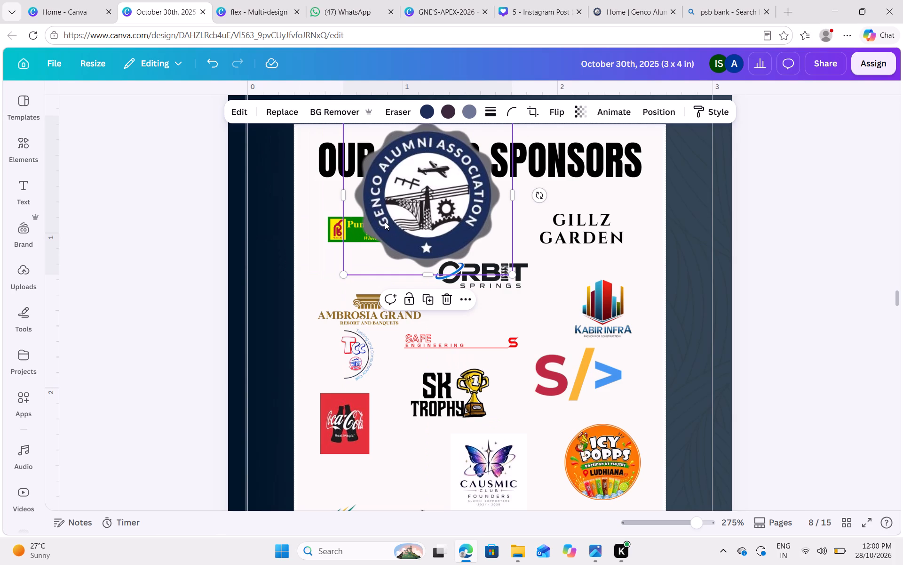
pyautogui.moveTo(512, 274); pyautogui.dragTo(428, 211)
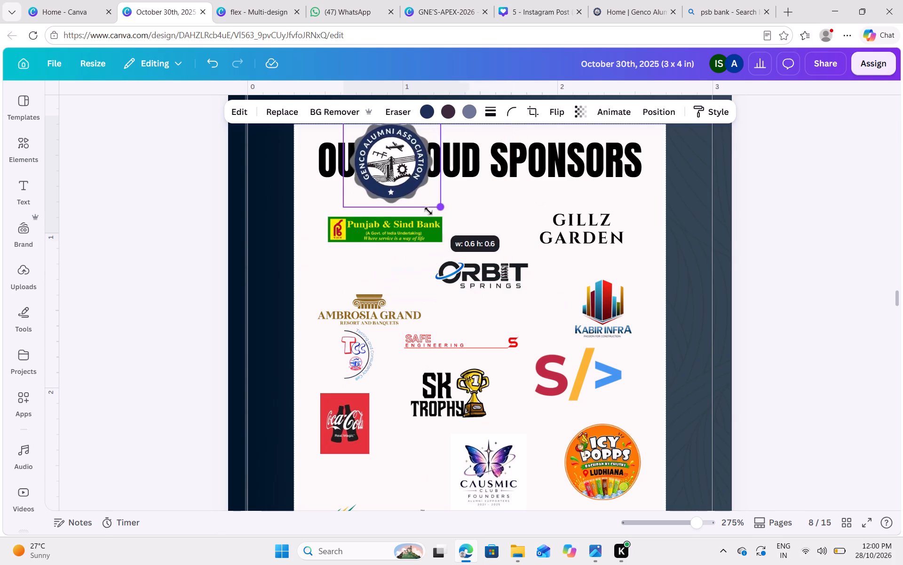
pyautogui.moveTo(428, 211); pyautogui.dragTo(420, 203)
pyautogui.moveTo(388, 157); pyautogui.dragTo(467, 228)
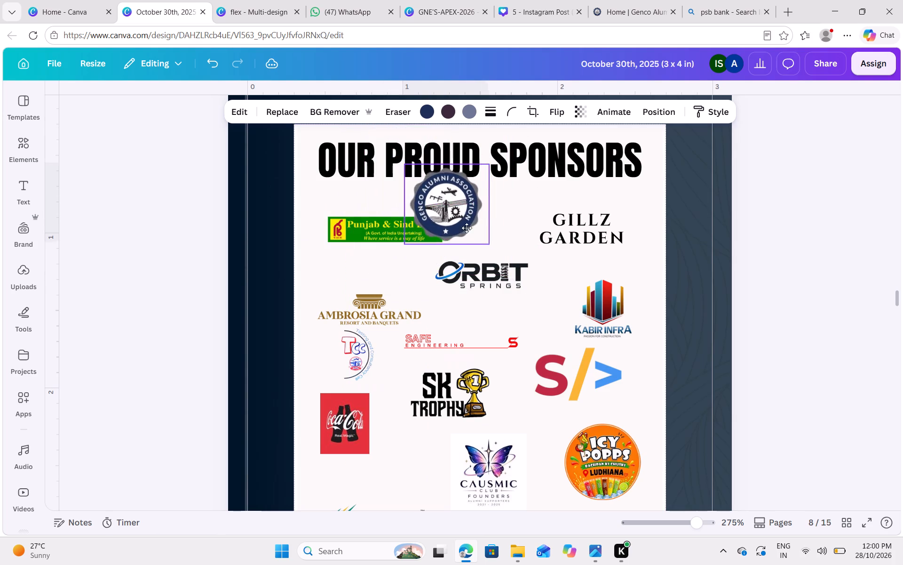
pyautogui.moveTo(467, 228); pyautogui.dragTo(527, 305)
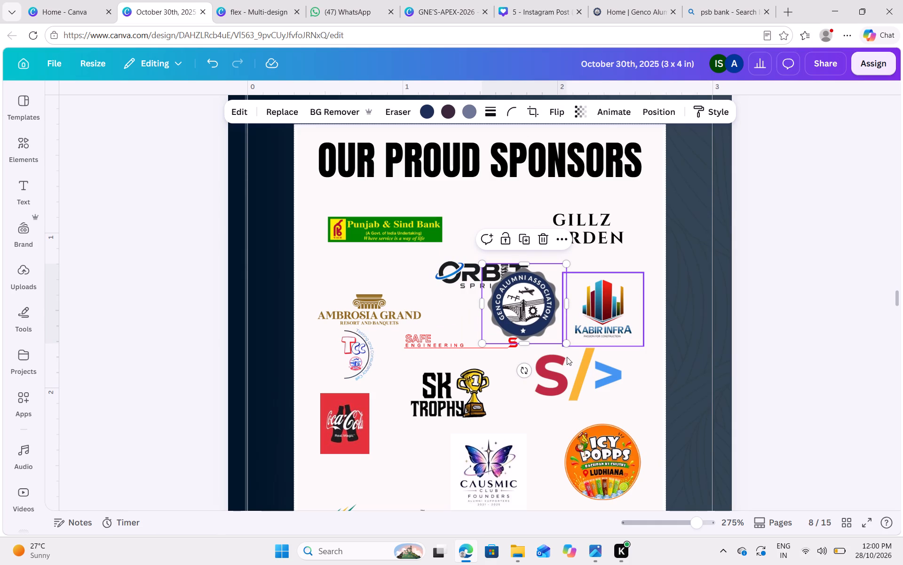
pyautogui.moveTo(567, 342); pyautogui.dragTo(544, 325)
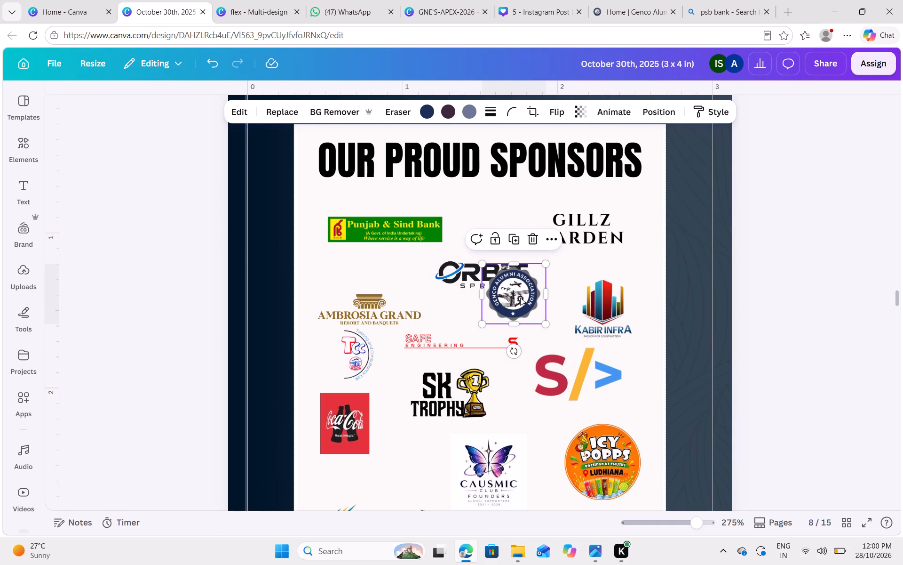
pyautogui.moveTo(517, 298); pyautogui.dragTo(303, 352)
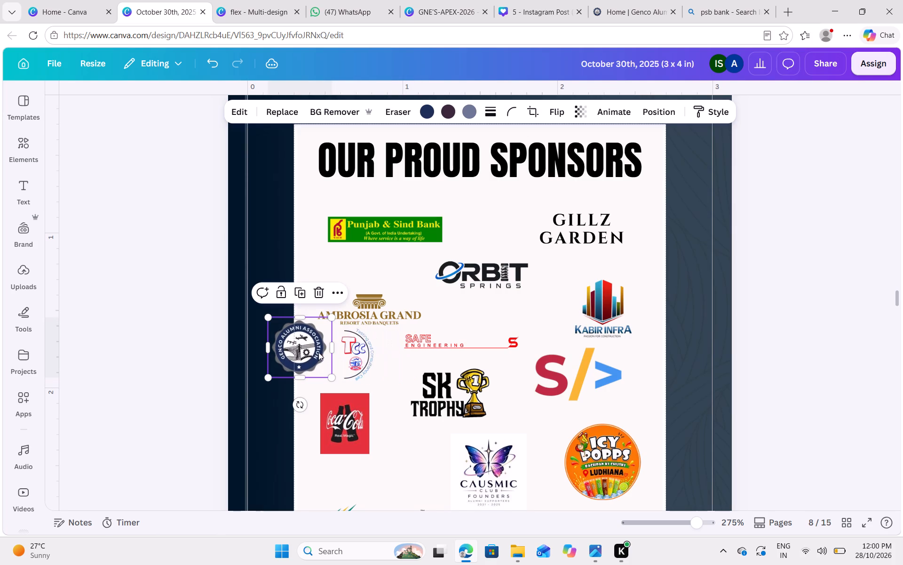
pyautogui.scroll(-2, 462, 384)
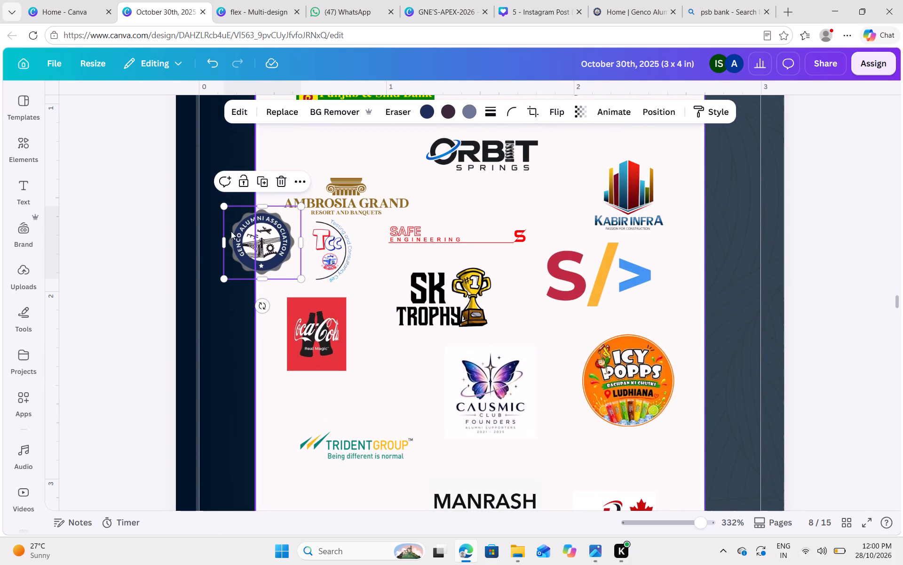
# Check the sponsor strips on page 18 of the flex design and return to the October 30th card.
pyautogui.click(263, 1)
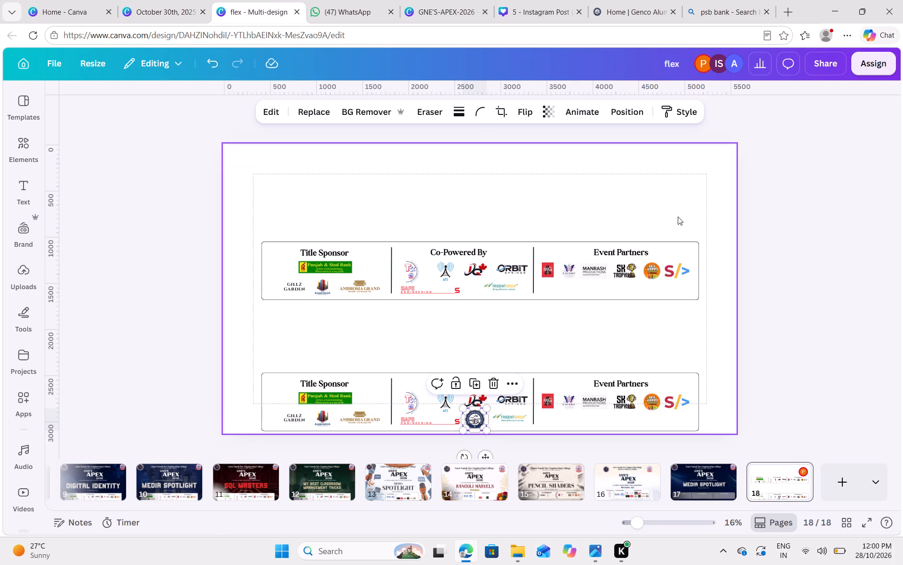
pyautogui.click(723, 199)
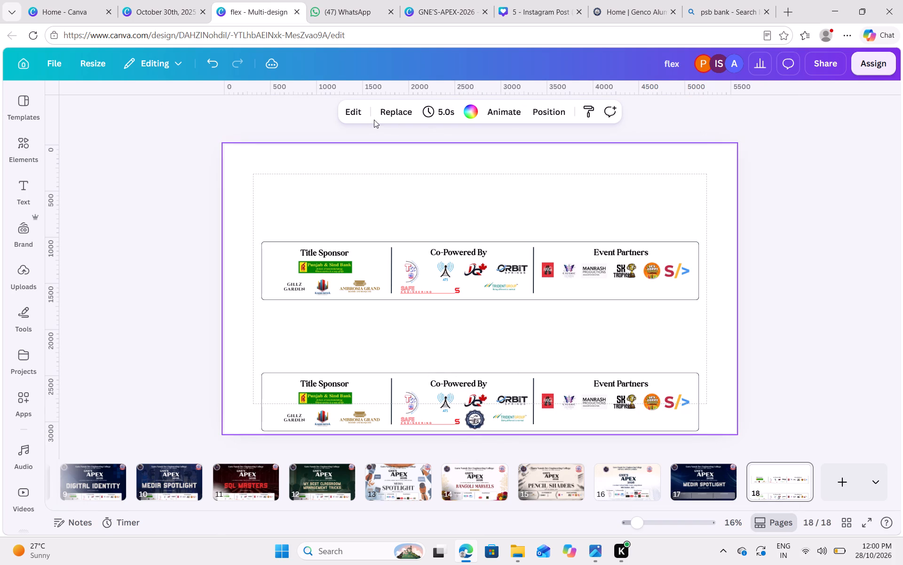
pyautogui.click(161, 0)
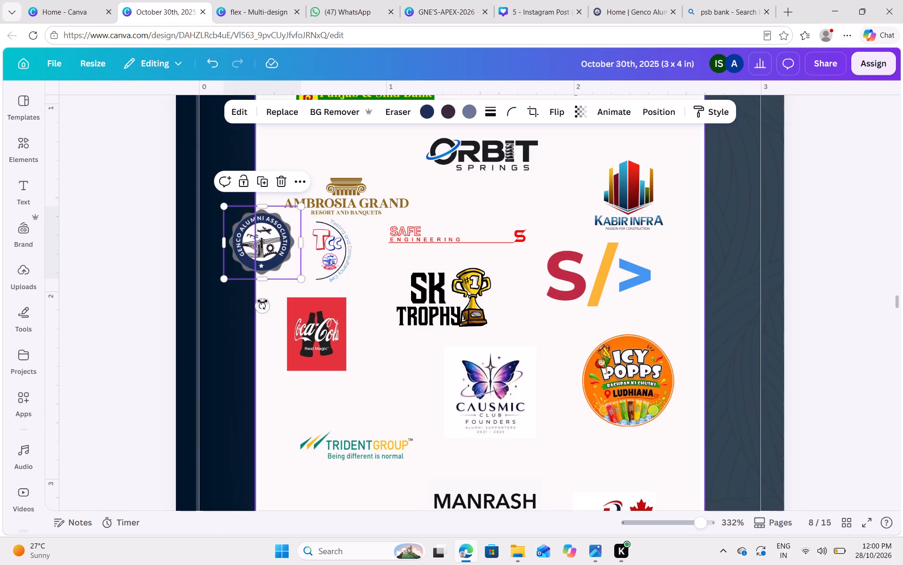
# Place the alumni emblem between the ATS and Manrash Productions logos, shifting Manrash Productions and the maple-leaf logo to make room.
pyautogui.moveTo(258, 232); pyautogui.dragTo(337, 391)
pyautogui.scroll(-4, 337, 391)
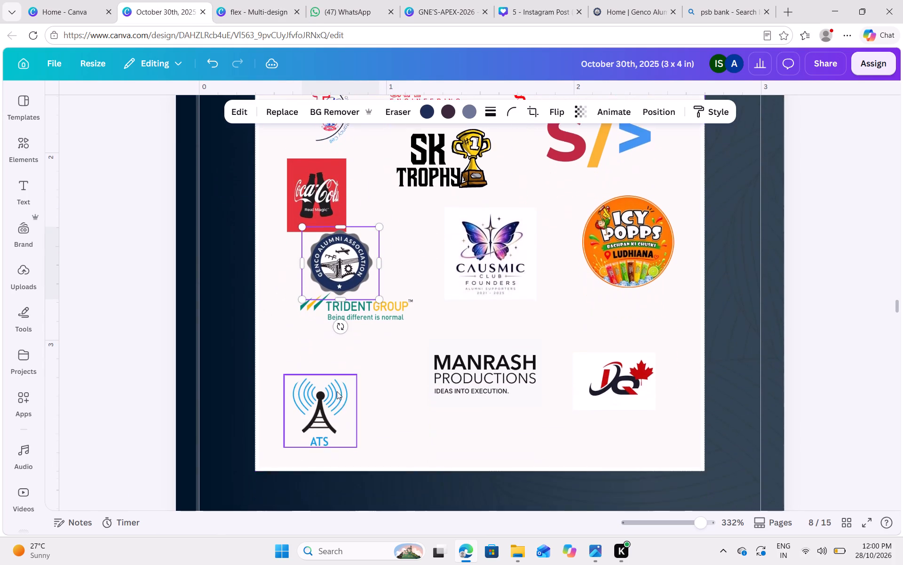
pyautogui.moveTo(340, 240); pyautogui.dragTo(431, 399)
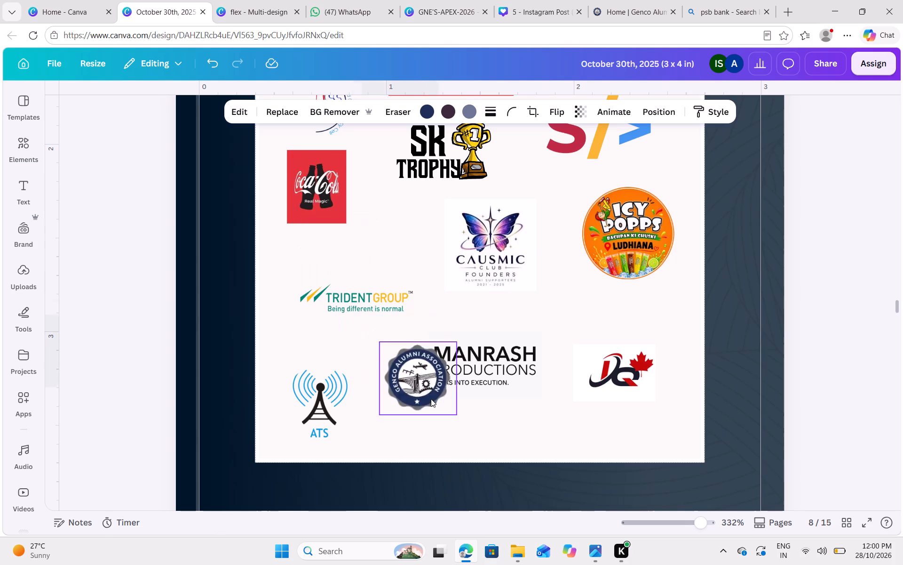
pyautogui.moveTo(431, 399); pyautogui.dragTo(426, 412)
pyautogui.moveTo(511, 339); pyautogui.dragTo(511, 326)
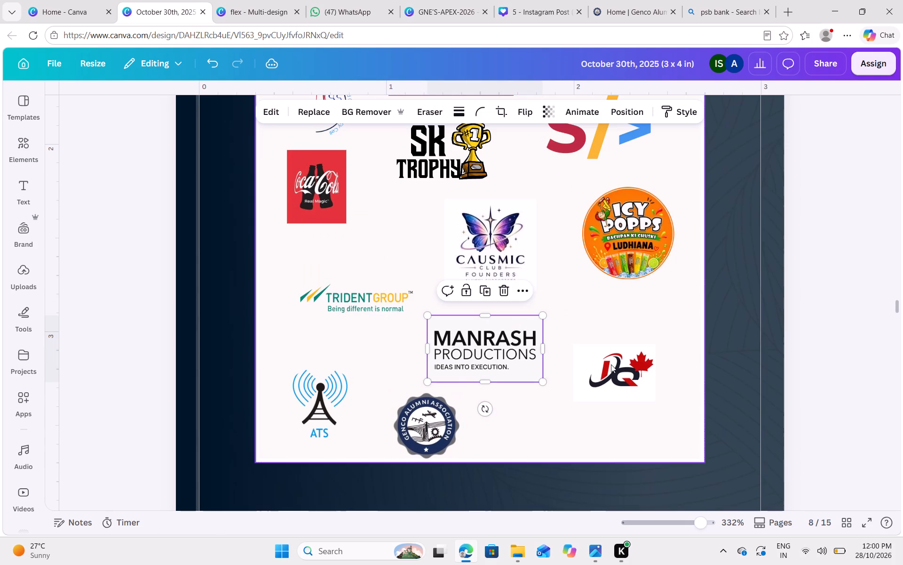
pyautogui.moveTo(629, 364); pyautogui.dragTo(657, 322)
pyautogui.moveTo(506, 350); pyautogui.dragTo(592, 404)
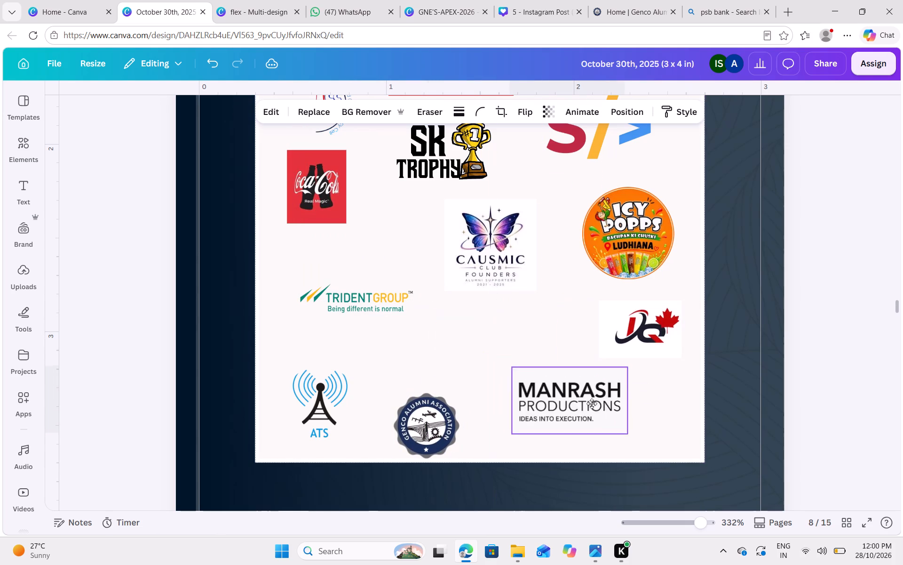
pyautogui.moveTo(592, 404); pyautogui.dragTo(576, 410)
pyautogui.moveTo(434, 412); pyautogui.dragTo(438, 354)
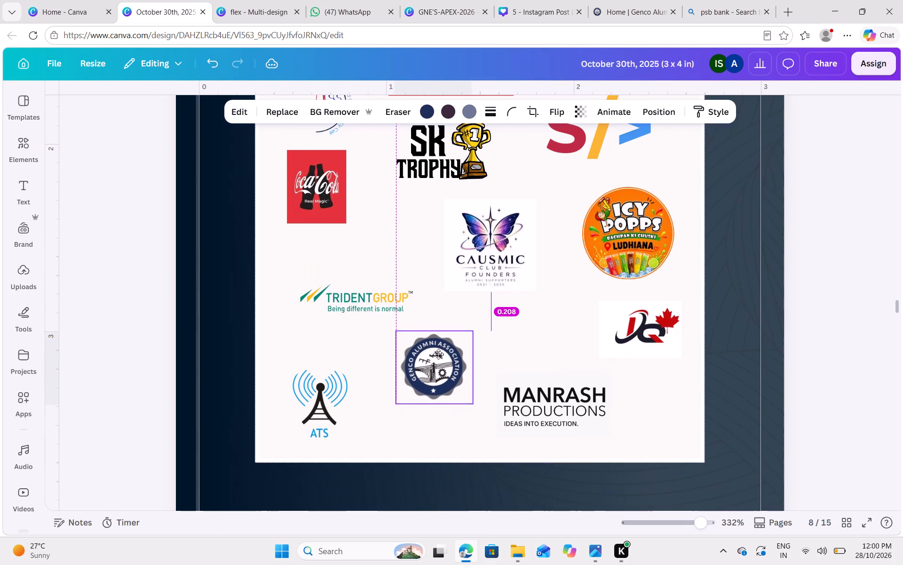
pyautogui.moveTo(438, 354); pyautogui.dragTo(436, 354)
# Enlarge the alumni emblem to about 0.5 in wide, keeping it between the ATS and Manrash Productions logos.
pyautogui.click(537, 302)
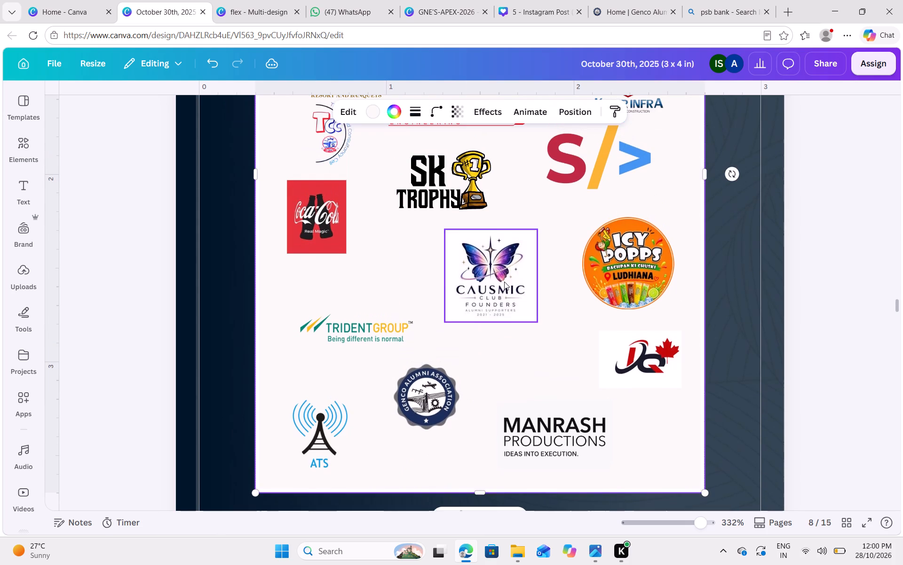
pyautogui.click(502, 281)
pyautogui.scroll(1, 501, 282)
pyautogui.click(421, 443)
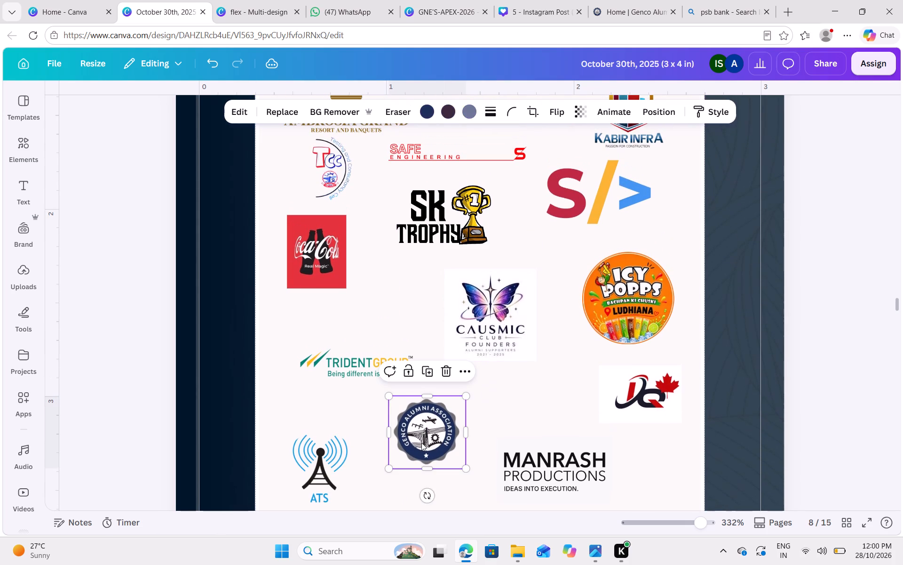
pyautogui.scroll(-1, 421, 443)
pyautogui.moveTo(463, 405); pyautogui.dragTo(470, 414)
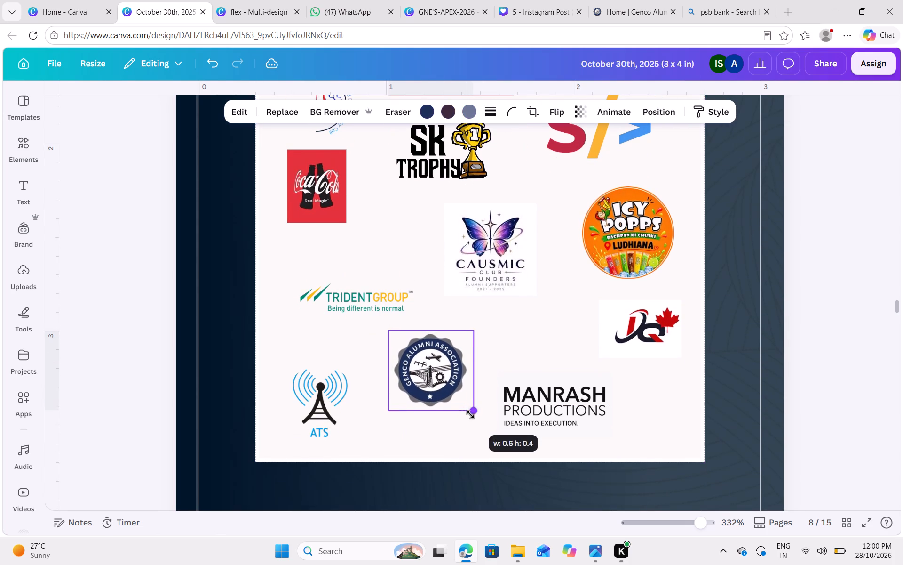
pyautogui.moveTo(470, 414); pyautogui.dragTo(469, 413)
pyautogui.moveTo(435, 368); pyautogui.dragTo(433, 380)
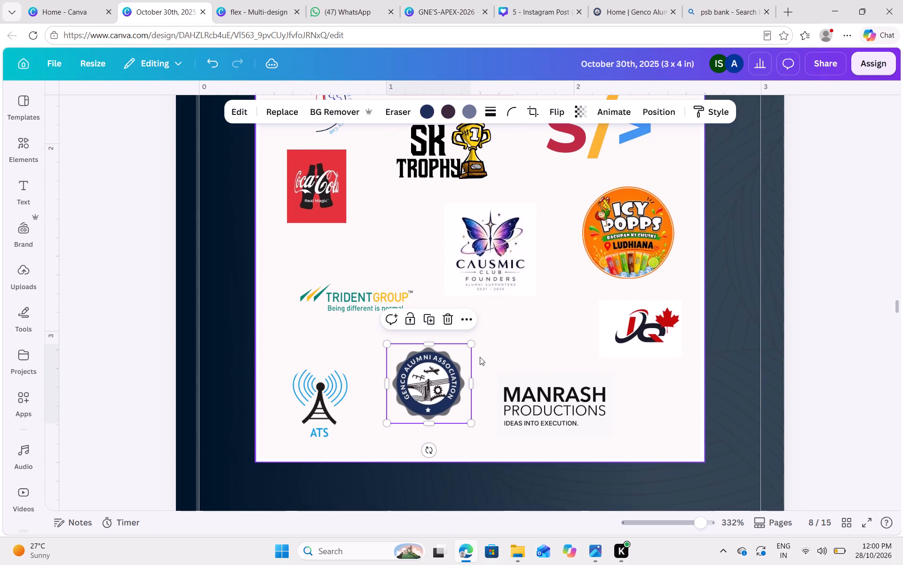
pyautogui.moveTo(472, 346); pyautogui.dragTo(482, 334)
# Nudge the Orbit Springs and SK Trophy logos slightly to the right on the sponsor page.
pyautogui.scroll(1, 566, 340)
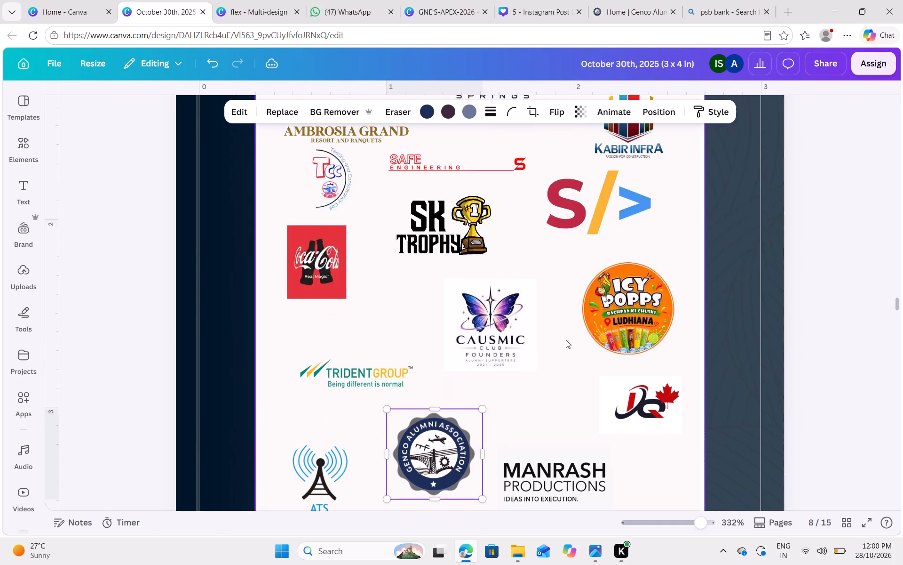
pyautogui.scroll(1, 566, 340)
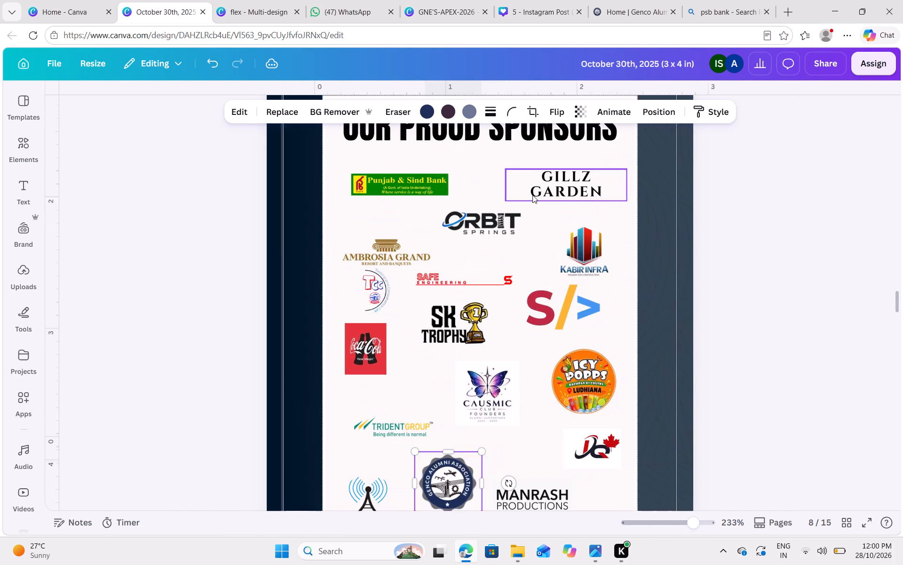
pyautogui.click(470, 243)
pyautogui.press('Right')
pyautogui.press('Right')
pyautogui.press('Right')
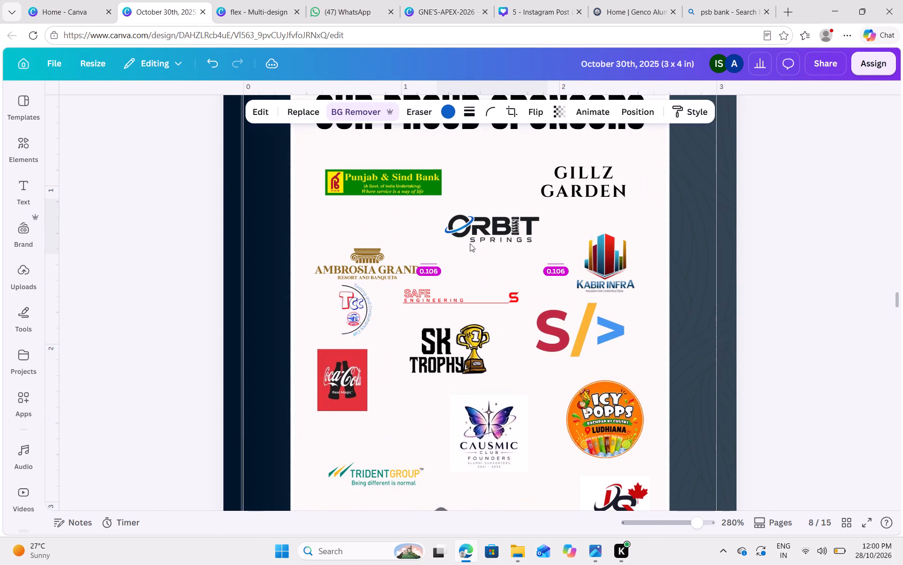
pyautogui.click(470, 243)
pyautogui.press('Left')
pyautogui.press('Left')
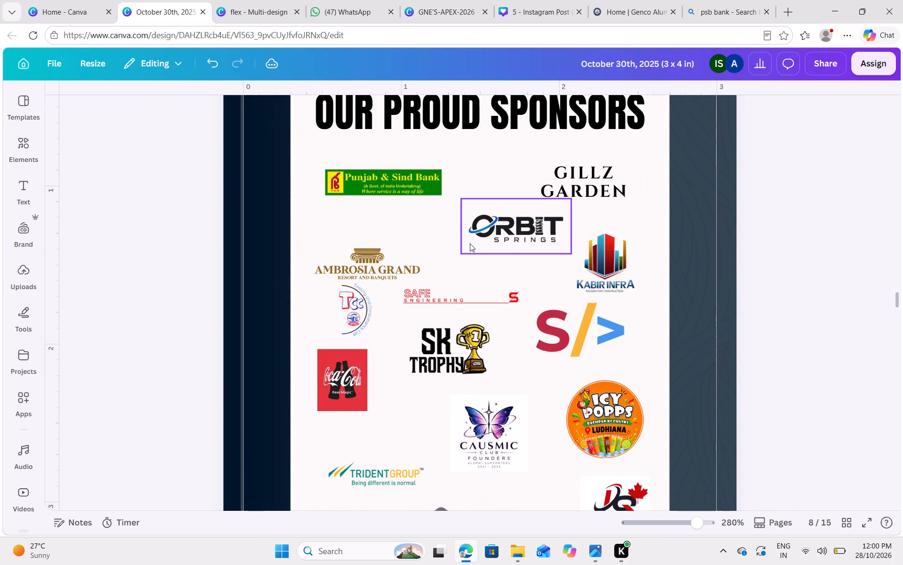
pyautogui.click(452, 340)
pyautogui.press('Right')
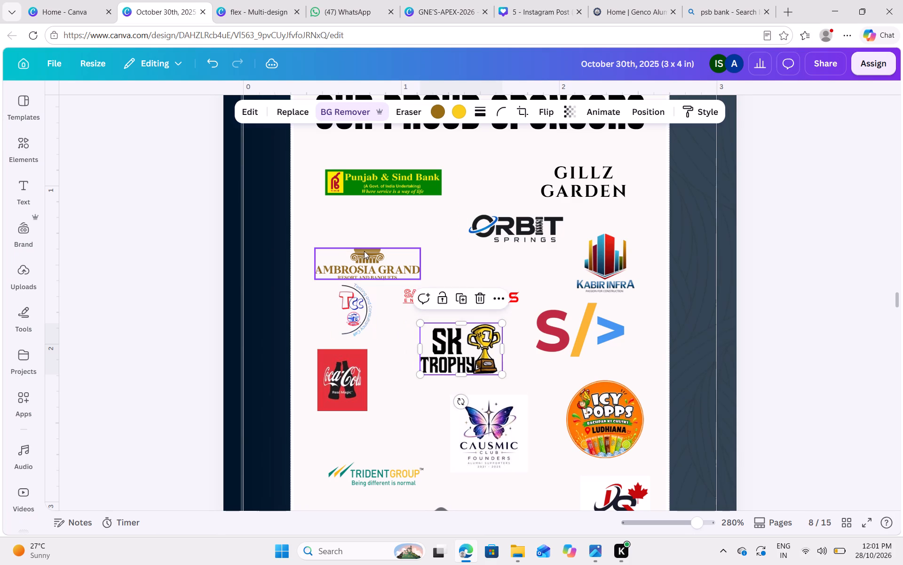
# Nudge the Ambrosia Grand logo up, clear of the TCC logo and roughly level with Orbit Springs.
pyautogui.click(364, 251)
pyautogui.press('Up')
pyautogui.press('Up')
pyautogui.press('Up')
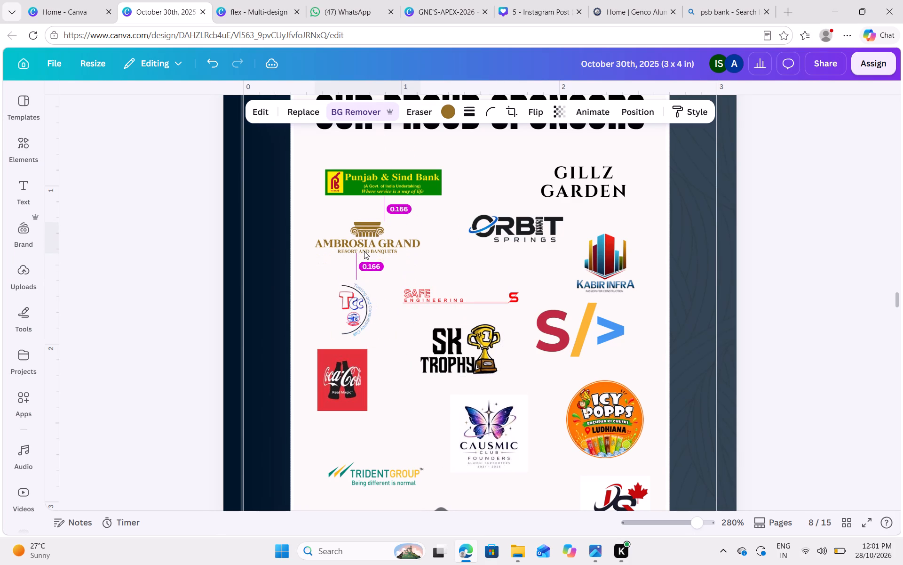
pyautogui.press('Down')
pyautogui.press('Up')
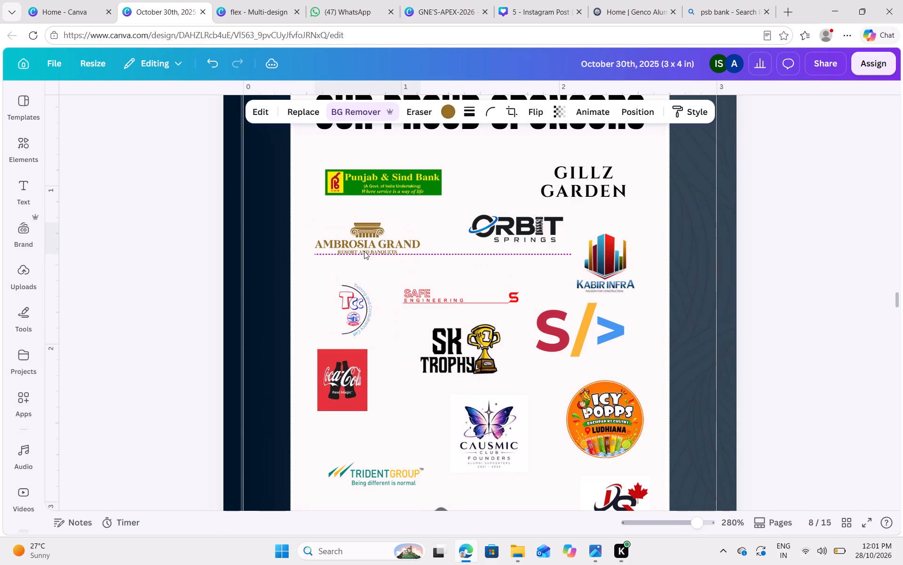
# Enlarge the Punjab & Sind Bank logo under the sponsors heading to about 0.9 in wide.
pyautogui.click(397, 174)
pyautogui.scroll(-1, 397, 174)
pyautogui.scroll(1, 397, 174)
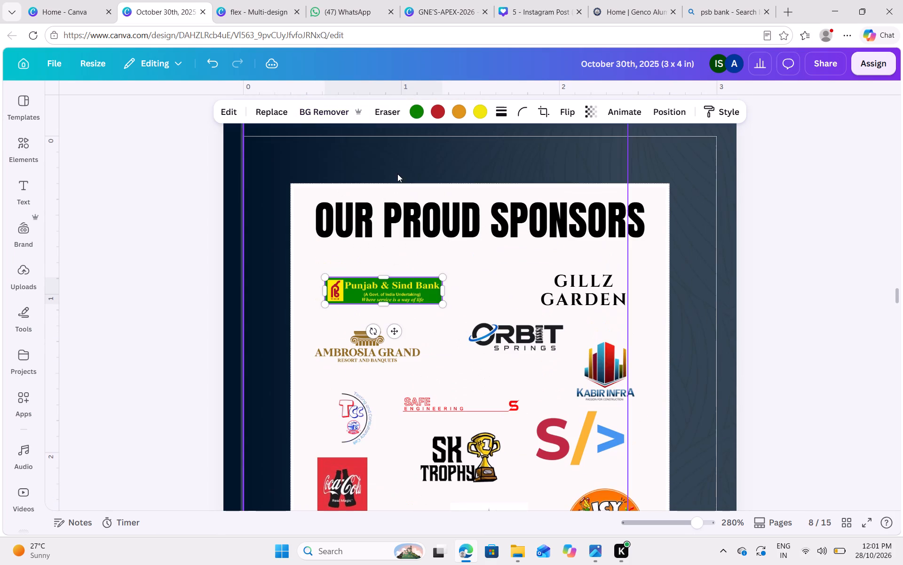
pyautogui.moveTo(445, 279); pyautogui.dragTo(469, 268)
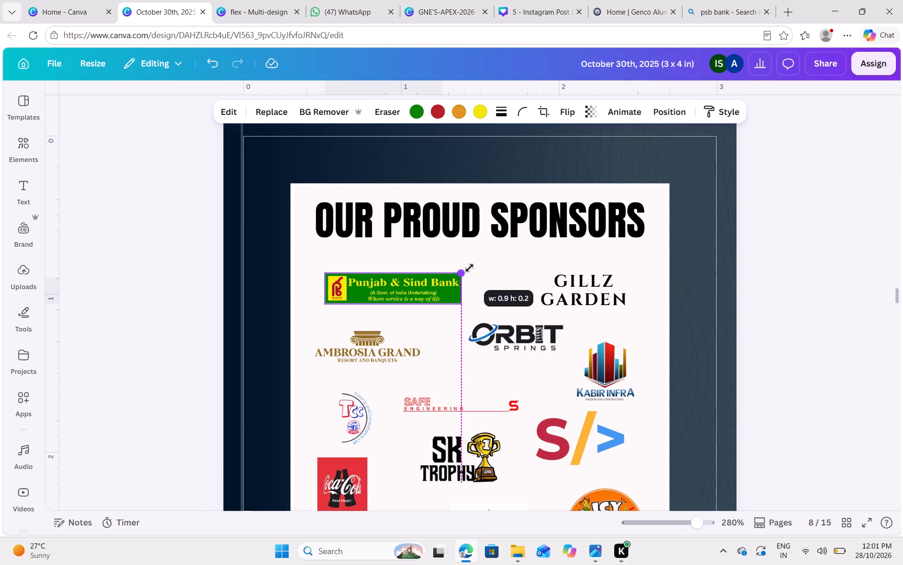
pyautogui.moveTo(469, 268); pyautogui.dragTo(472, 264)
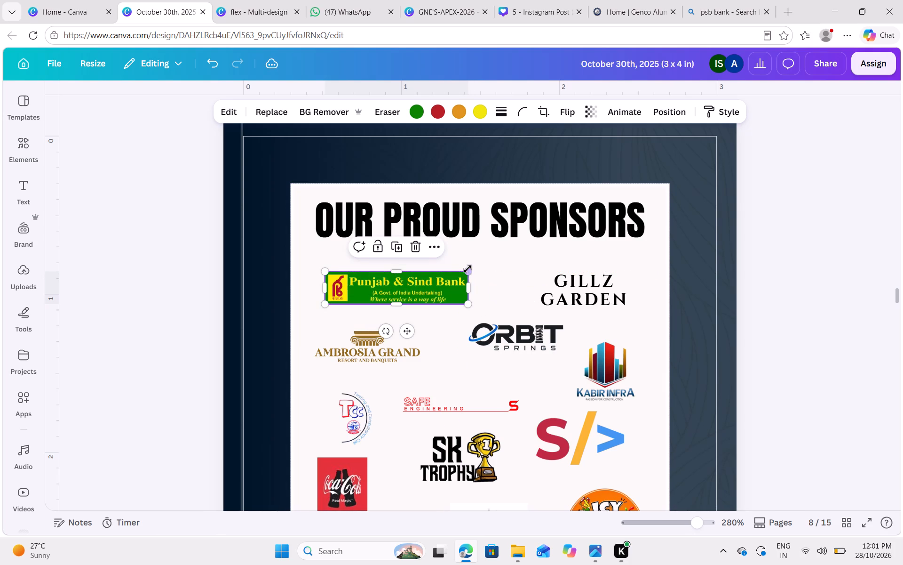
pyautogui.moveTo(467, 270); pyautogui.dragTo(472, 265)
pyautogui.click(839, 279)
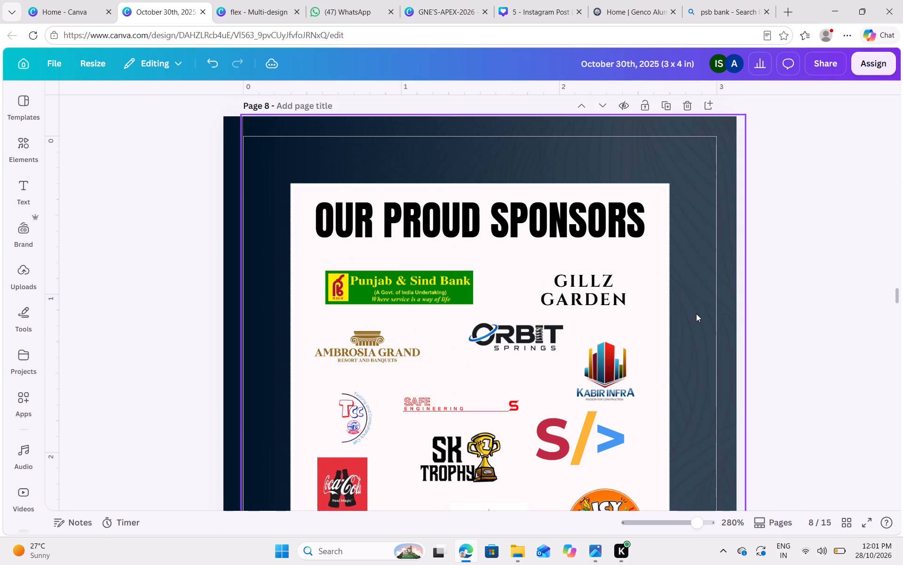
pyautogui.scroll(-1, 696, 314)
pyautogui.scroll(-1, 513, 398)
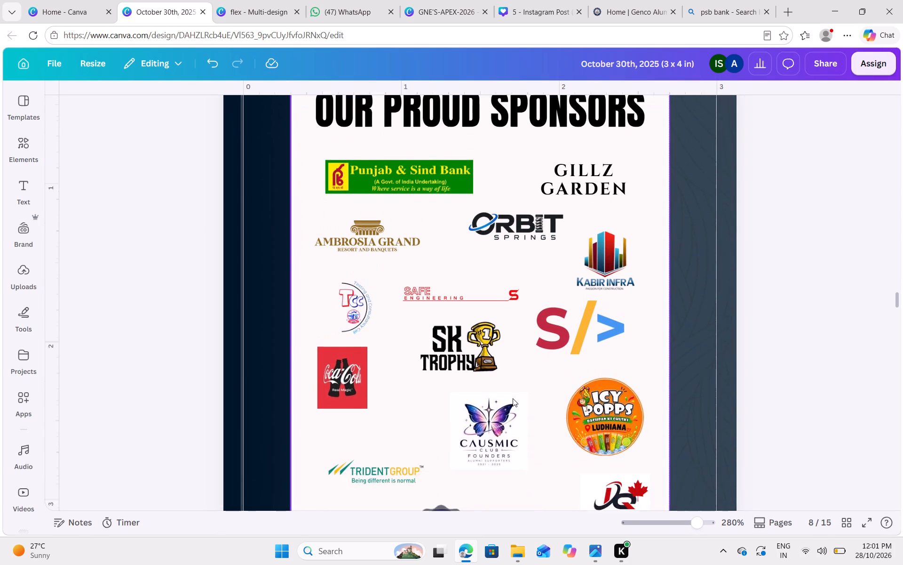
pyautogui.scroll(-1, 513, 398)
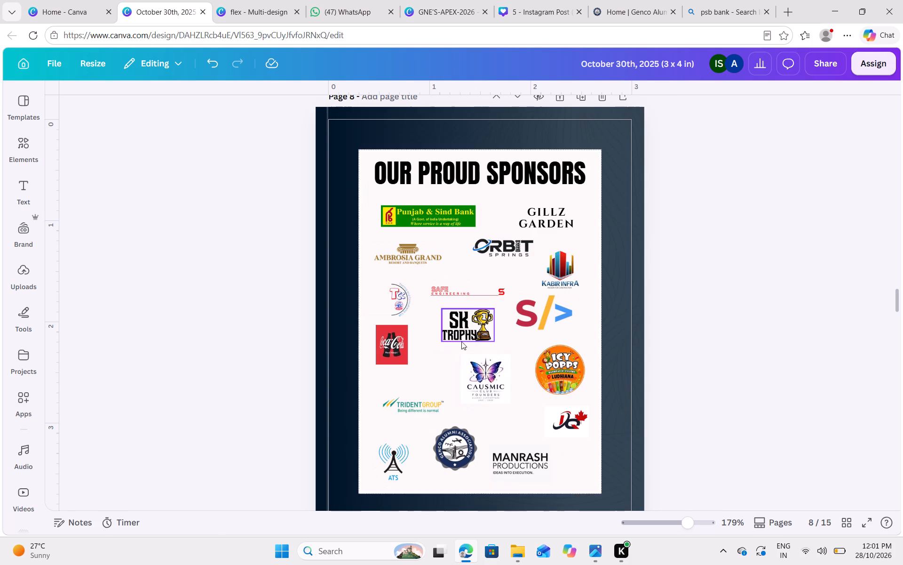
# Enlarge the Trident Group logo to about 0.9 in wide and shift it slightly left, below the Coca-Cola logo.
pyautogui.click(420, 404)
pyautogui.moveTo(418, 405); pyautogui.dragTo(411, 405)
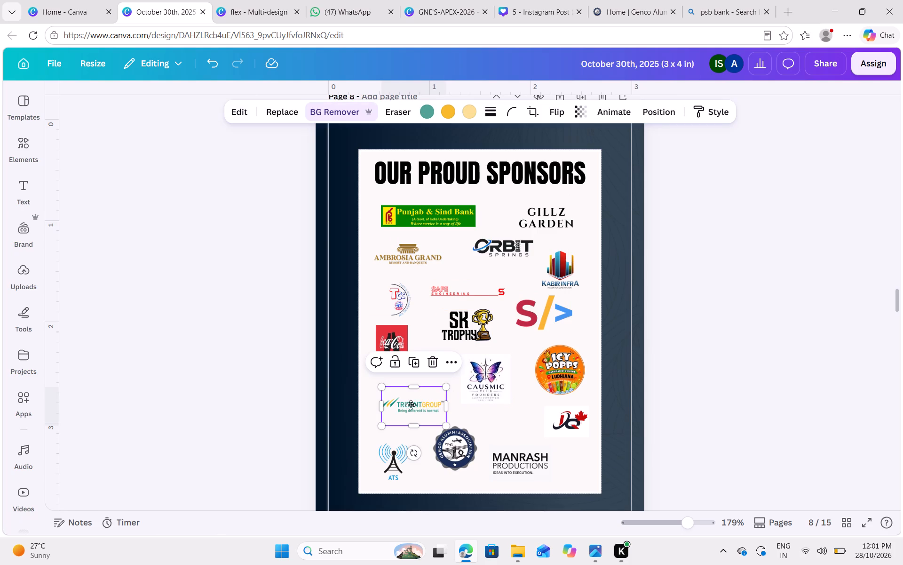
pyautogui.moveTo(411, 405); pyautogui.dragTo(407, 404)
pyautogui.moveTo(436, 386); pyautogui.dragTo(447, 376)
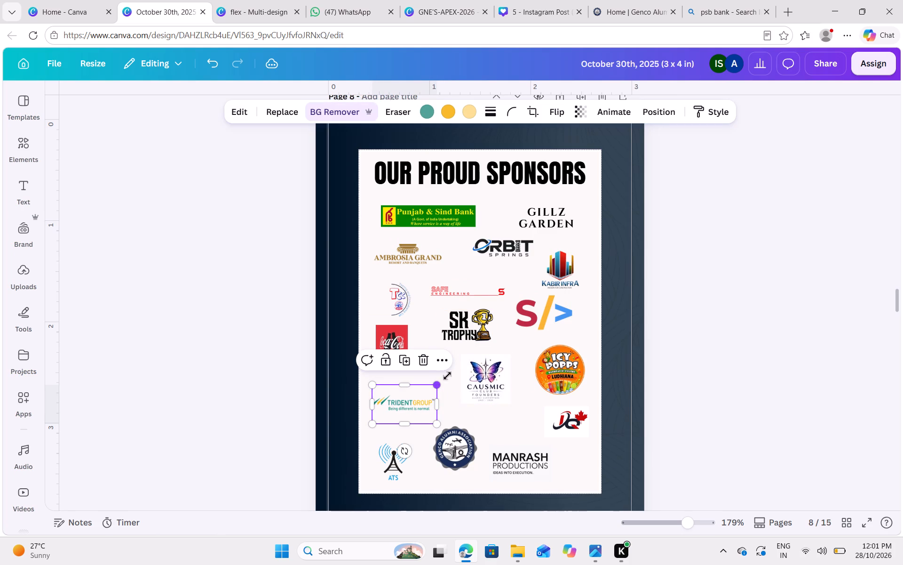
pyautogui.moveTo(447, 376); pyautogui.dragTo(452, 372)
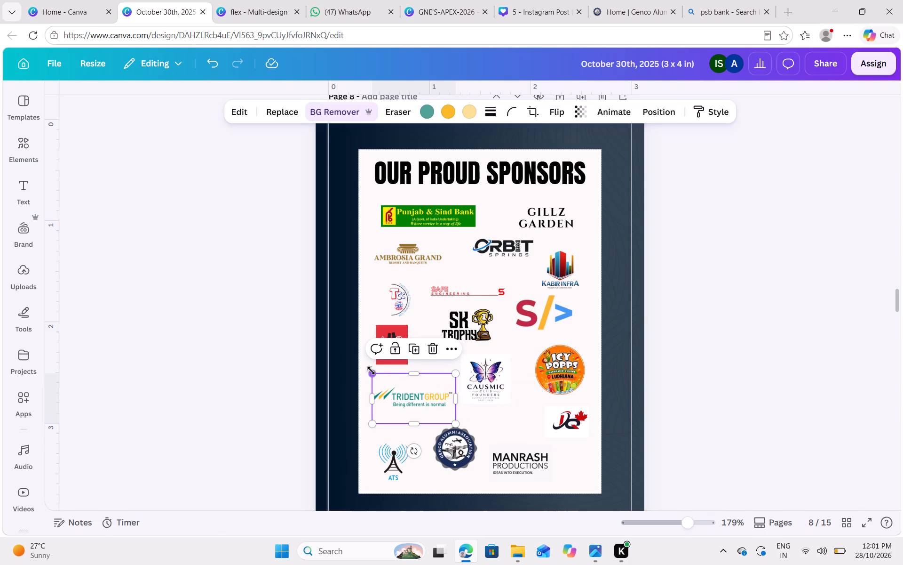
pyautogui.moveTo(371, 371); pyautogui.dragTo(365, 368)
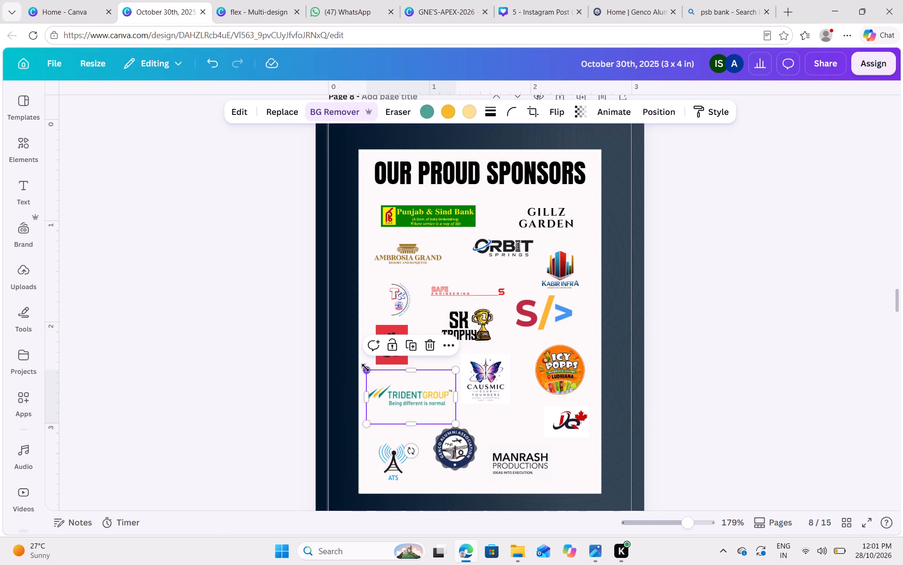
pyautogui.click(685, 346)
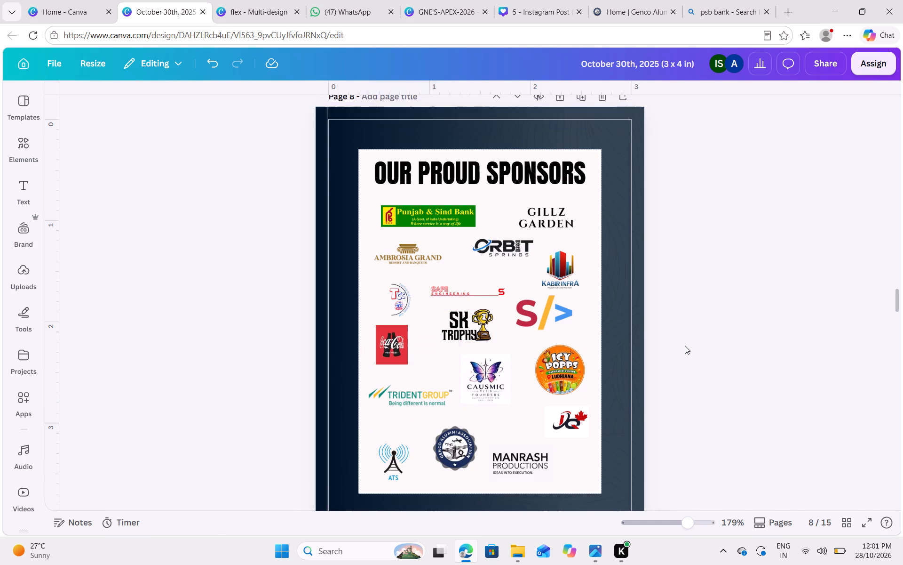
# Nudge the Causmic Club logo right and down, evenly between the Trident Group and Icy Popps logos.
pyautogui.click(487, 382)
pyautogui.press('Right')
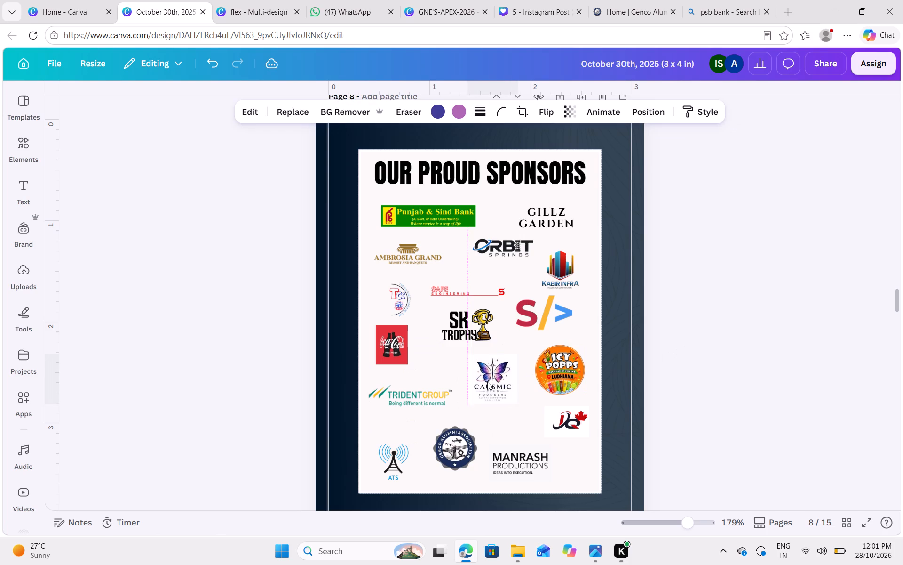
pyautogui.press('Right')
pyautogui.press('Down')
pyautogui.press('Down')
pyautogui.press('Left')
pyautogui.press('Up')
pyautogui.press('Right')
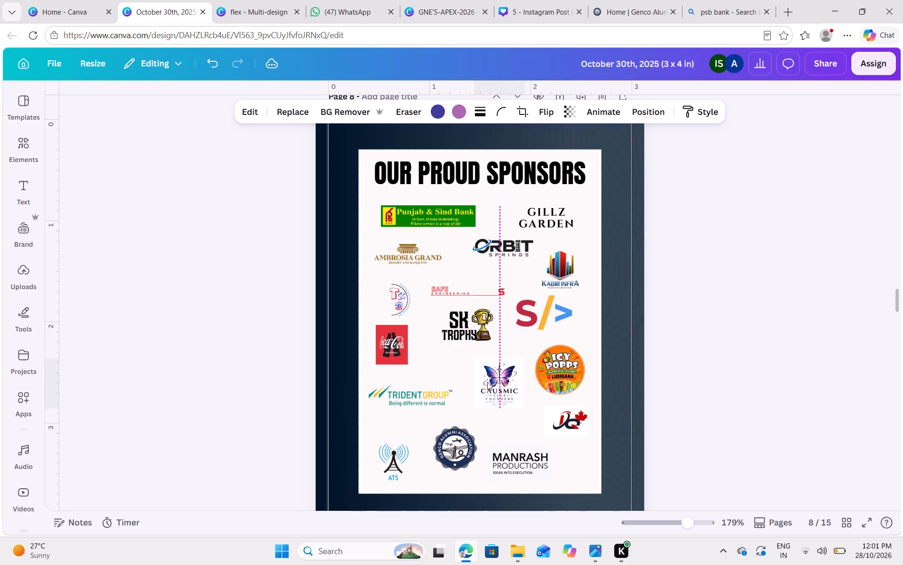
pyautogui.press('Down')
pyautogui.click(500, 379)
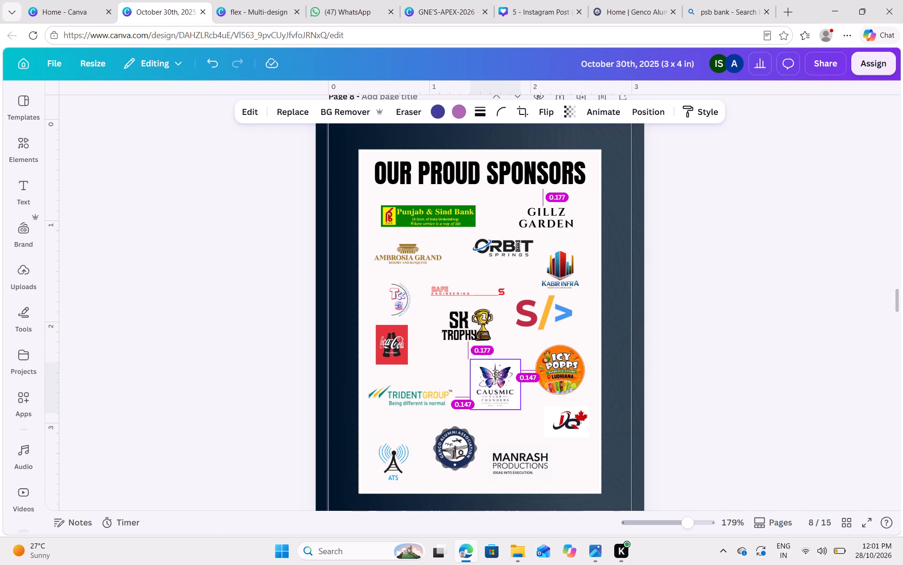
pyautogui.click(559, 358)
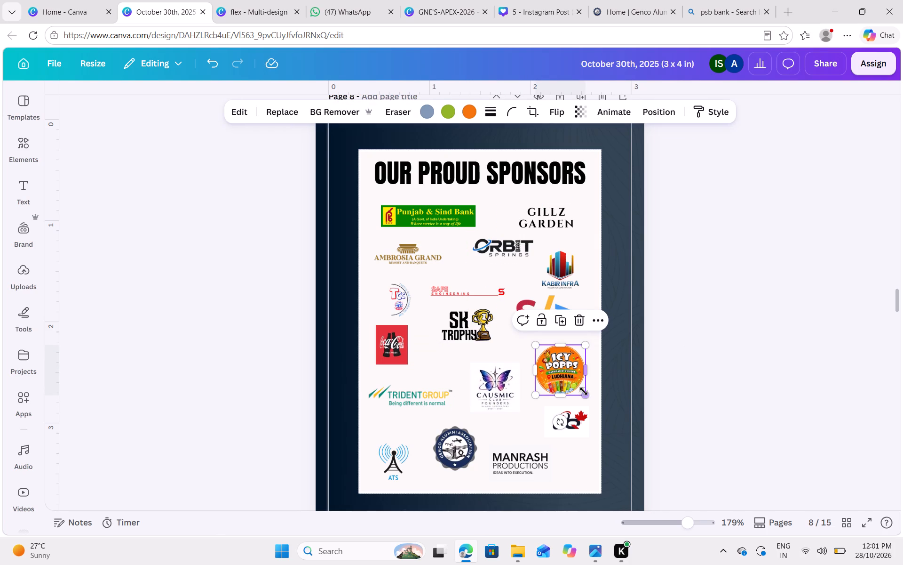
# Nudge the Safe Engineering and SK Trophy logos slightly up on the sponsor page.
pyautogui.click(475, 288)
pyautogui.press('Up')
pyautogui.press('Up')
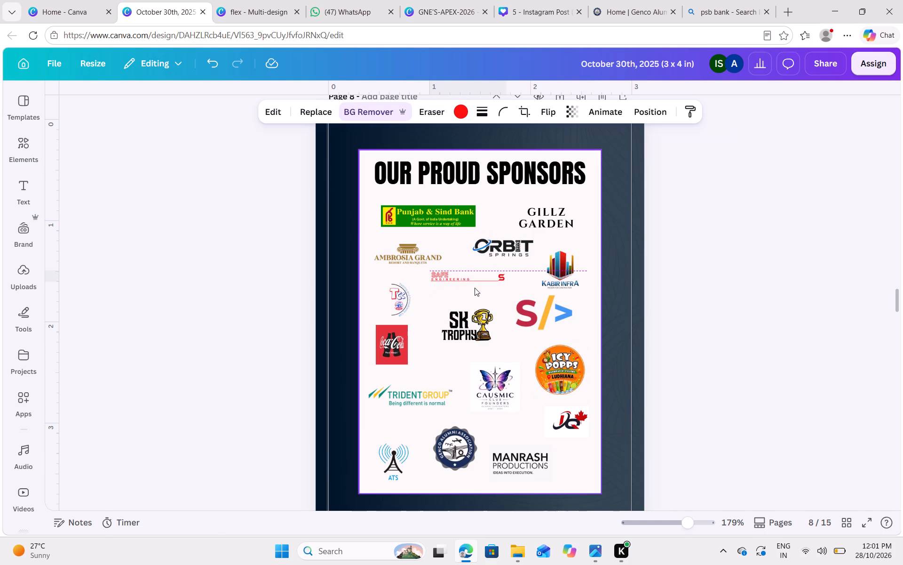
pyautogui.press('Down')
pyautogui.press('Right')
pyautogui.press('Left')
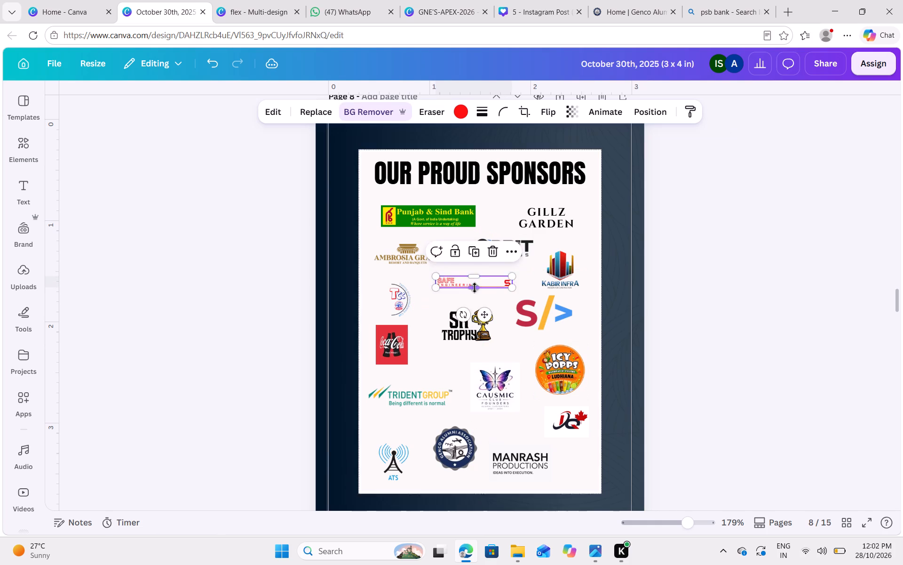
pyautogui.click(462, 324)
pyautogui.press('Up')
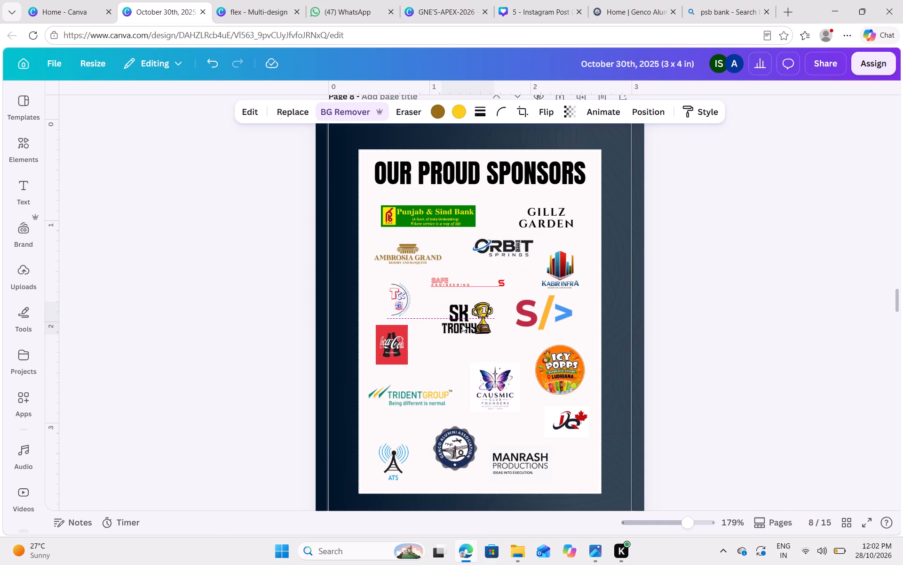
# Nudge the Causmic Club logo slightly up and left, below the SK Trophy logo.
pyautogui.click(488, 376)
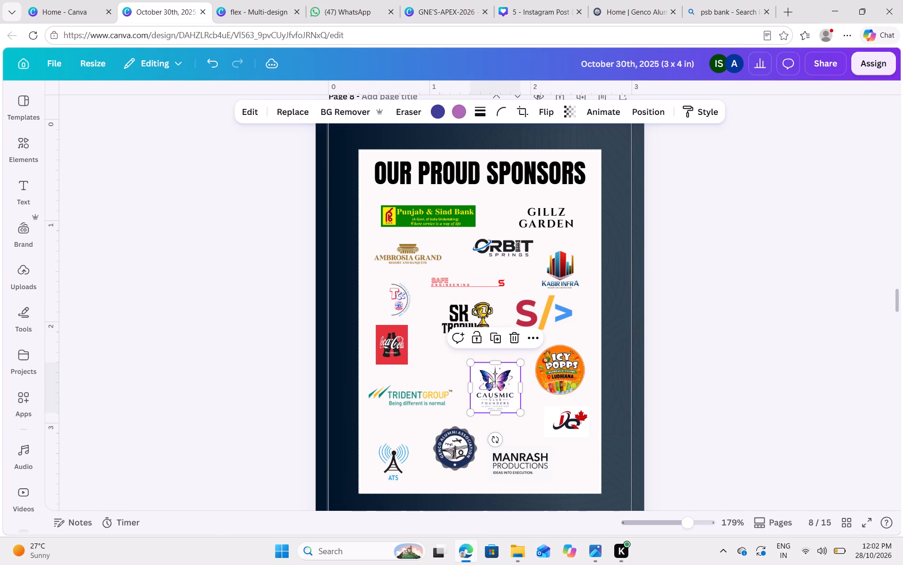
pyautogui.press('Up')
pyautogui.press('Left')
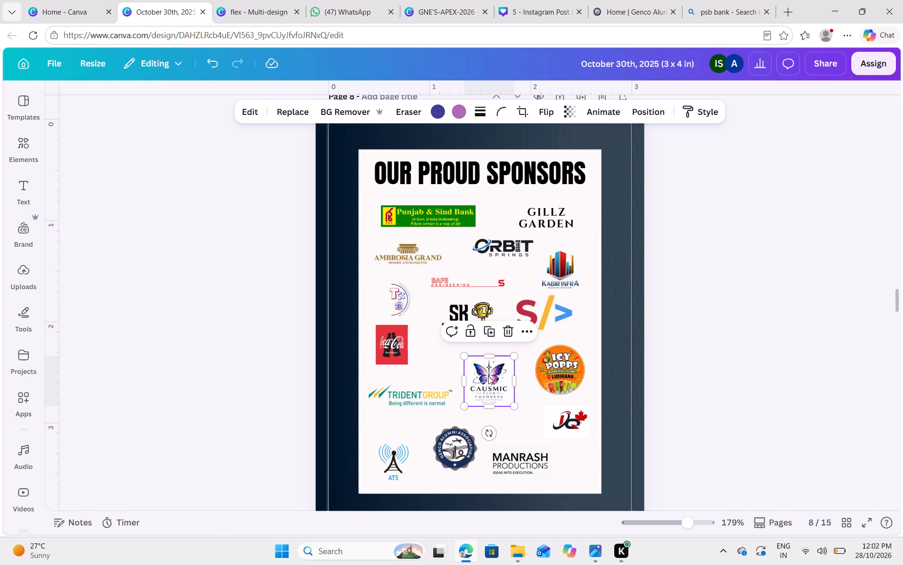
pyautogui.click(684, 388)
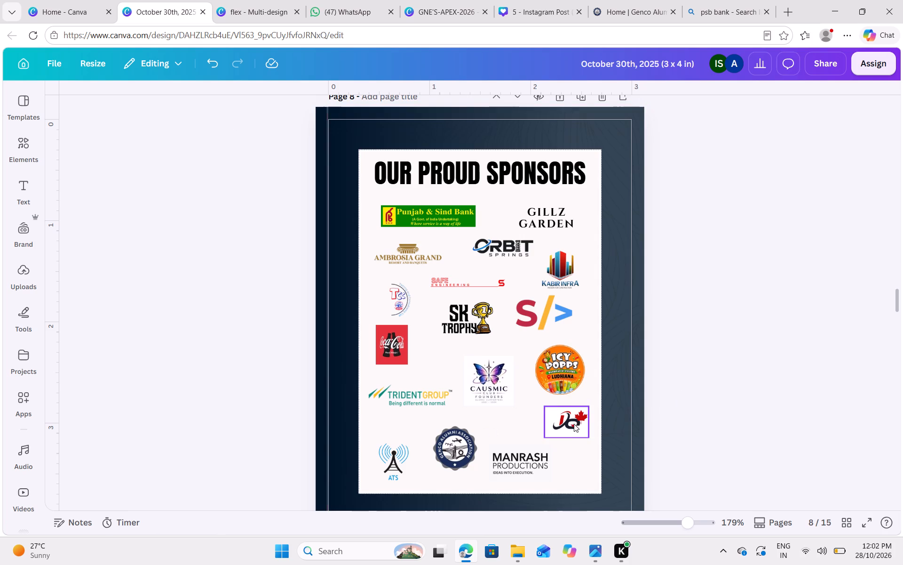
# Enlarge the red maple-leaf logo to about 0.5 in wide and nudge it down and left, between Icy Popps and Manrash Productions.
pyautogui.click(574, 423)
pyautogui.moveTo(544, 405); pyautogui.dragTo(531, 403)
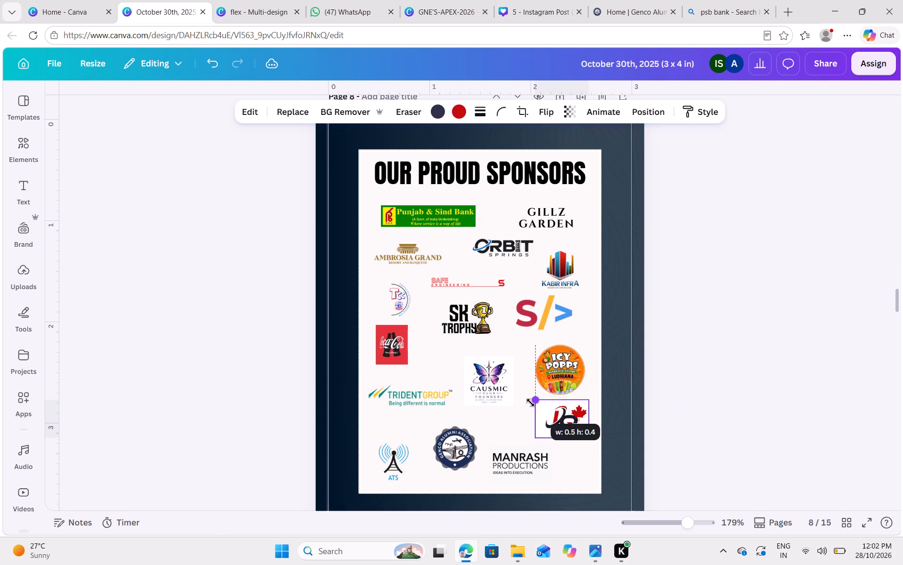
pyautogui.moveTo(531, 403); pyautogui.dragTo(529, 403)
pyautogui.press('Down')
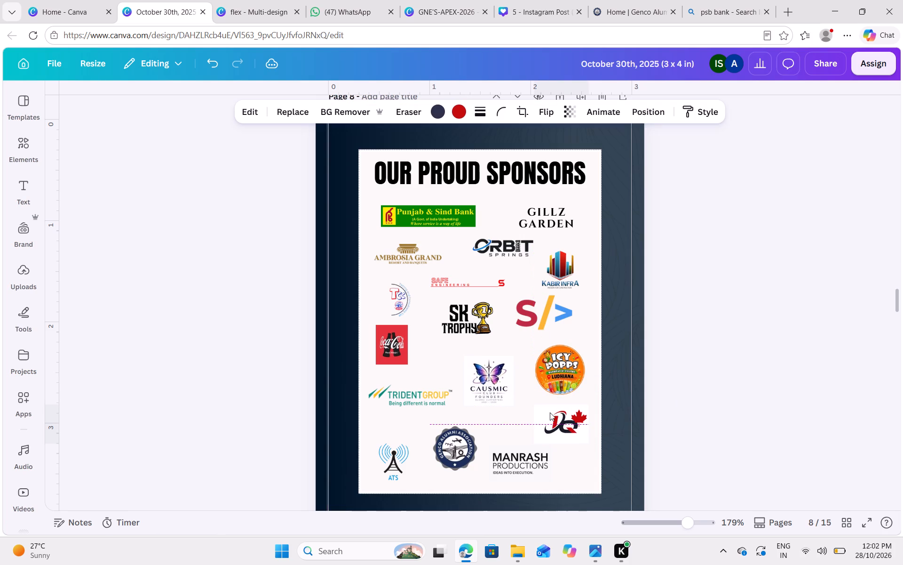
pyautogui.press('Left')
pyautogui.press('Down')
pyautogui.press('Left')
pyautogui.press('Up')
pyautogui.press('Down')
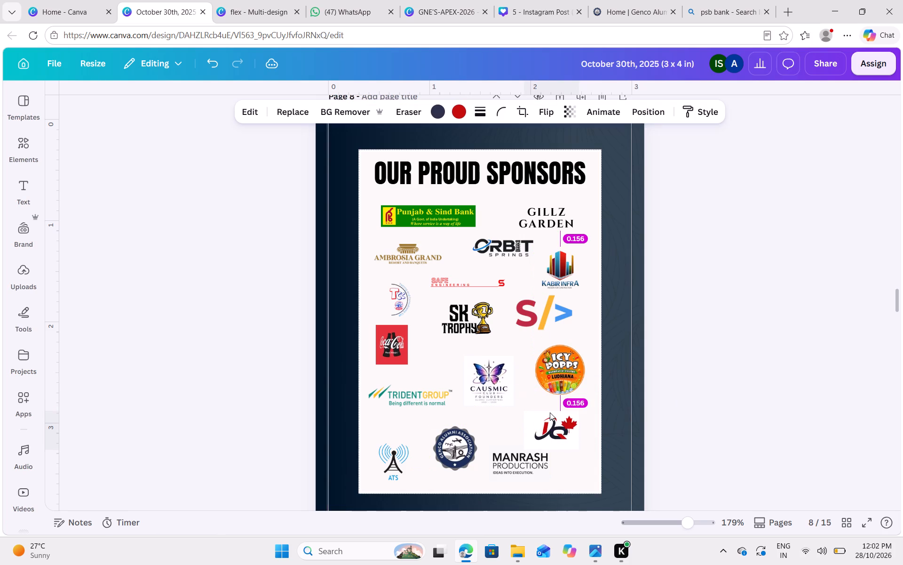
# Enlarge the ATS logo to about 0.4 in wide and nudge it slightly up, beside the alumni emblem.
pyautogui.click(392, 448)
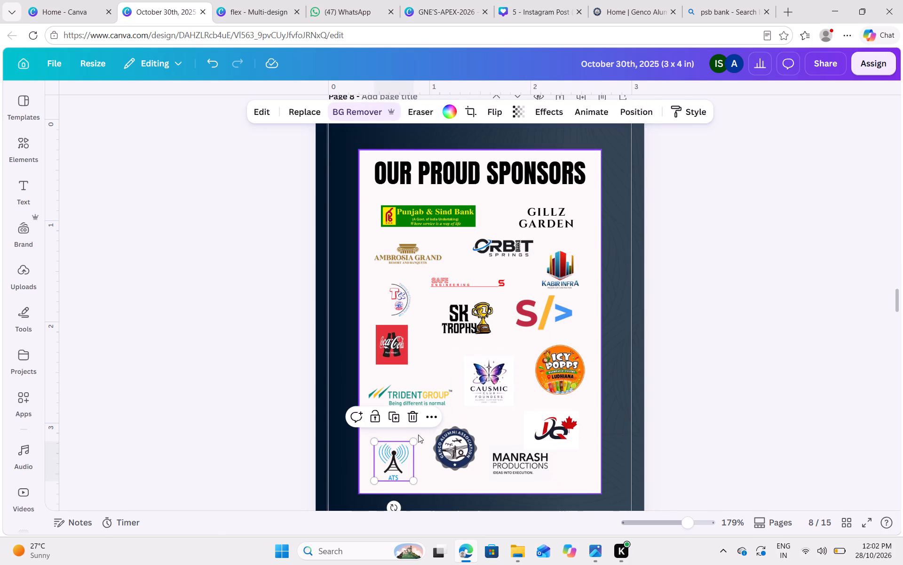
pyautogui.moveTo(409, 439); pyautogui.dragTo(410, 429)
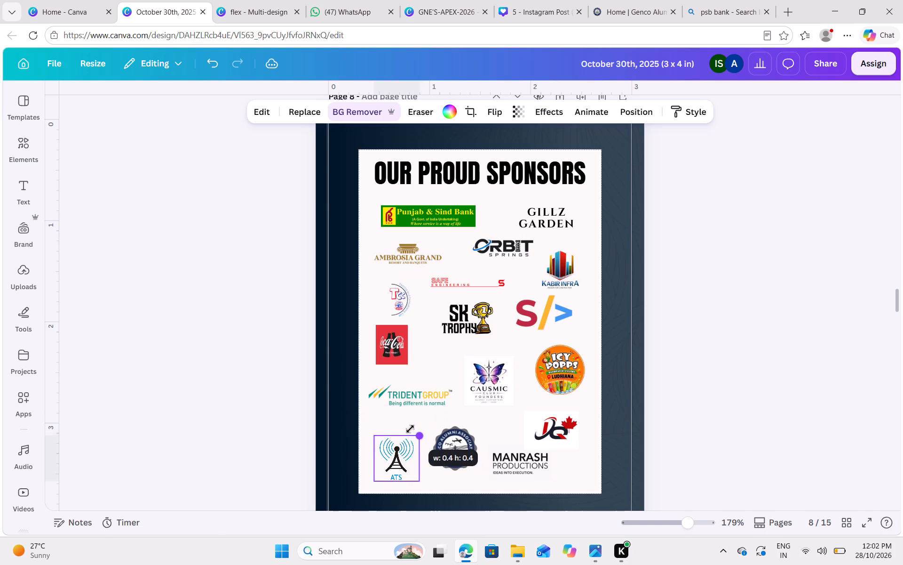
pyautogui.moveTo(410, 429); pyautogui.dragTo(410, 429)
pyautogui.click(463, 484)
pyautogui.click(401, 459)
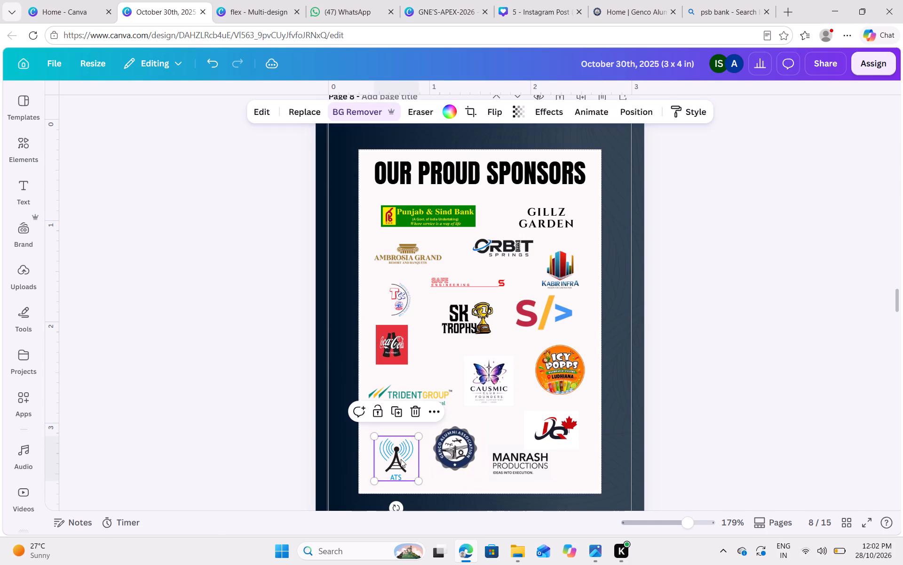
pyautogui.press('Up')
pyautogui.press('Up')
pyautogui.press('Down')
# Nudge the Coca-Cola logo slightly down and right, between the TCC and Trident Group logos.
pyautogui.click(397, 346)
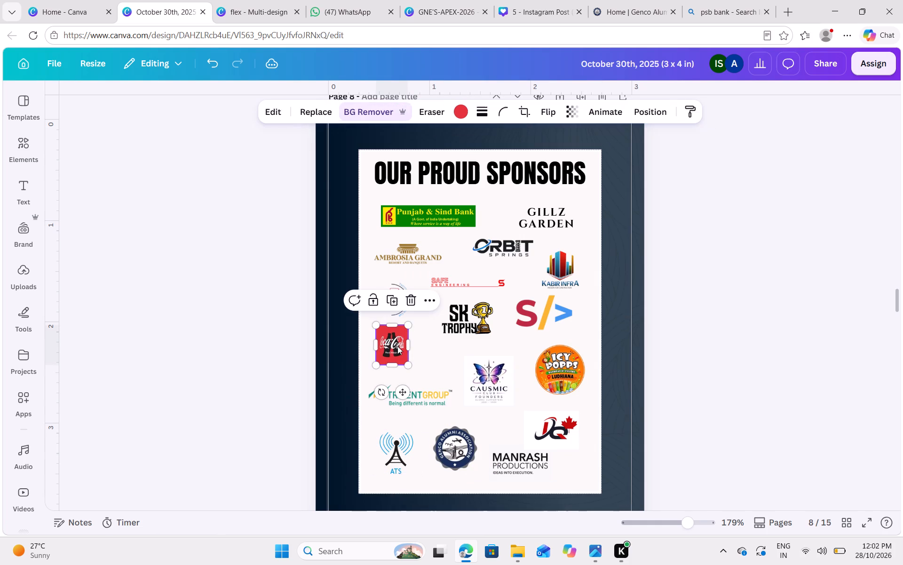
pyautogui.press('Down')
pyautogui.press('Right')
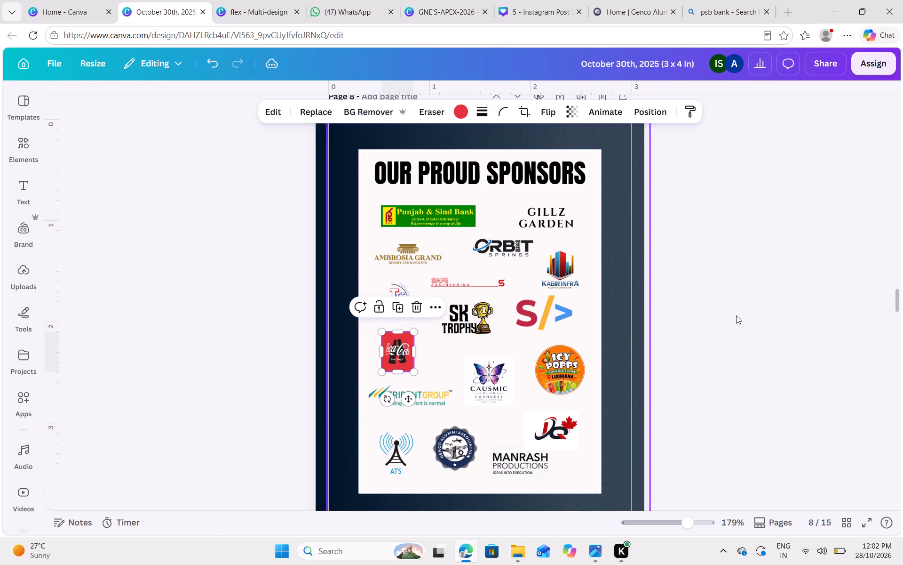
pyautogui.click(715, 318)
# Shrink the S/> logo slightly to about 0.6 in wide, beside the SK Trophy logo.
pyautogui.click(548, 317)
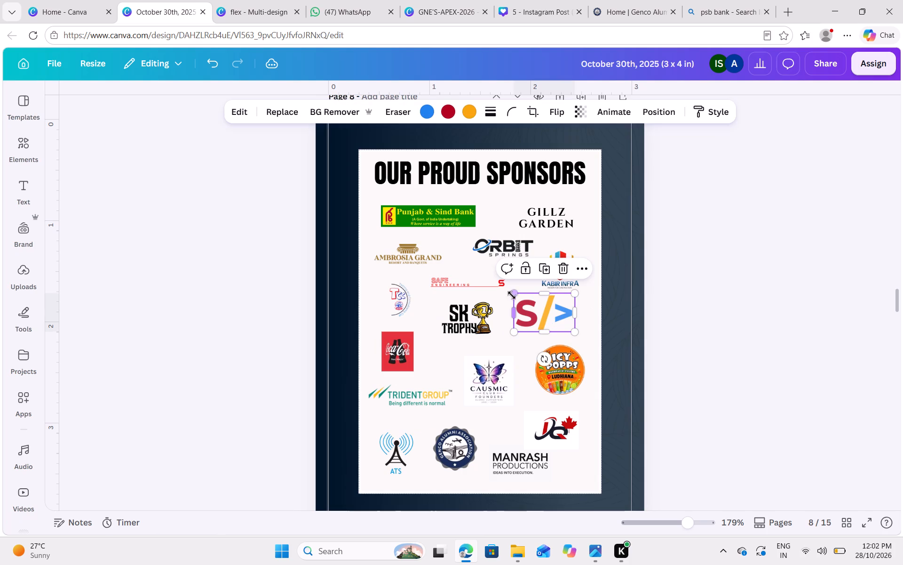
pyautogui.click(516, 295)
pyautogui.click(637, 286)
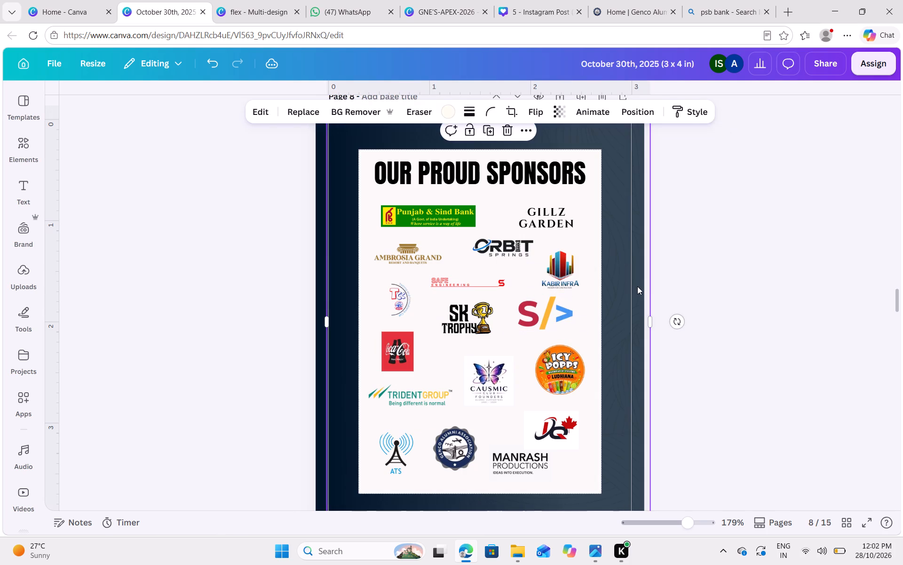
# Nudge the Orbit Springs logo left, away from Kabir Infra, keeping it at the same height.
pyautogui.click(489, 246)
pyautogui.press('Down')
pyautogui.press('Left')
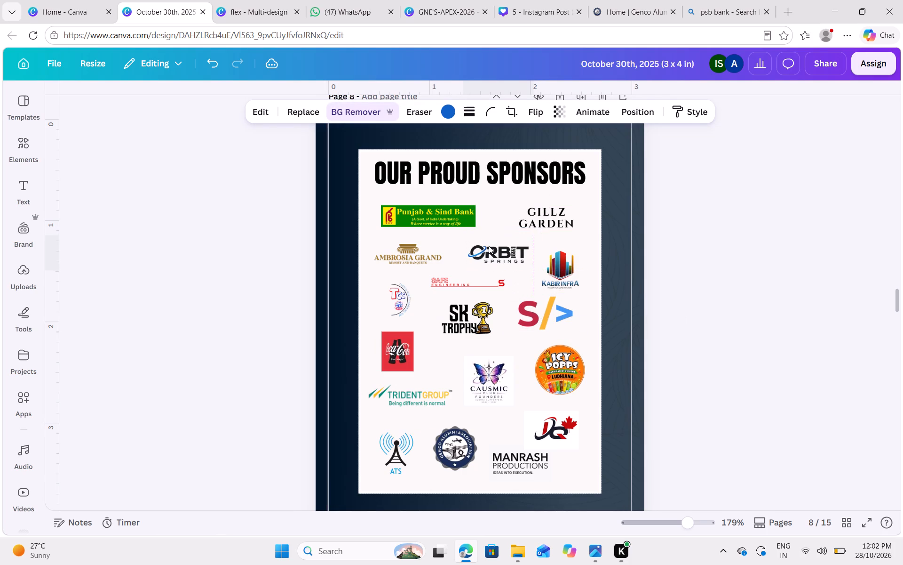
pyautogui.press('Left')
pyautogui.press('Up')
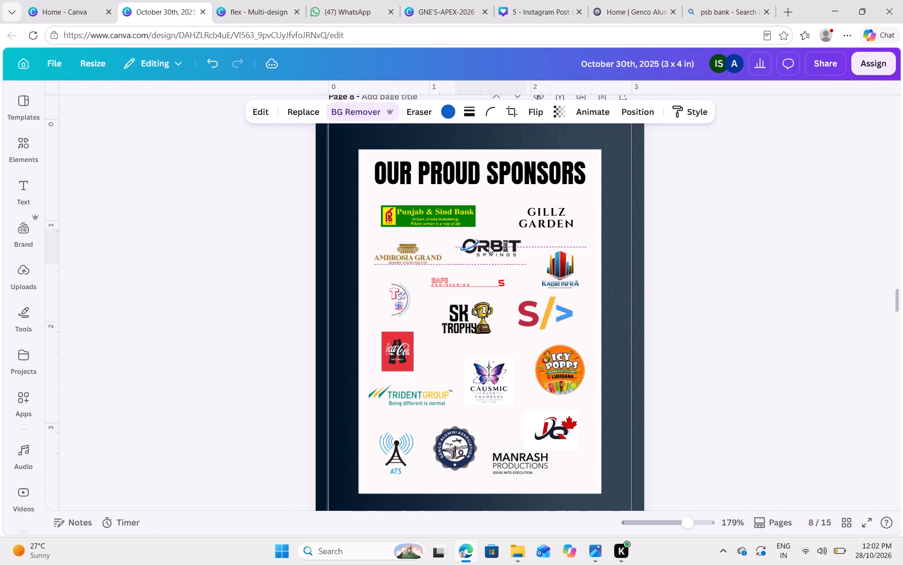
pyautogui.click(738, 231)
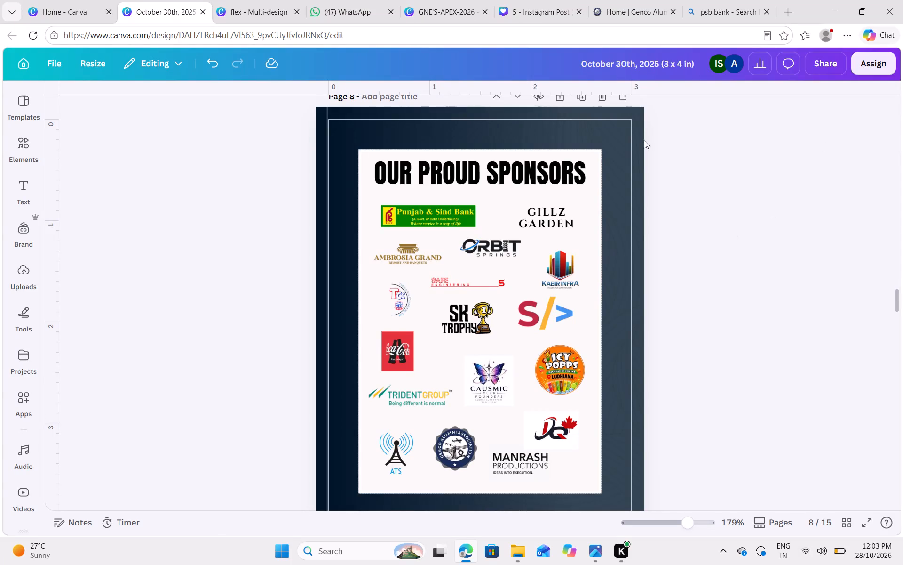
# Nudge the S/> logo down, just above the Icy Popps logo.
pyautogui.click(544, 218)
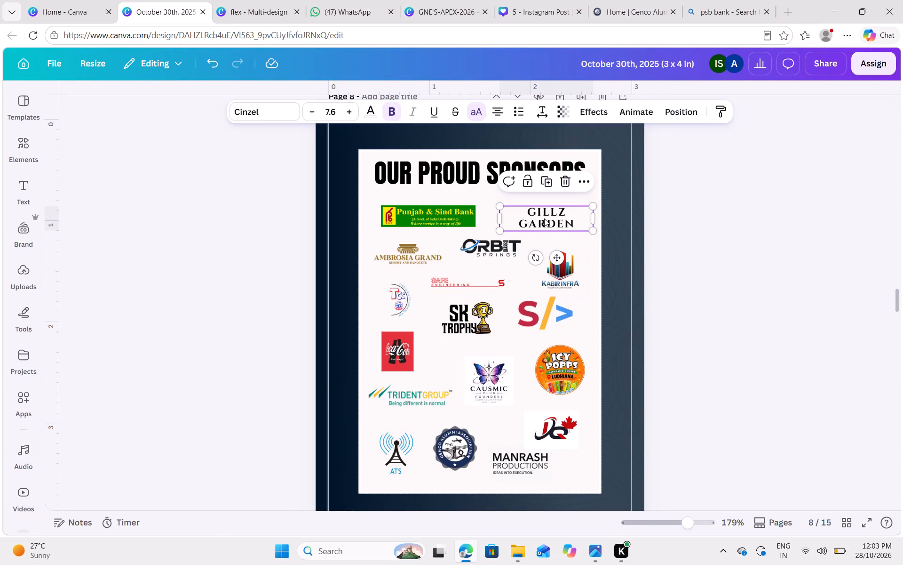
pyautogui.click(461, 281)
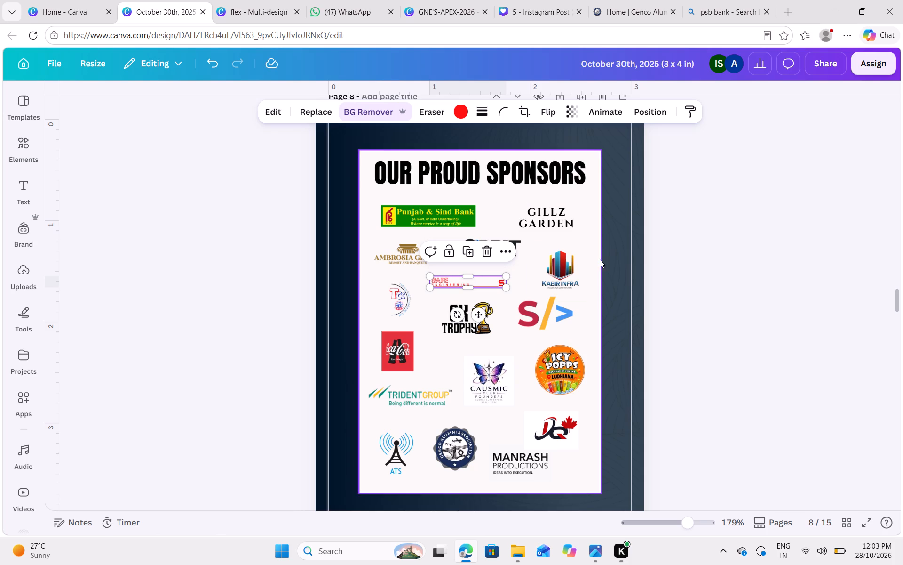
pyautogui.click(561, 324)
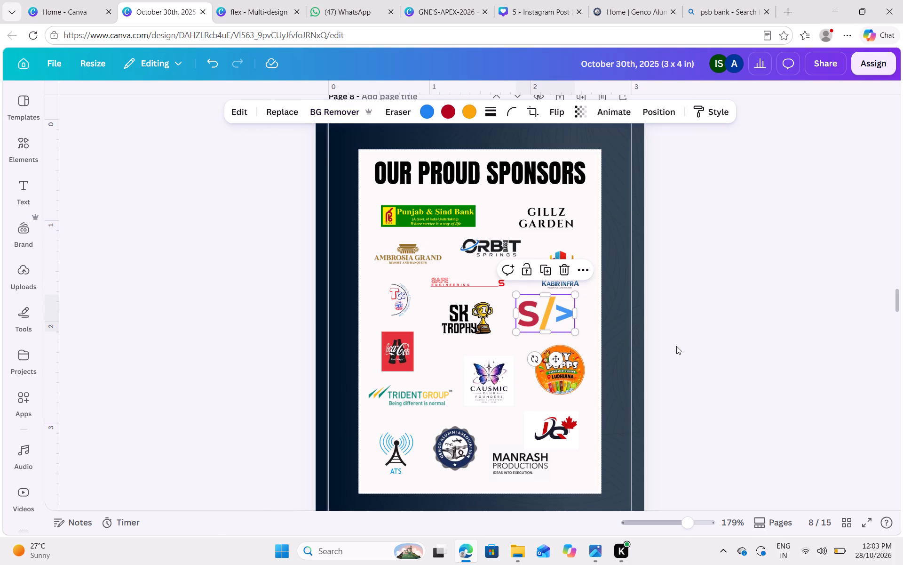
pyautogui.click(675, 346)
pyautogui.click(567, 315)
pyautogui.press('Down')
pyautogui.press('Down')
# Nudge the SK Trophy and Safe Engineering logos down, keeping SK Trophy just above the Causmic Club logo.
pyautogui.click(455, 321)
pyautogui.press('Down')
pyautogui.press('Down')
pyautogui.press('Down')
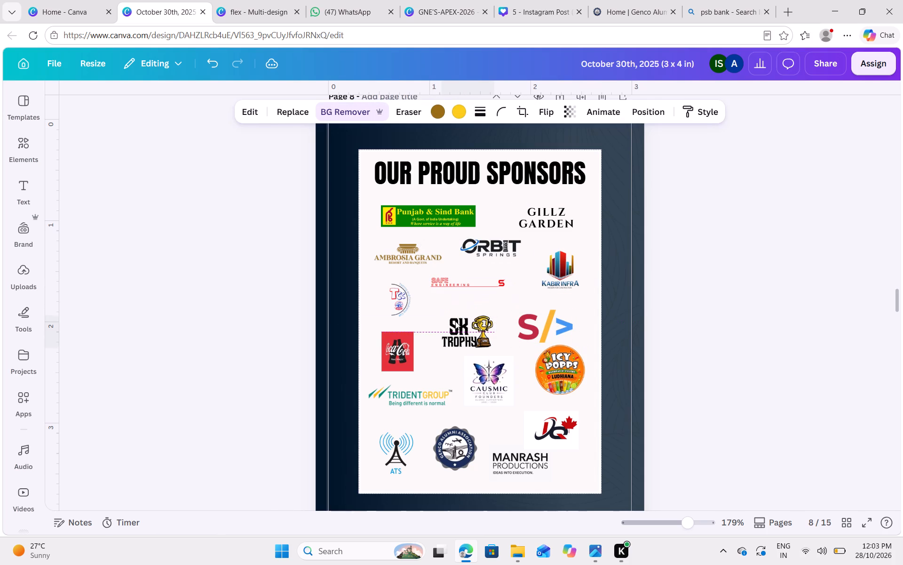
pyautogui.click(454, 277)
pyautogui.press('Down')
pyautogui.press('Down')
pyautogui.press('Down')
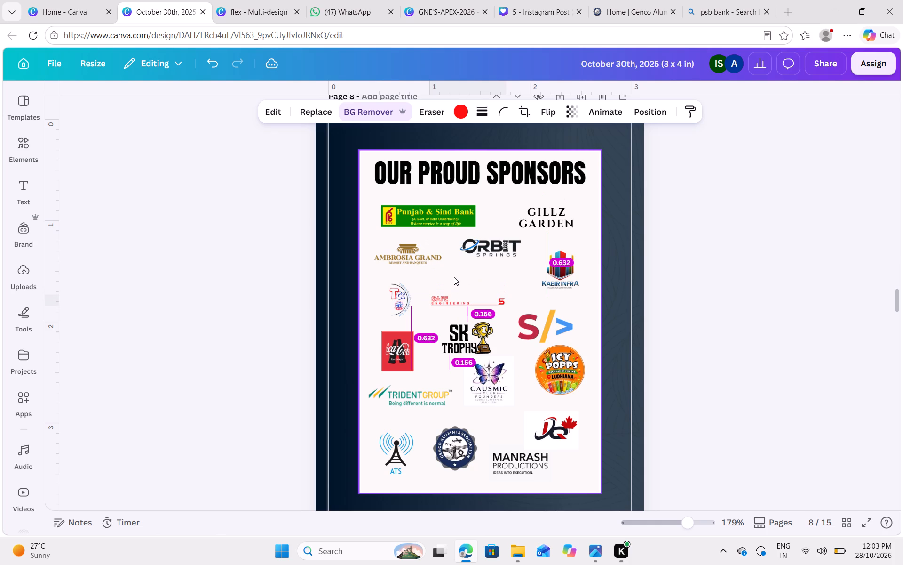
# Move the Kabir Infra logo to the middle above Safe Engineering, and the Orbit Springs logo into its former place below Gillz Garden.
pyautogui.click(579, 266)
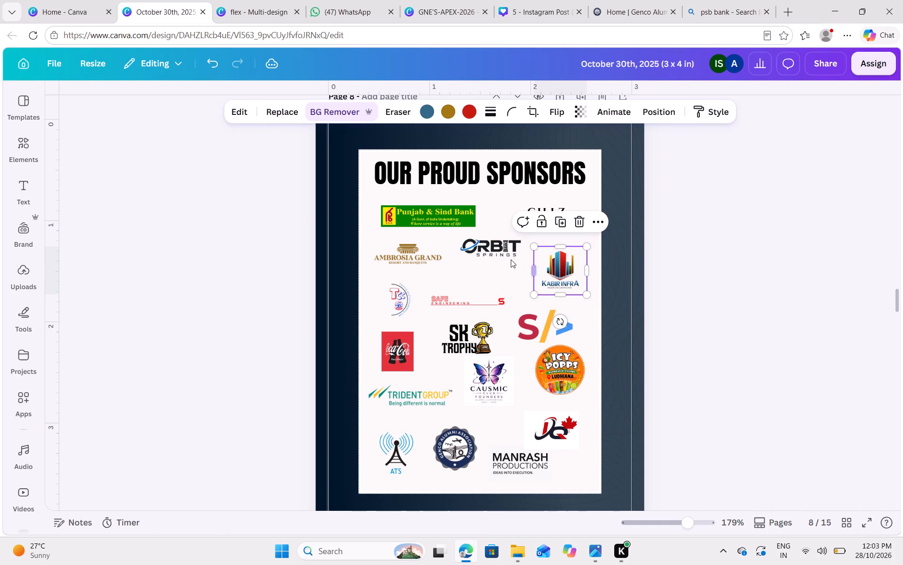
pyautogui.moveTo(549, 269); pyautogui.dragTo(457, 273)
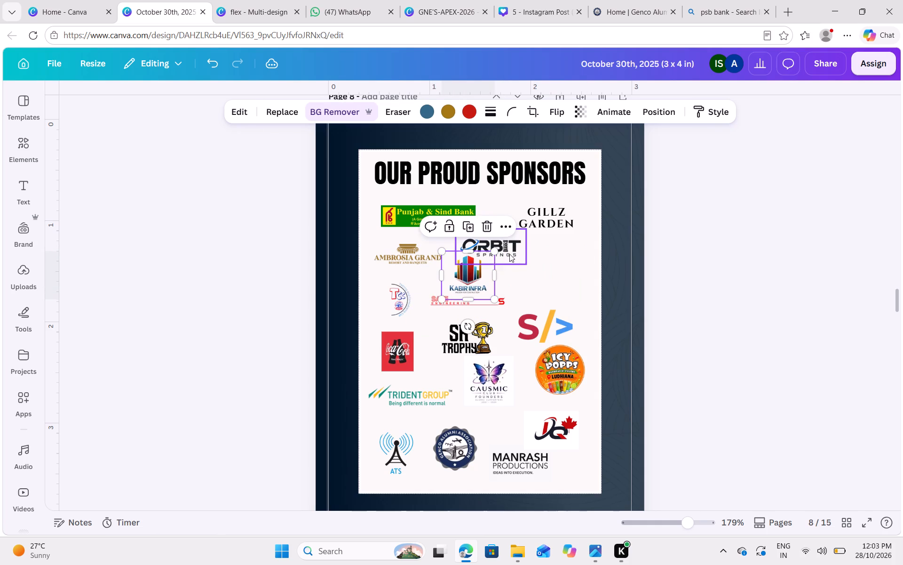
pyautogui.click(509, 254)
pyautogui.moveTo(509, 250); pyautogui.dragTo(566, 258)
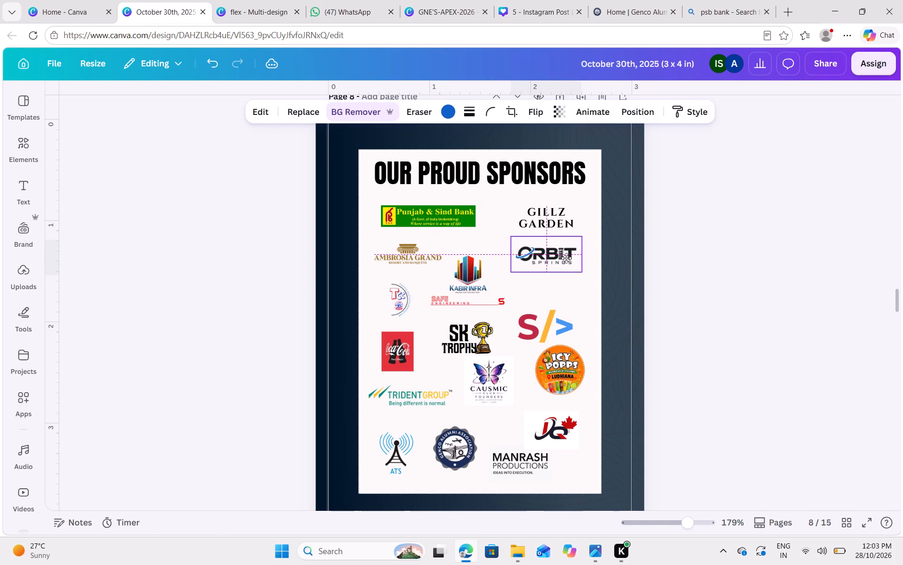
pyautogui.moveTo(566, 258); pyautogui.dragTo(565, 259)
pyautogui.click(632, 235)
# Nudge the Kabir Infra logo right and up so it sits between the Ambrosia Grand and Orbit Springs logos.
pyautogui.click(464, 267)
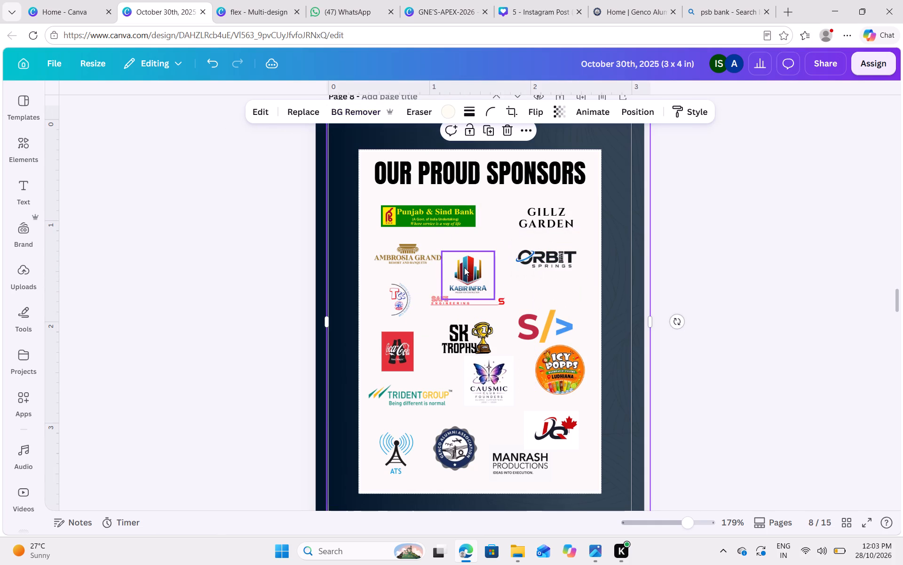
pyautogui.press('Right')
pyautogui.press('Up')
pyautogui.press('Right')
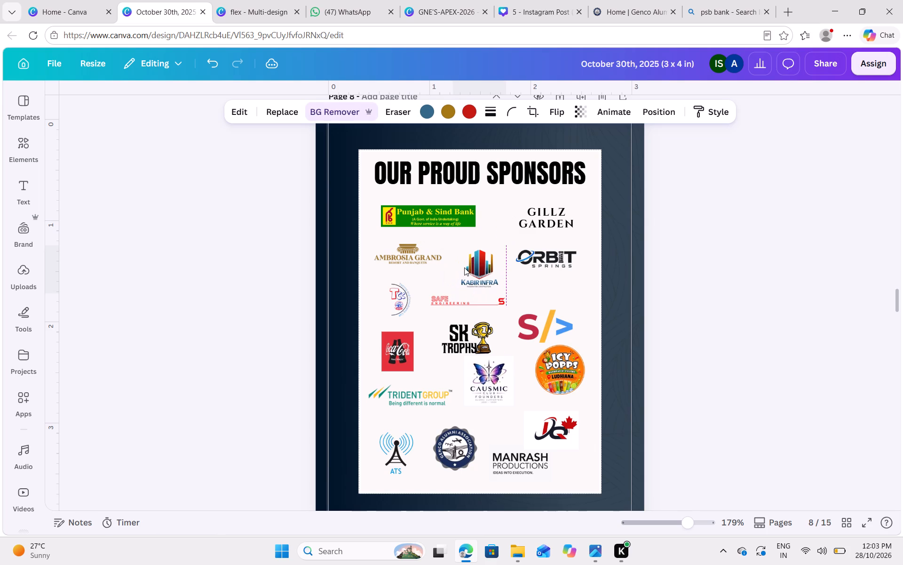
pyautogui.press('Up')
pyautogui.press('Down')
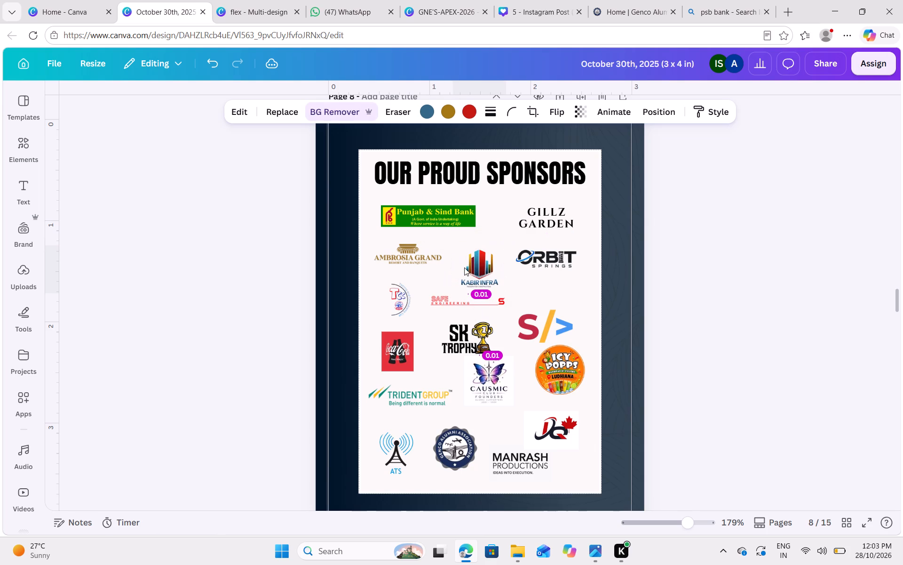
pyautogui.press('Up')
pyautogui.click(666, 220)
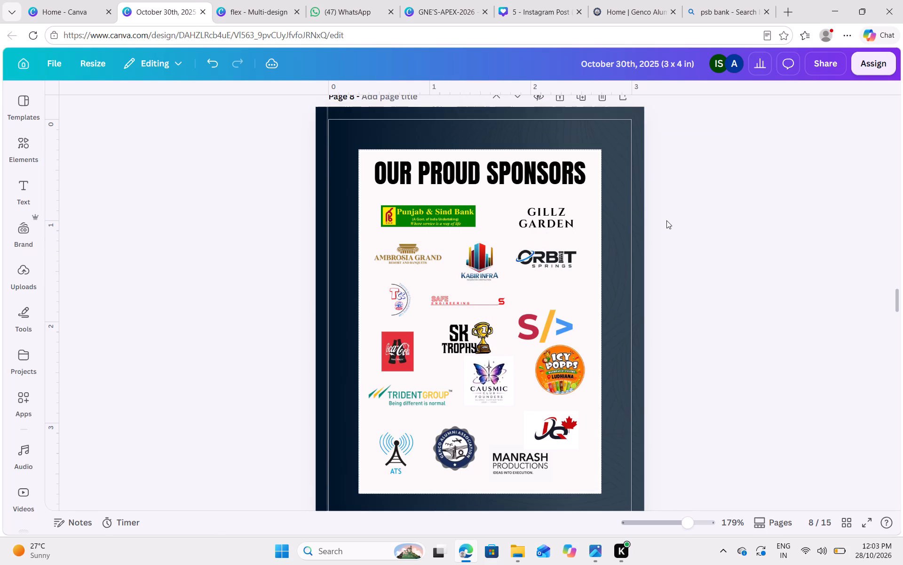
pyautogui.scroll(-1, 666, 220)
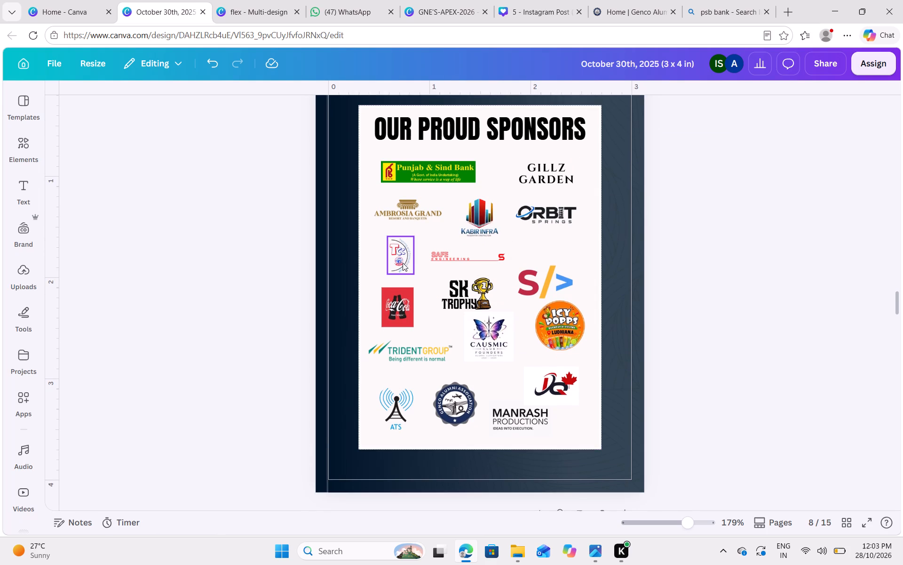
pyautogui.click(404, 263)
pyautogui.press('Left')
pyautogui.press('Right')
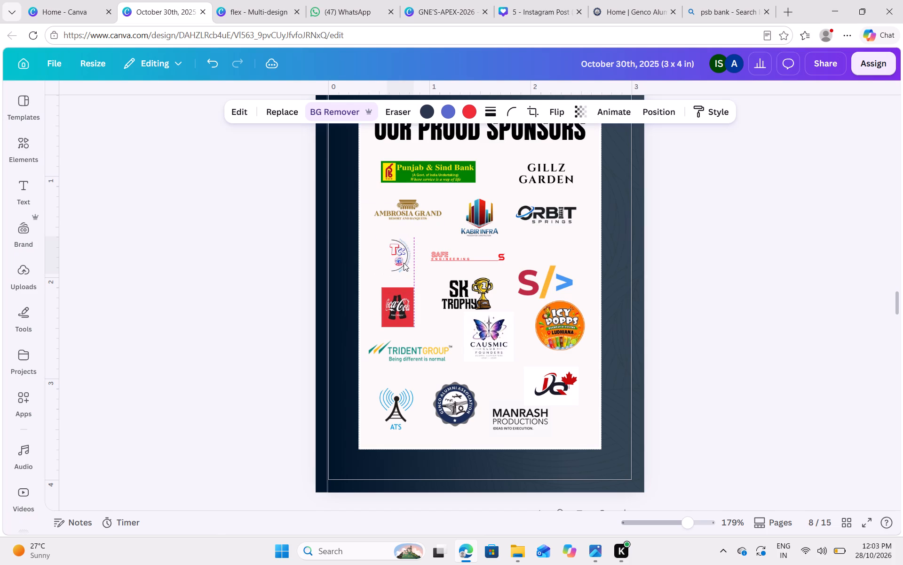
# Nudge the S/> logo up and slightly right, level with the Safe Engineering logo and below Orbit Springs.
pyautogui.click(548, 287)
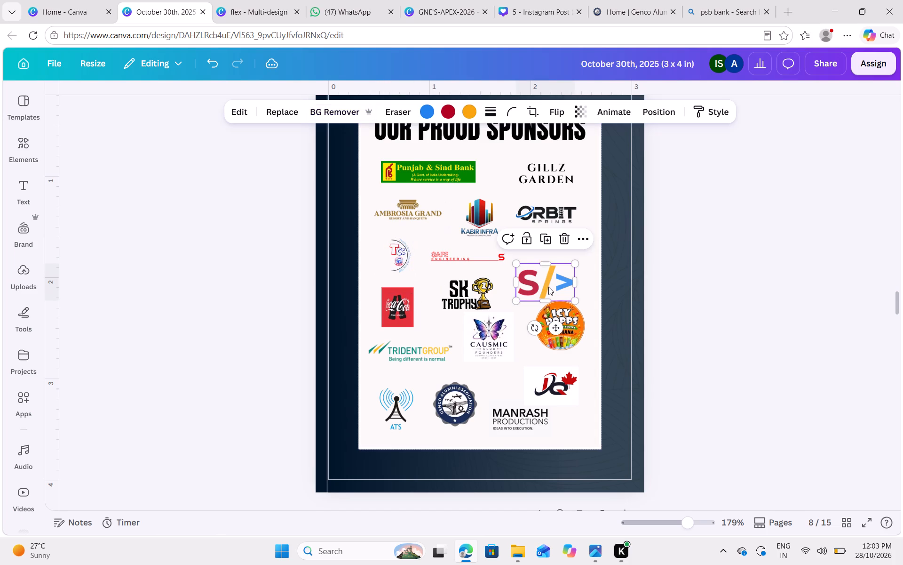
pyautogui.press('Up')
pyautogui.press('Right')
pyautogui.press('Up')
pyautogui.press('Up')
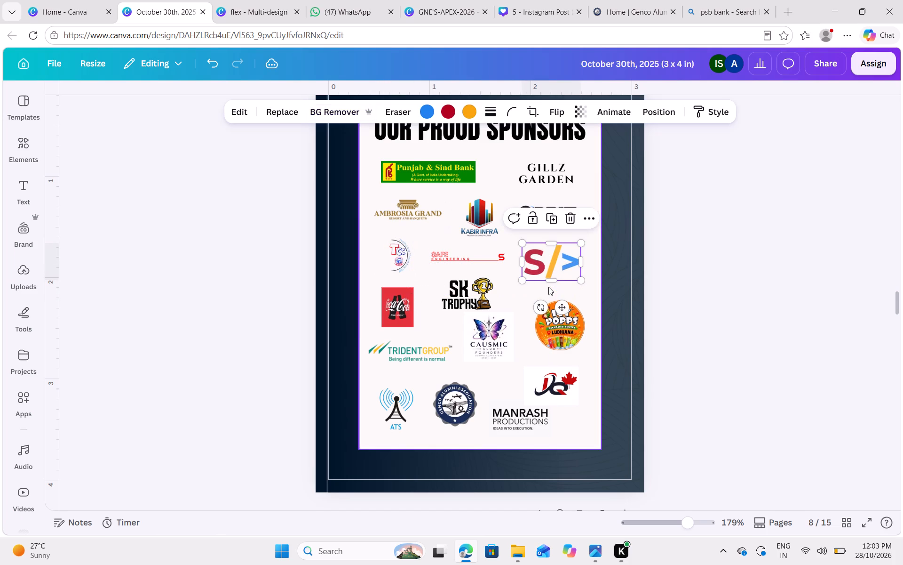
pyautogui.click(489, 254)
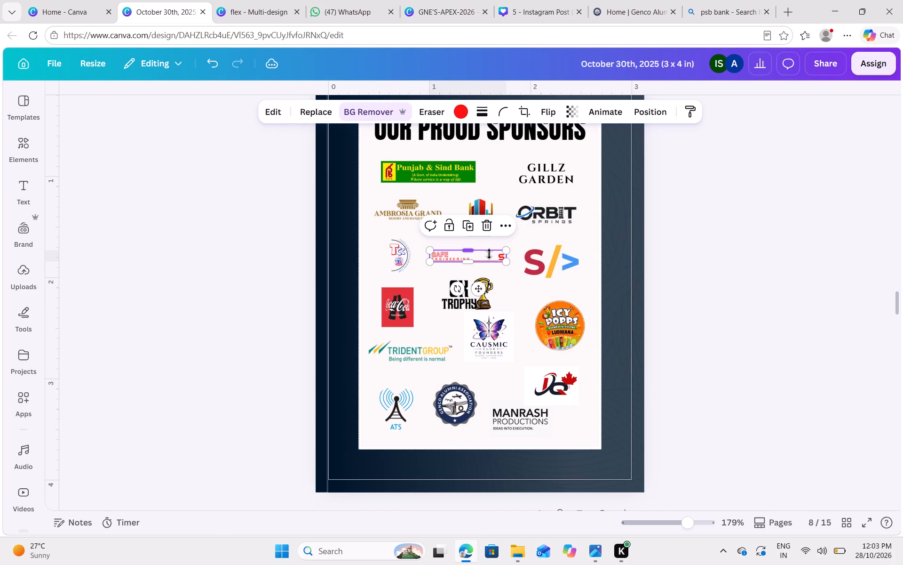
pyautogui.click(555, 323)
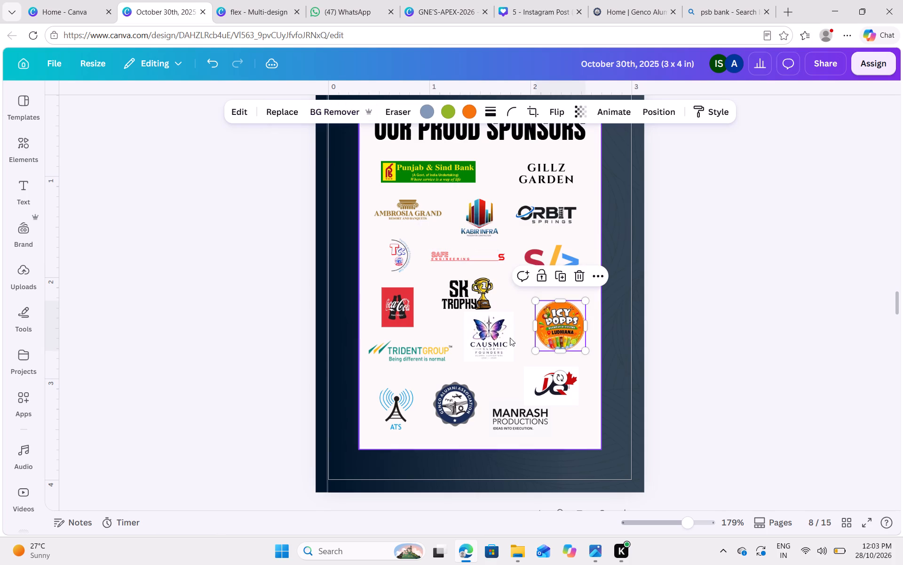
# Move the Causmic Club logo down beside Manrash Productions, and nudge the SK Trophy logo down level with the Coca-Cola logo.
pyautogui.moveTo(490, 339); pyautogui.dragTo(566, 410)
pyautogui.click(451, 291)
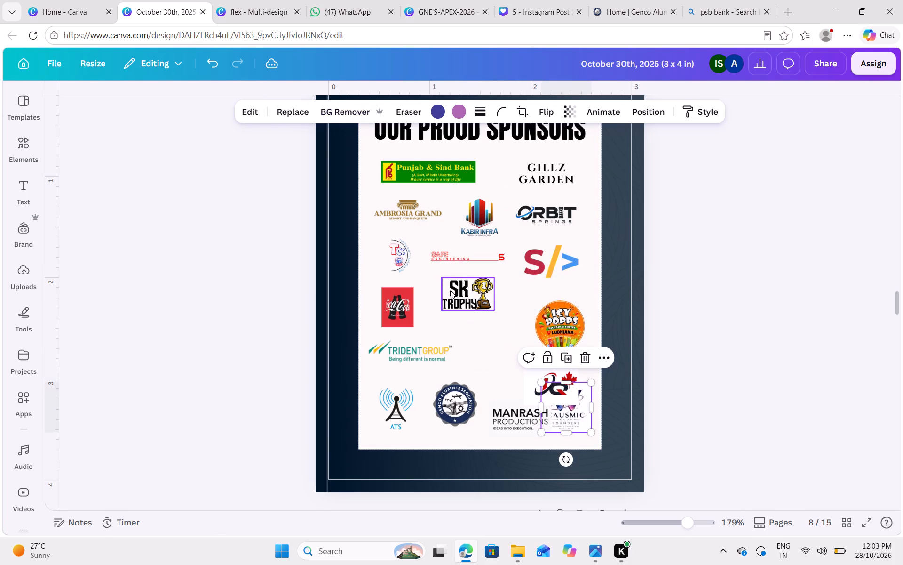
pyautogui.press('Down')
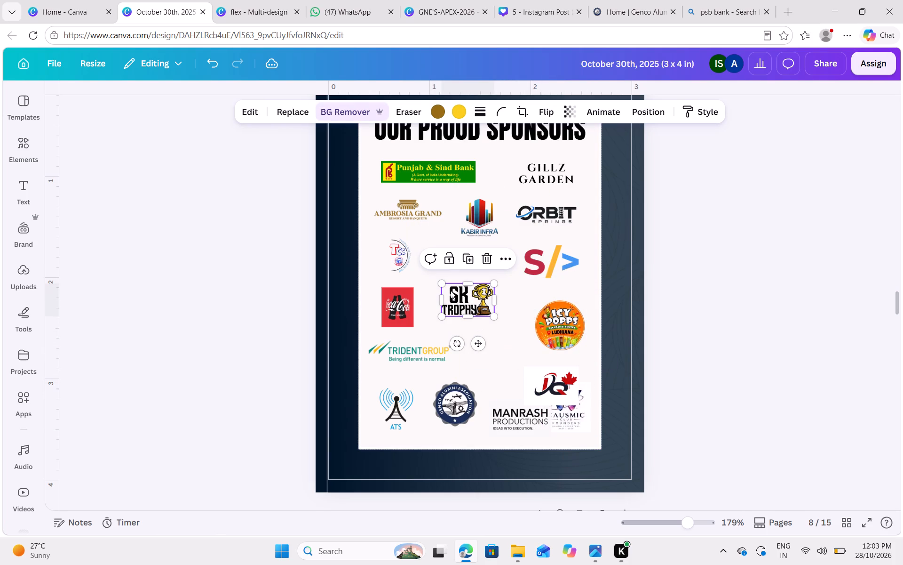
pyautogui.press('Down')
# Nudge the Icy Popps logo up and slightly left, level with SK Trophy, and shrink it to about 0.4 in wide.
pyautogui.click(552, 324)
pyautogui.press('Up')
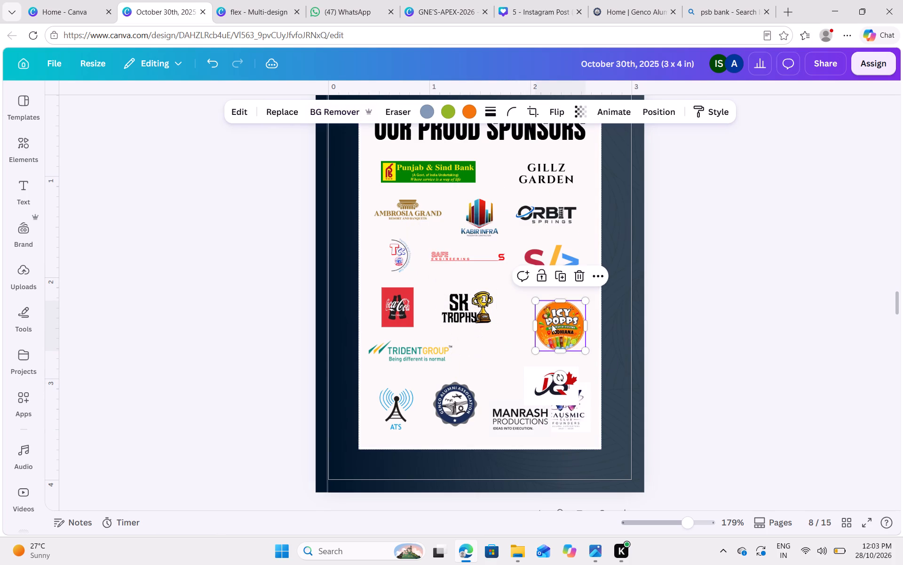
pyautogui.press('Left')
pyautogui.press('Up')
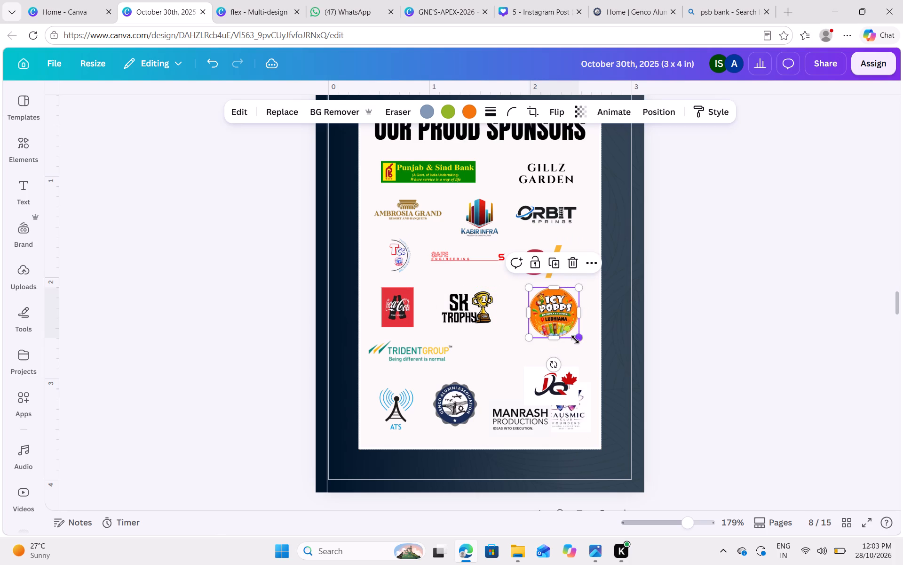
pyautogui.moveTo(582, 337); pyautogui.dragTo(575, 329)
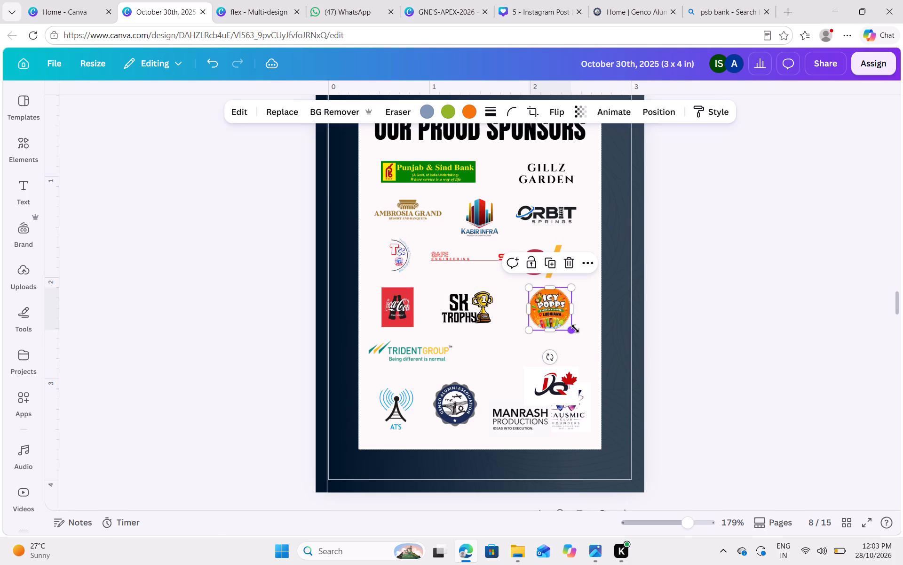
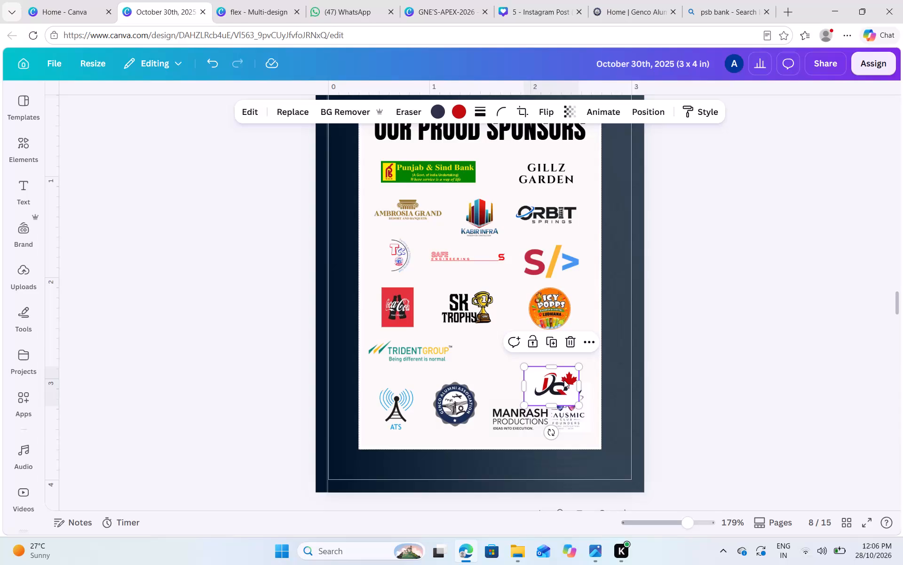
# Nudge the JQ maple-leaf logo up so it sits below Icy Popps, level with the Trident Group logo.
pyautogui.press('Up')
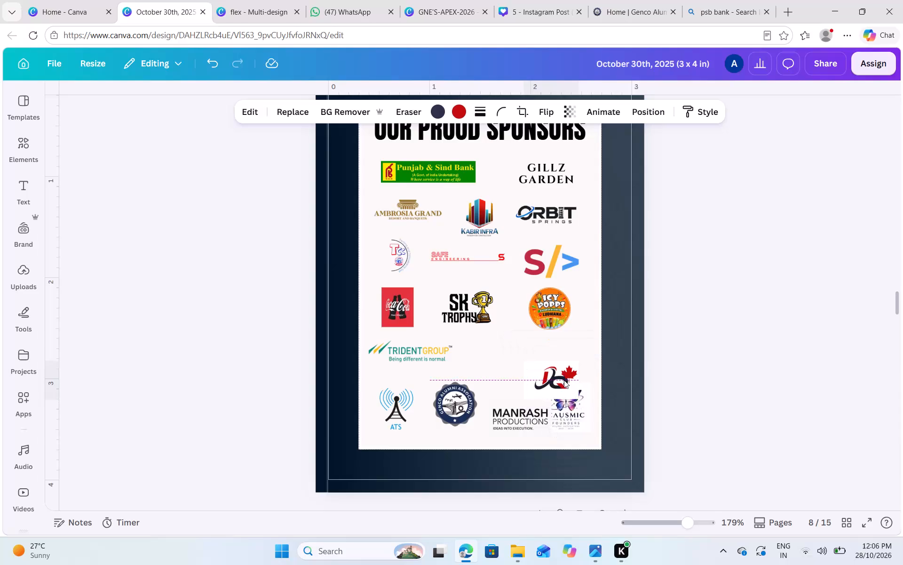
pyautogui.press('Up')
pyautogui.press('Up')
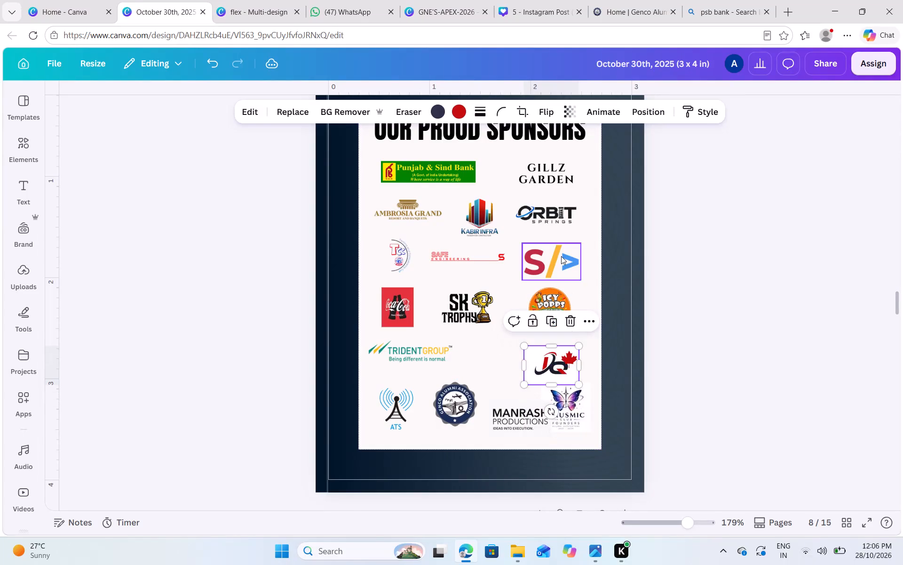
# Shrink the S/> logo to about 0.5 in wide and nudge it up level with the Safe Engineering logo.
pyautogui.click(561, 256)
pyautogui.moveTo(524, 276); pyautogui.dragTo(529, 272)
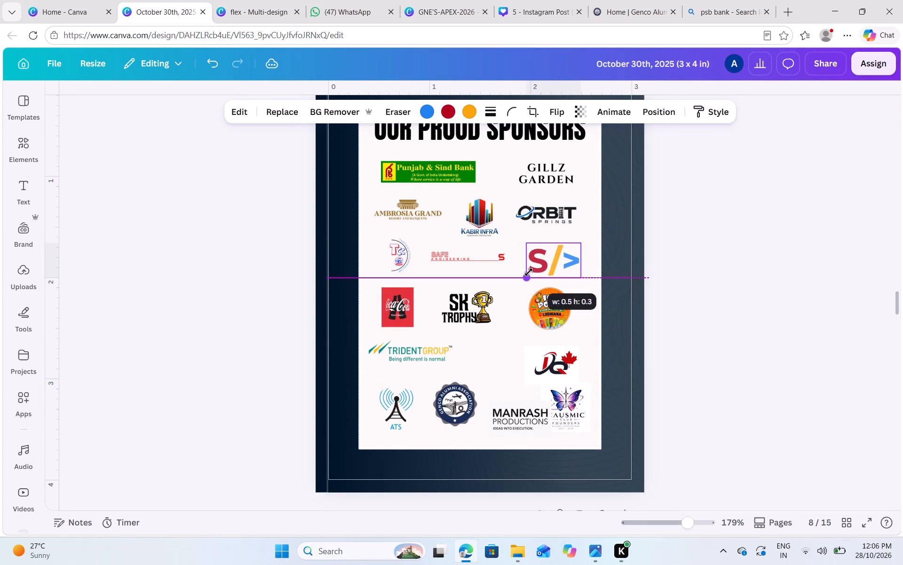
pyautogui.moveTo(529, 272); pyautogui.dragTo(528, 272)
pyautogui.click(647, 265)
pyautogui.click(554, 258)
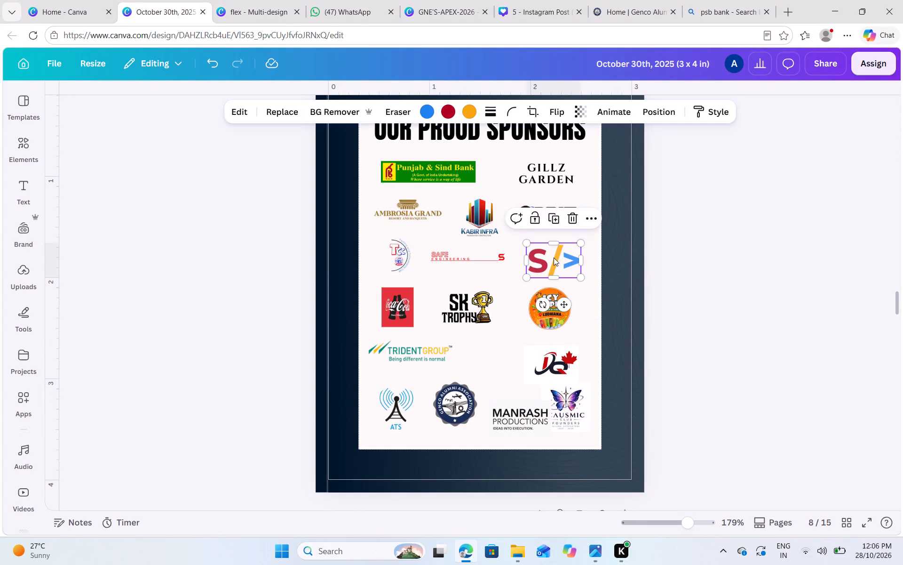
pyautogui.press('Up')
pyautogui.click(687, 294)
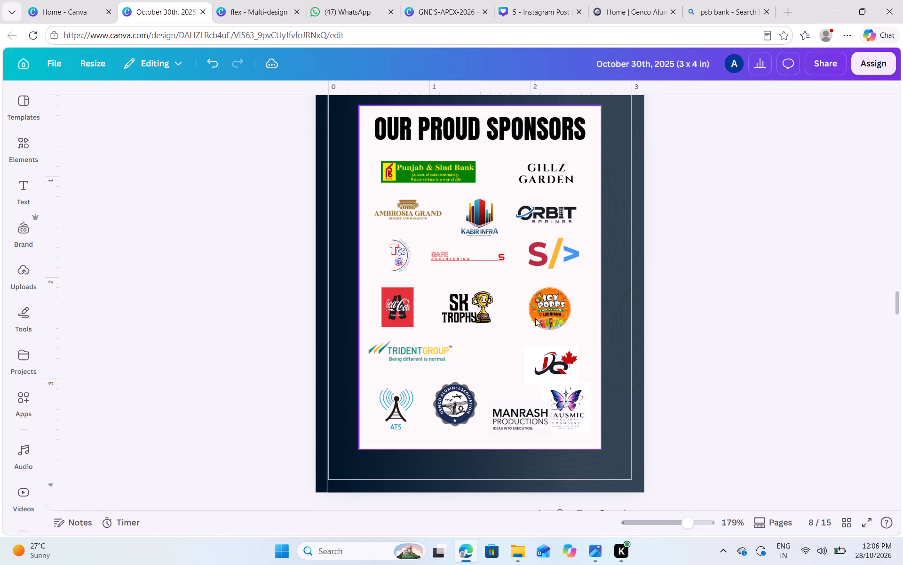
# Nudge the SK Trophy logo right and slightly up, aligning its top with the Coca-Cola logo.
pyautogui.click(455, 308)
pyautogui.press('Right')
pyautogui.press('Up')
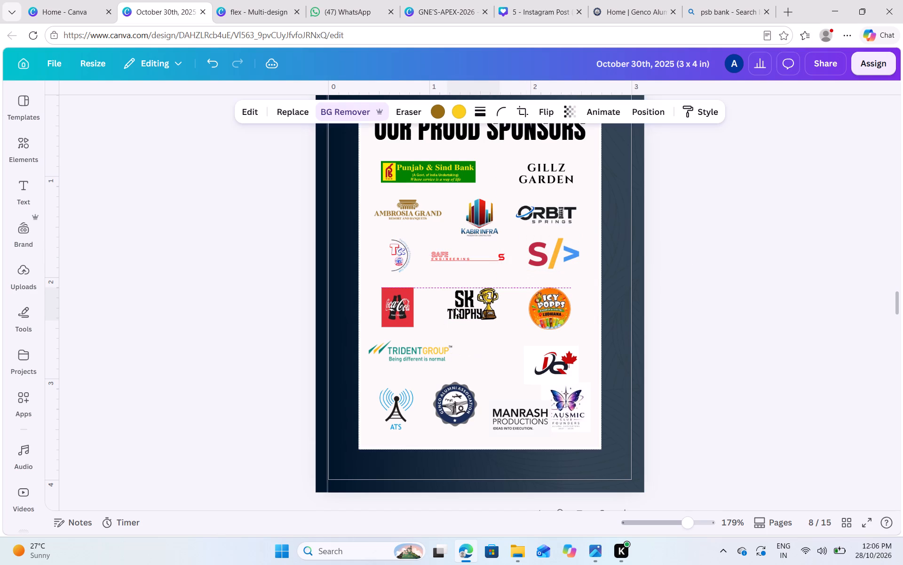
# Nudge the Trident Group logo down and slightly left, level with the JQ logo.
pyautogui.click(407, 349)
pyautogui.press('Left')
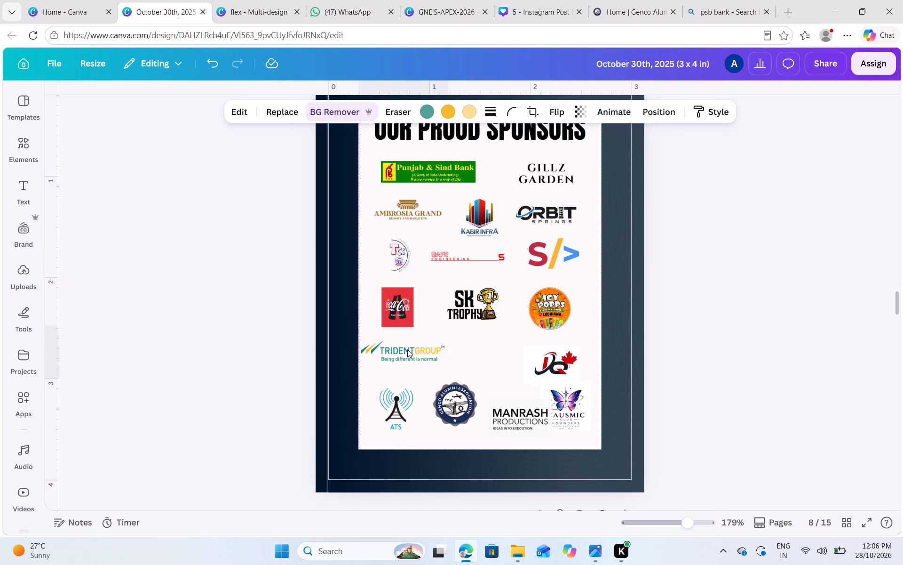
pyautogui.press('Down')
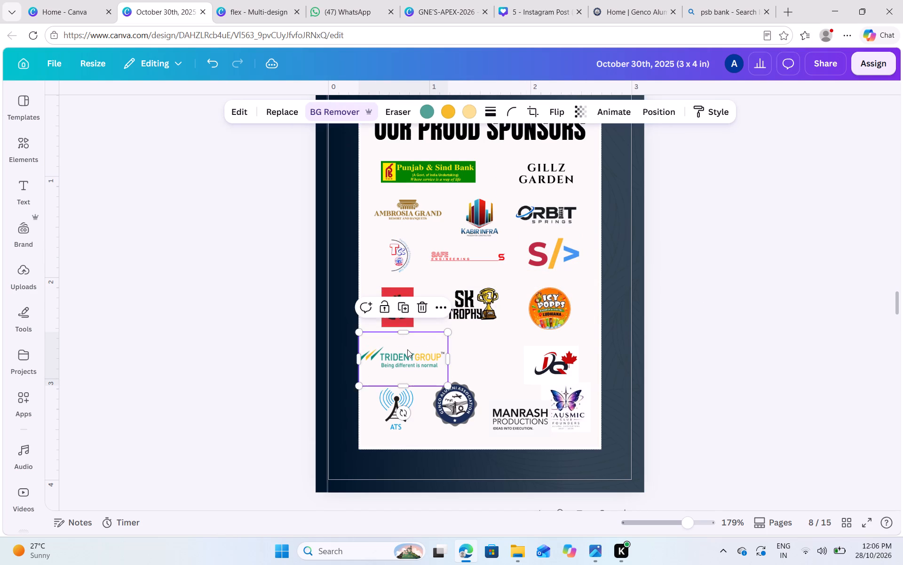
pyautogui.press('Right')
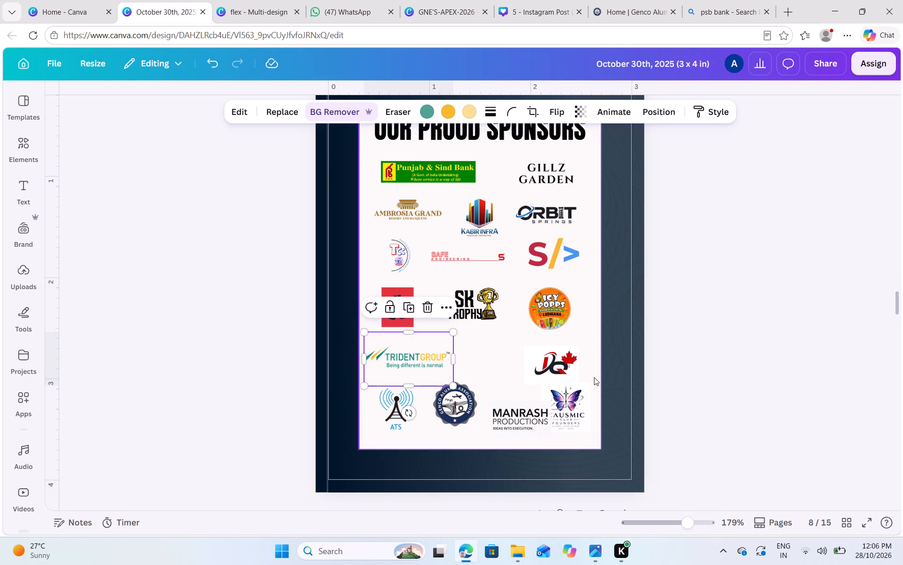
# Move the Causmic Club logo between the Trident Group and JQ logos and shrink it slightly.
pyautogui.moveTo(567, 406); pyautogui.dragTo(486, 357)
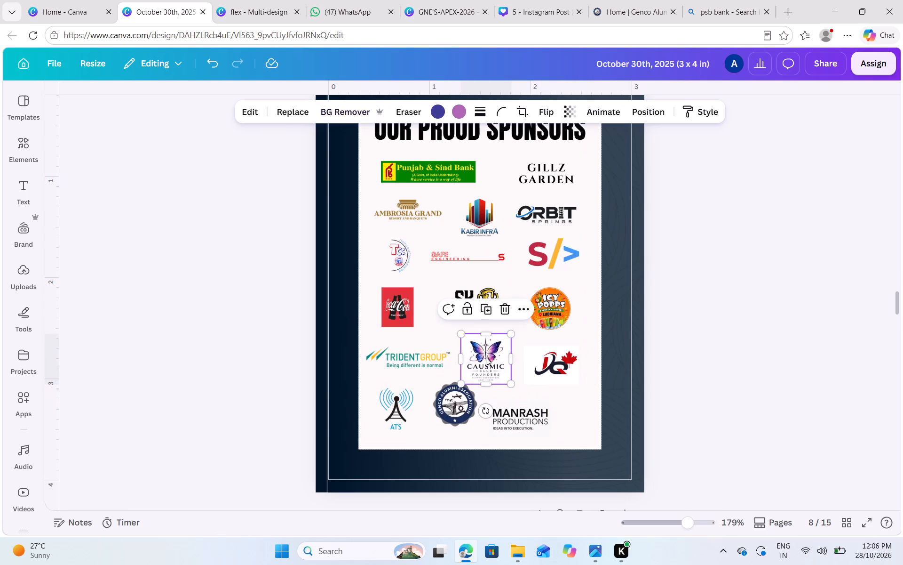
pyautogui.moveTo(511, 385); pyautogui.dragTo(507, 379)
pyautogui.click(663, 352)
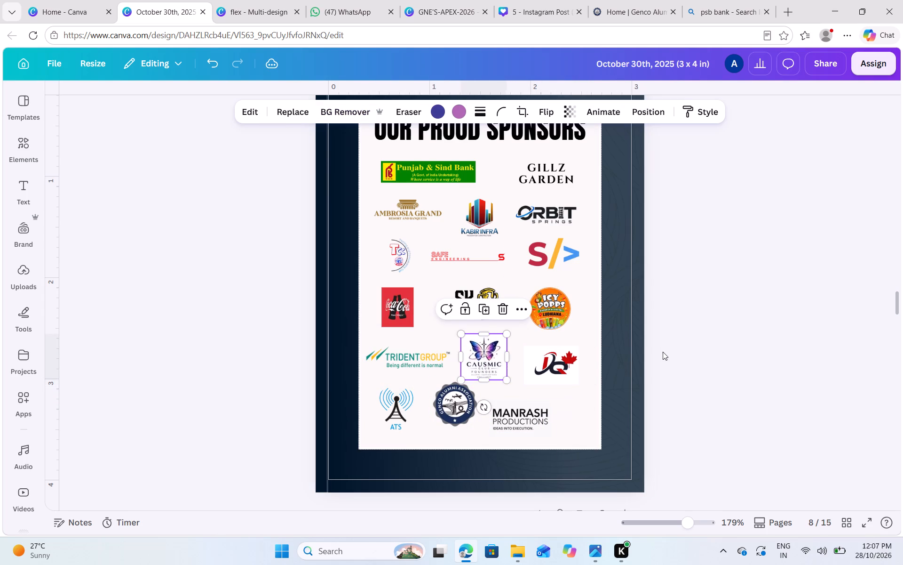
# Nudge the Manrash Productions logo right until it sits directly below the JQ logo.
pyautogui.click(509, 426)
pyautogui.press('Right')
pyautogui.press('Right')
pyautogui.press('Right')
pyautogui.press('Right')
pyautogui.press('Right')
pyautogui.press('Right')
pyautogui.press('Right')
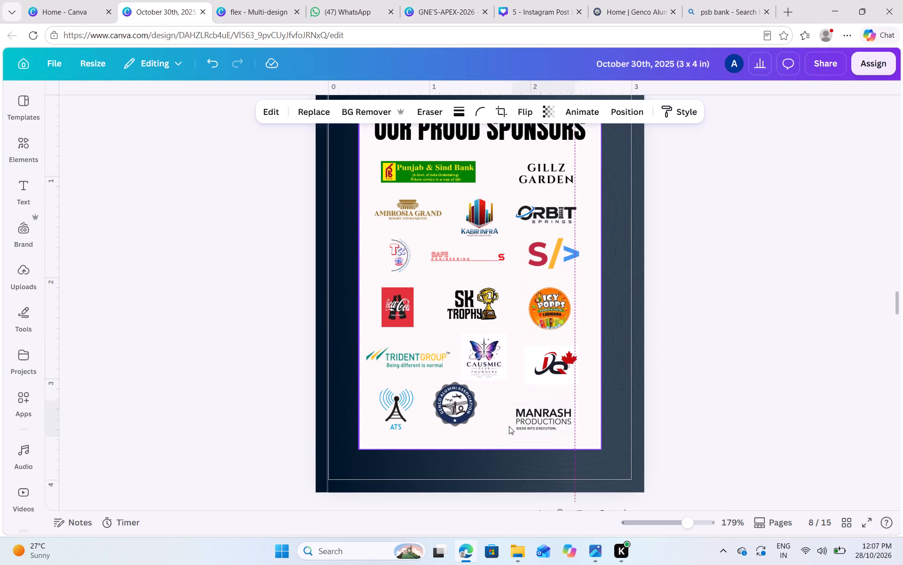
pyautogui.press('Left')
pyautogui.press('Left')
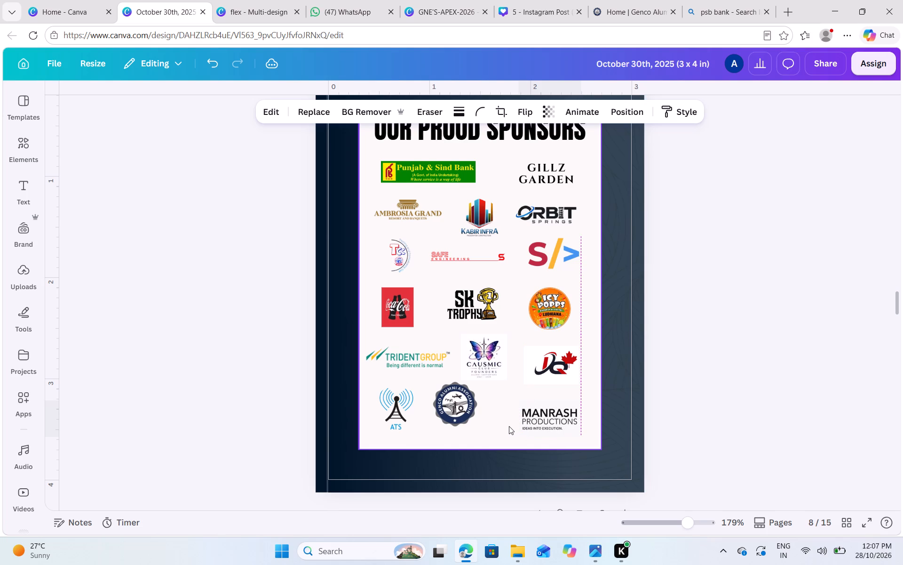
# Nudge the Genco Alumni emblem down and right so it sits midway between the ATS and Manrash Productions logos.
pyautogui.click(462, 405)
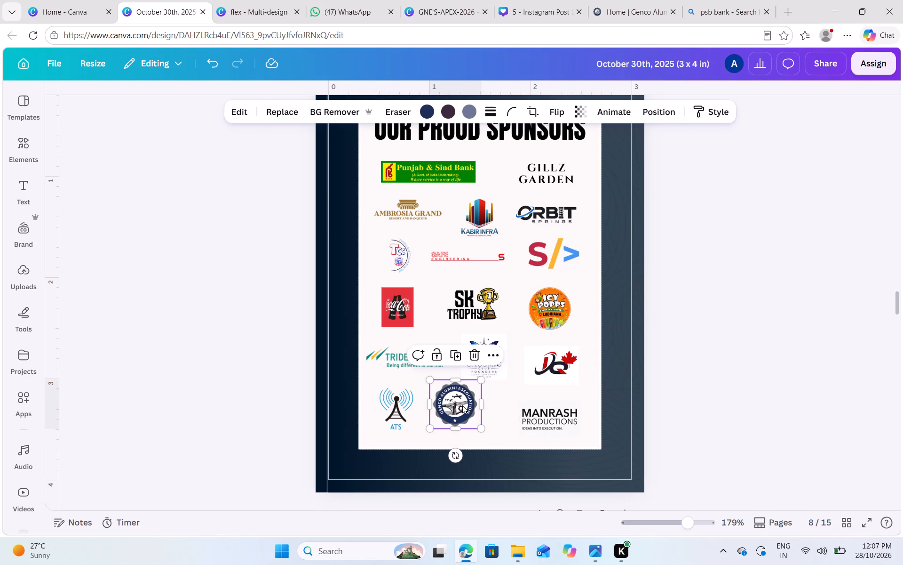
pyautogui.press('Down')
pyautogui.press('Down')
pyautogui.press('Down')
pyautogui.press('Right')
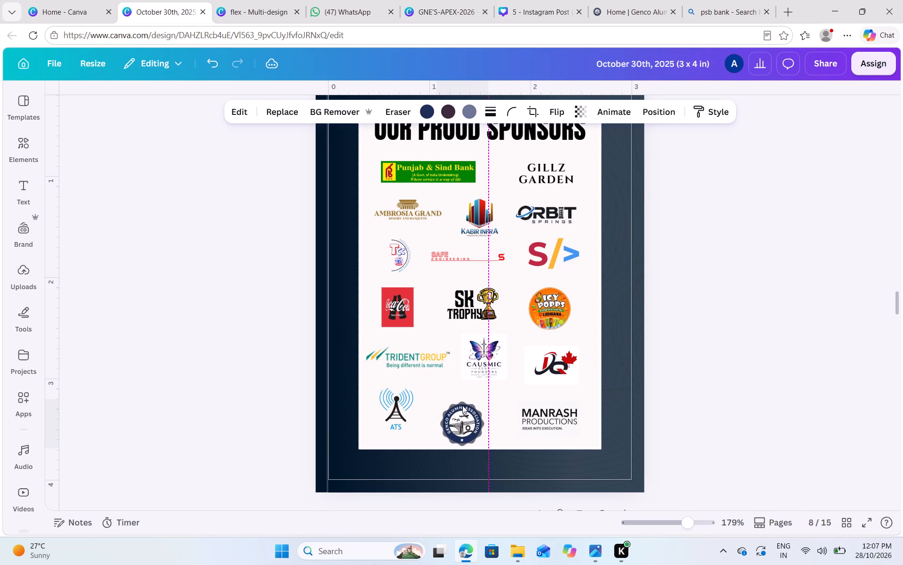
pyautogui.press('Up')
pyautogui.press('Right')
# Nudge the ATS logo down level with the Genco Alumni emblem in the bottom row.
pyautogui.click(396, 395)
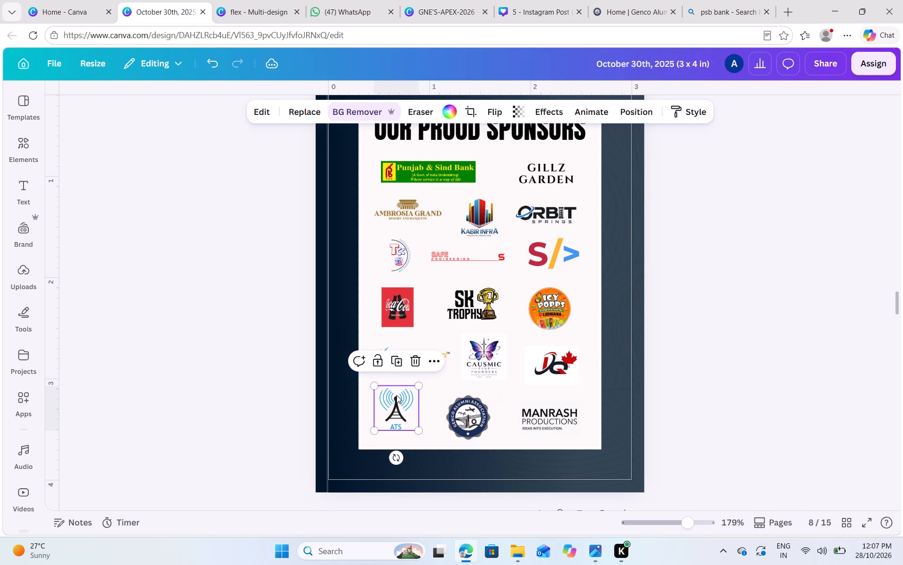
pyautogui.press('Down')
pyautogui.press('Down')
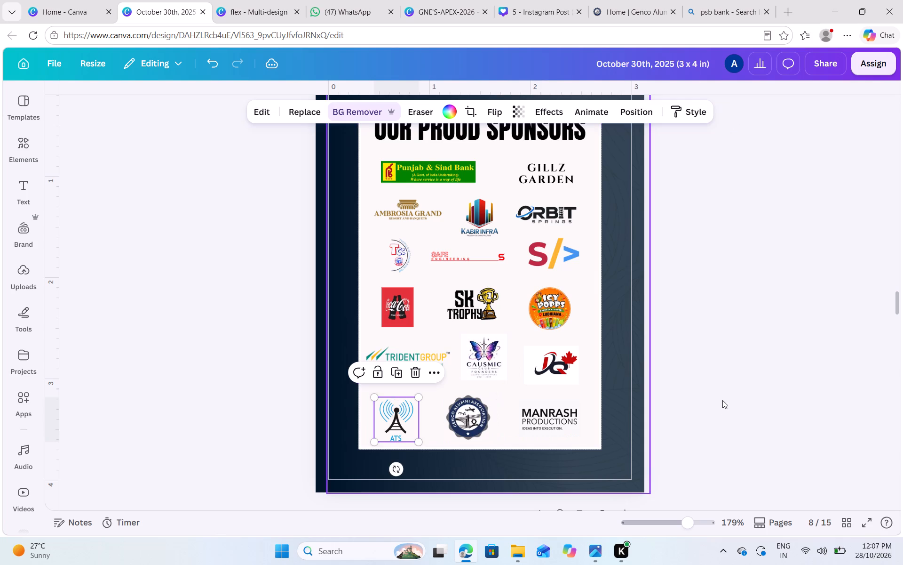
pyautogui.click(724, 399)
# Swap the ATS logo and the Genco Alumni emblem, placing the emblem first in the bottom row and ATS in the middle.
pyautogui.moveTo(410, 420); pyautogui.dragTo(517, 412)
pyautogui.moveTo(476, 420); pyautogui.dragTo(427, 416)
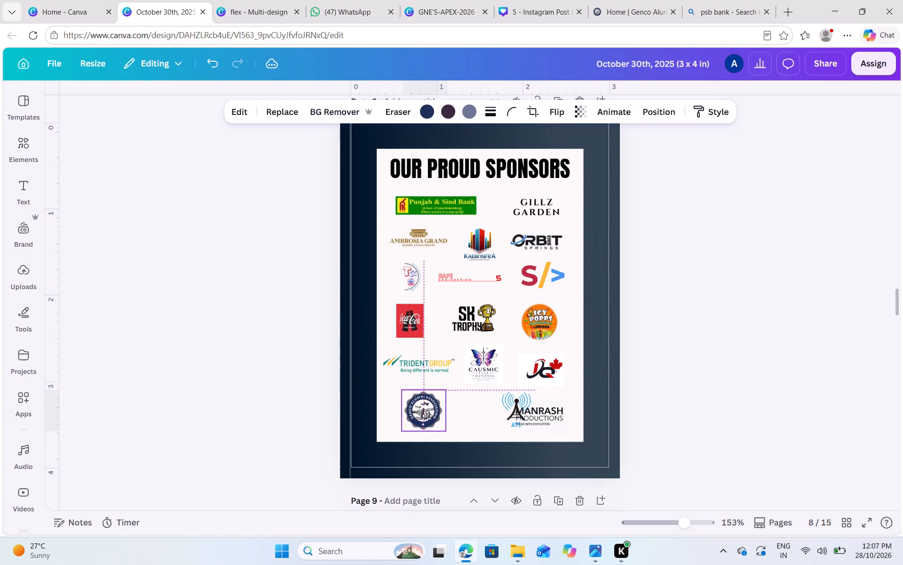
pyautogui.moveTo(427, 416); pyautogui.dragTo(420, 415)
pyautogui.click(518, 412)
pyautogui.moveTo(518, 412); pyautogui.dragTo(480, 414)
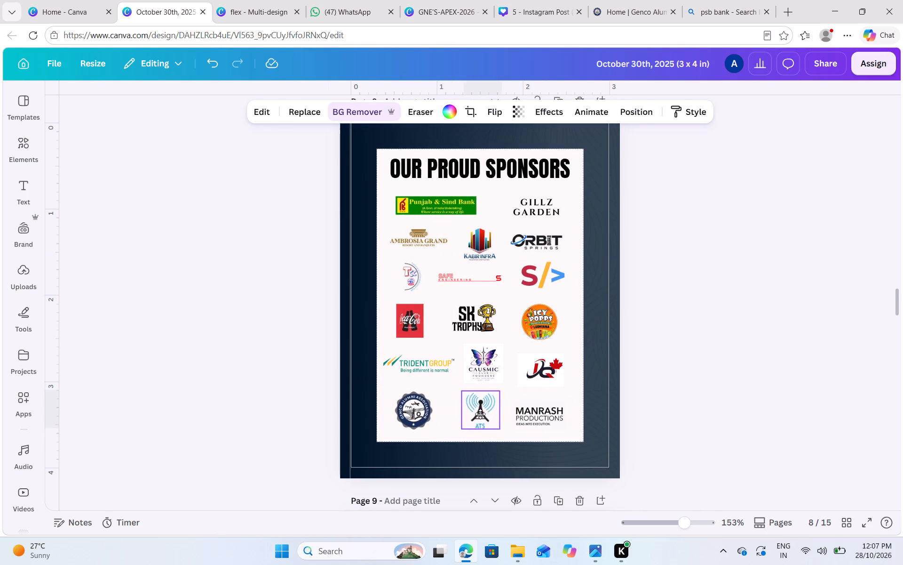
pyautogui.moveTo(480, 414); pyautogui.dragTo(474, 415)
pyautogui.click(643, 404)
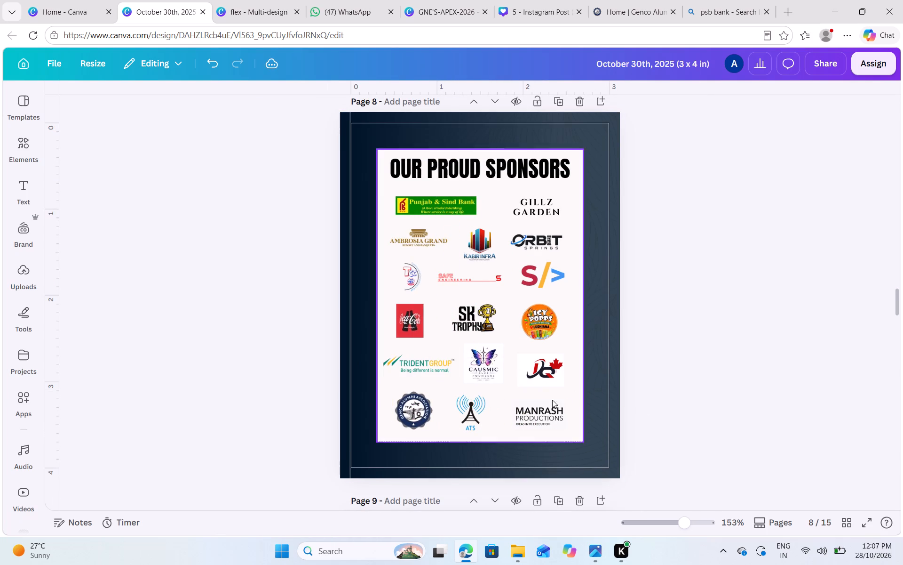
# Nudge the ATS logo right so it sits below Causmic Club, between the Genco Alumni emblem and Manrash Productions.
pyautogui.click(483, 368)
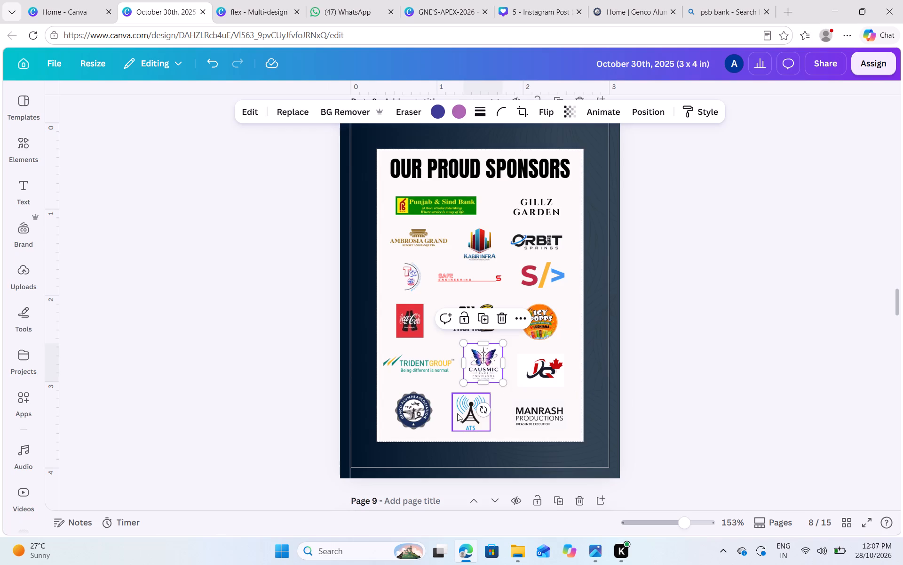
pyautogui.click(458, 415)
pyautogui.press('Right')
pyautogui.press('Right')
pyautogui.press('Left')
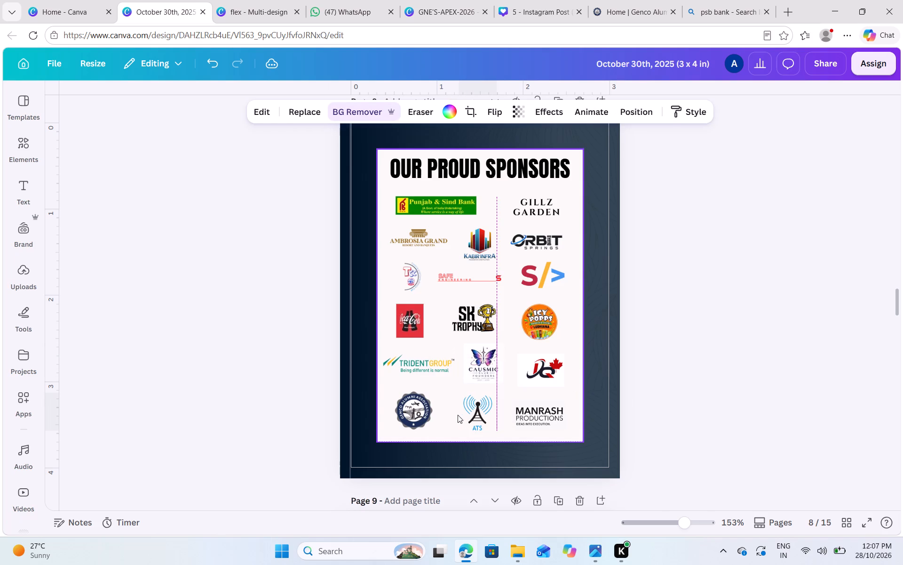
pyautogui.click(706, 319)
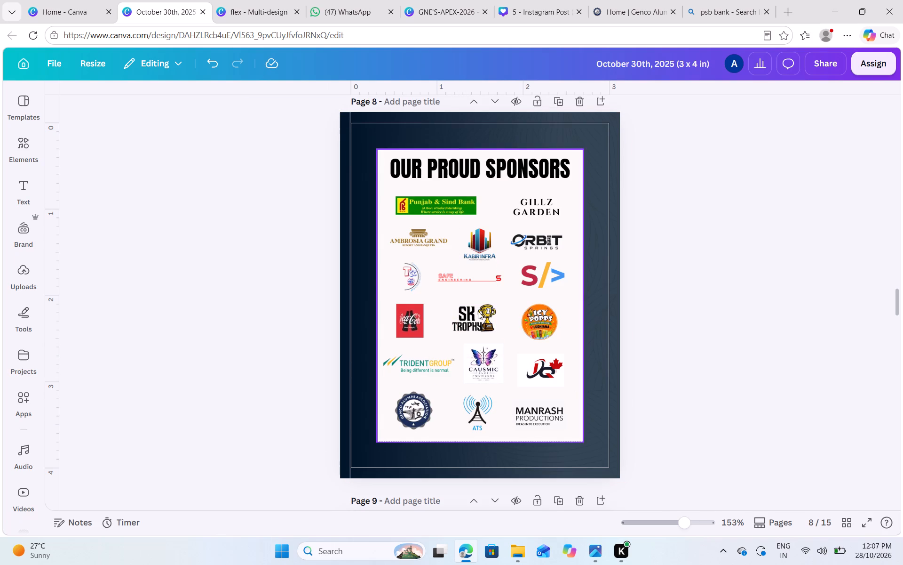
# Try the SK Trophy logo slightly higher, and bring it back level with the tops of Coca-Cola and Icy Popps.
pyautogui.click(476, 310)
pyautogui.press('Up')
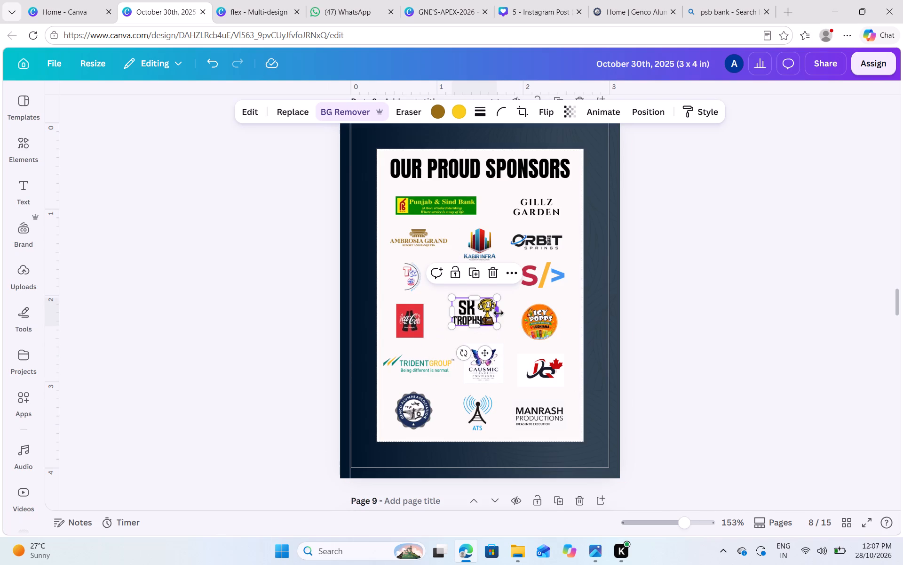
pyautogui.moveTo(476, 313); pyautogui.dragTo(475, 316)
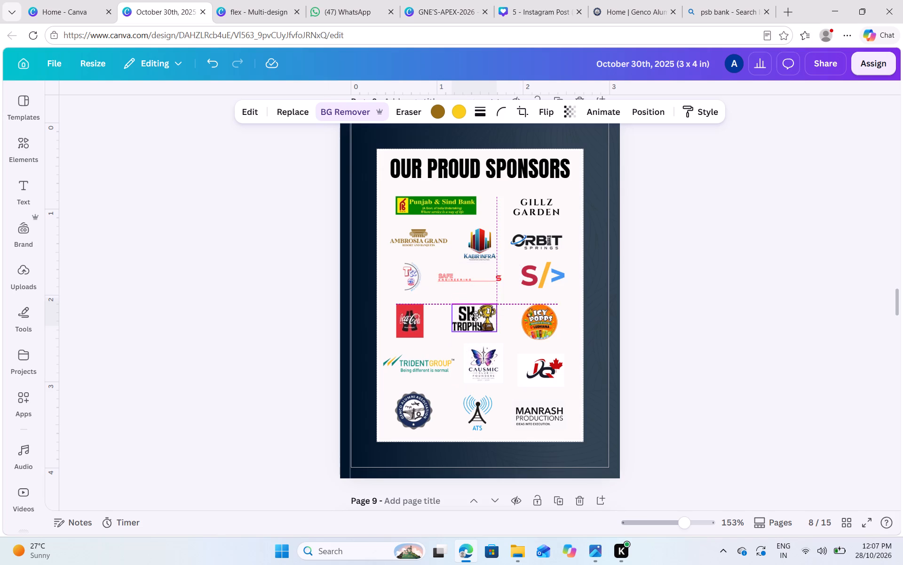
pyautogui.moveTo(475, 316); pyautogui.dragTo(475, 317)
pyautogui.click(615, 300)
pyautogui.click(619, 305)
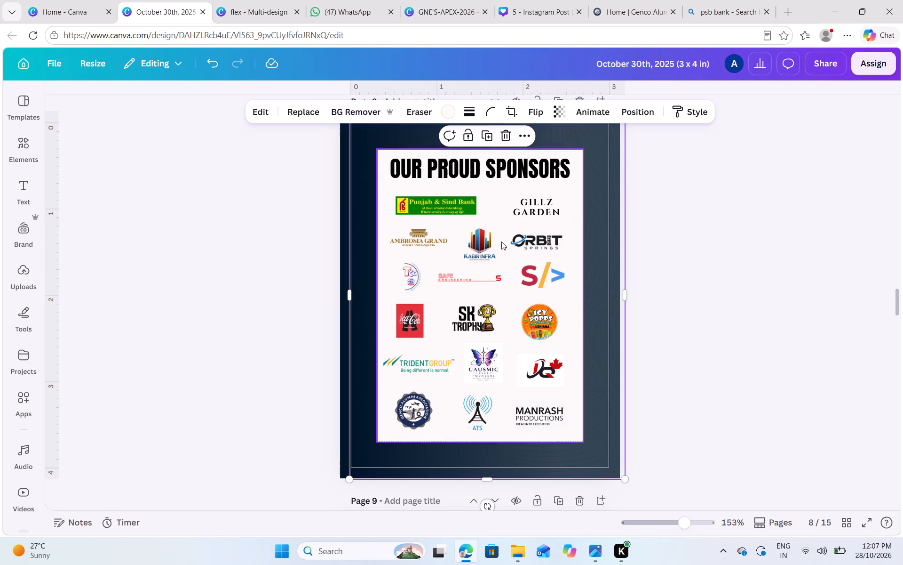
# Enlarge the GILLZ GARDEN text to size 7.9.
pyautogui.click(526, 211)
pyautogui.moveTo(500, 196); pyautogui.dragTo(494, 194)
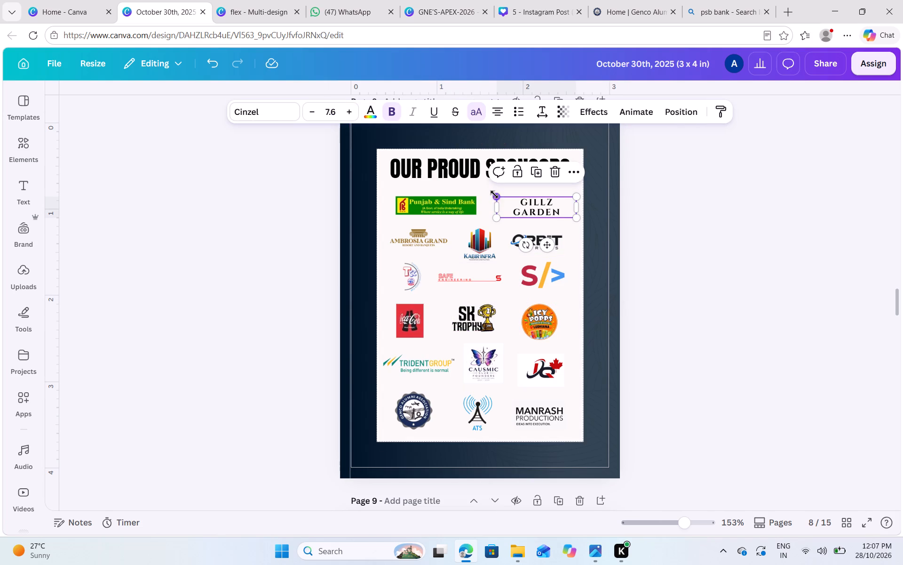
pyautogui.moveTo(494, 194); pyautogui.dragTo(495, 195)
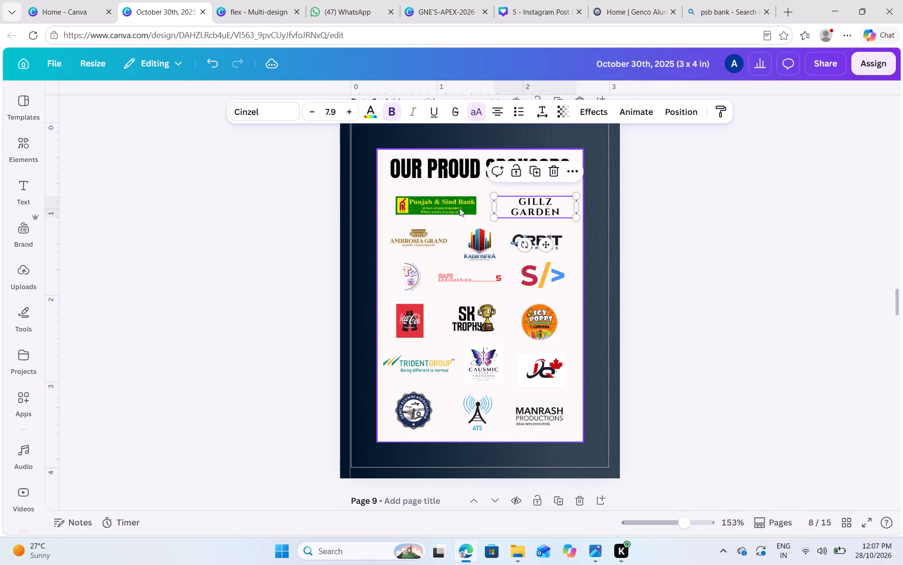
# Enlarge the Punjab & Sind Bank logo to about 1 in wide, aligning its left edge with the heading.
pyautogui.click(456, 207)
pyautogui.moveTo(394, 215); pyautogui.dragTo(387, 217)
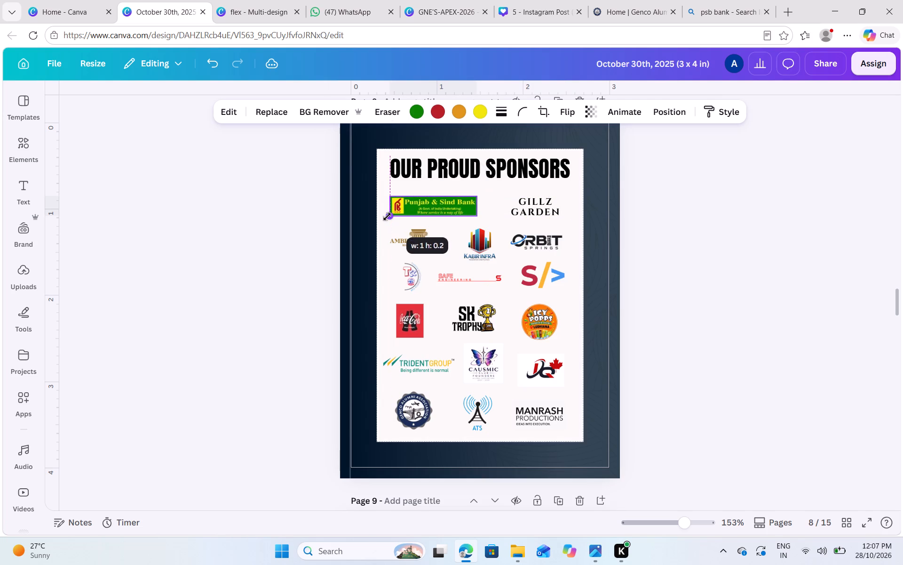
pyautogui.moveTo(387, 217); pyautogui.dragTo(387, 216)
pyautogui.click(700, 238)
pyautogui.click(454, 204)
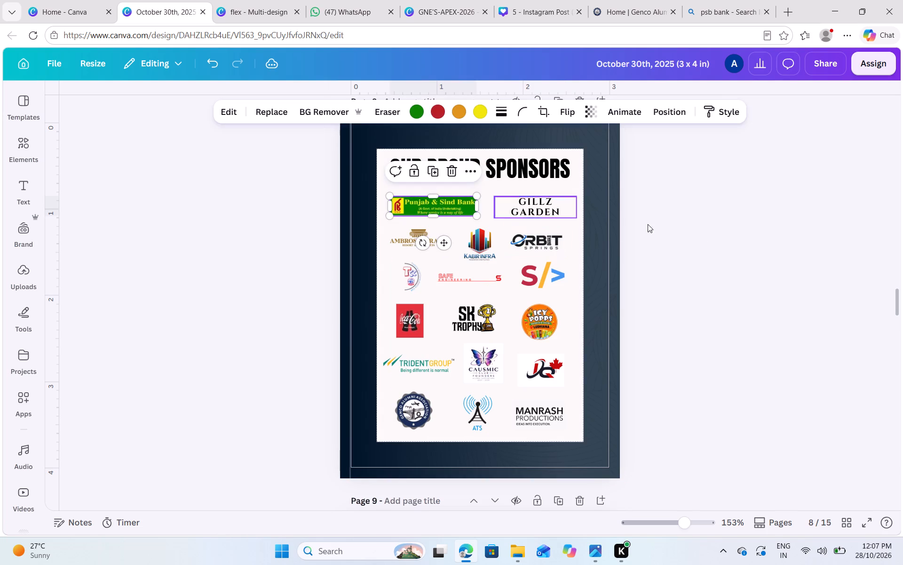
pyautogui.click(667, 228)
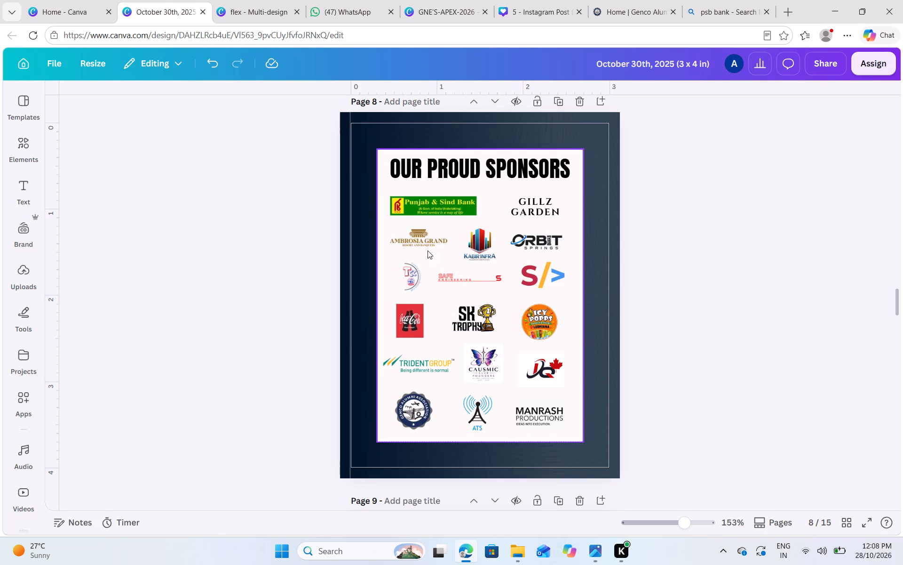
# Check the sponsor strip's logo grouping in the flex design and return to the October 30th card.
pyautogui.click(241, 0)
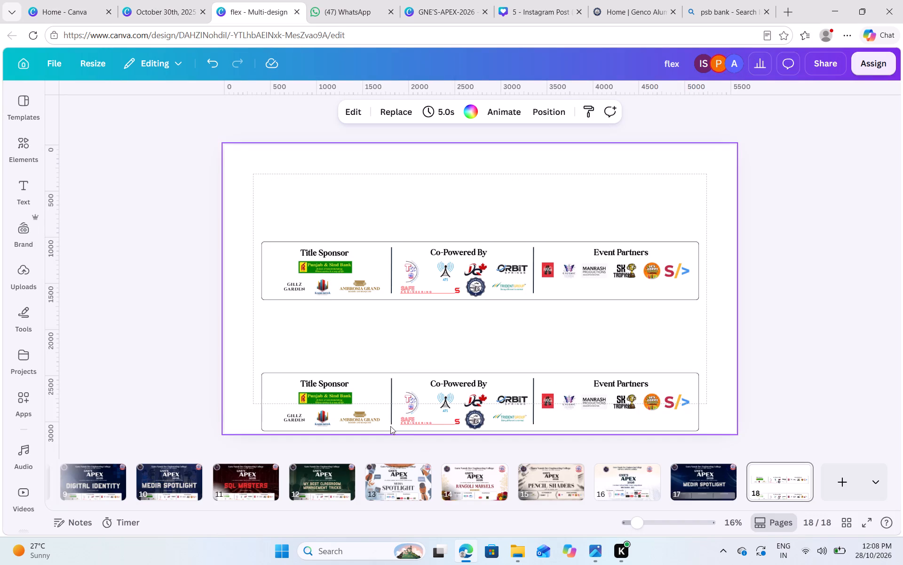
pyautogui.click(174, 0)
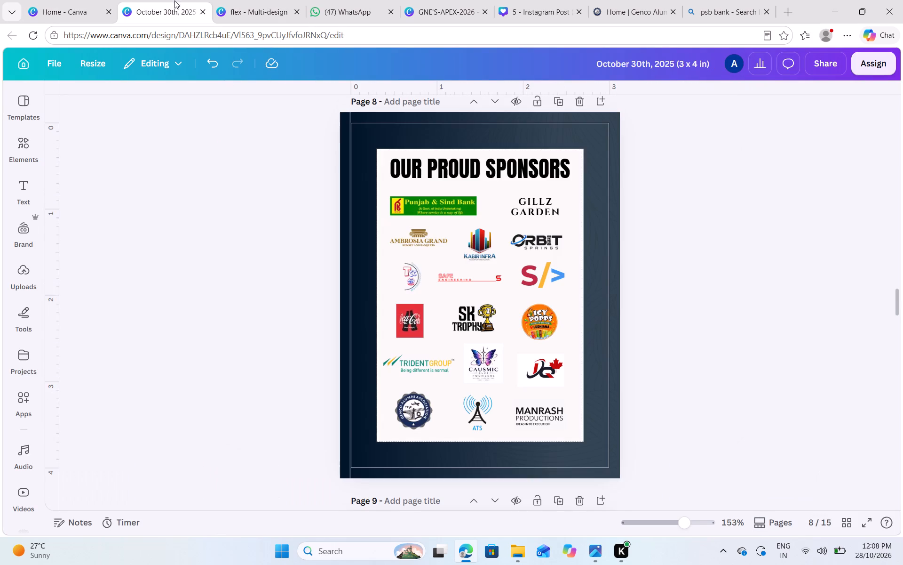
# Swap the Genco Alumni emblem with the Icy Popps logo, placing the emblem at the end of the SK Trophy row.
pyautogui.moveTo(424, 407); pyautogui.dragTo(488, 334)
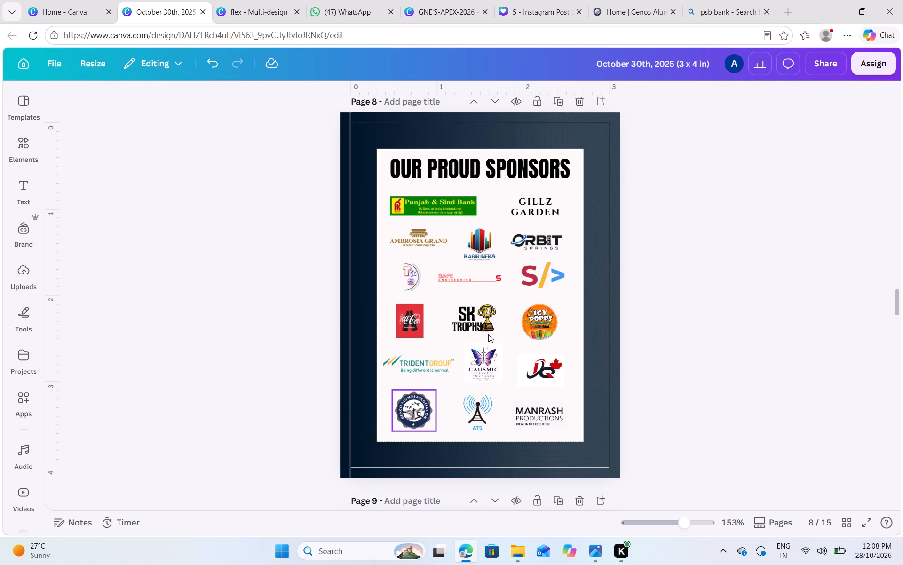
pyautogui.moveTo(488, 334); pyautogui.dragTo(506, 292)
pyautogui.moveTo(544, 320); pyautogui.dragTo(420, 405)
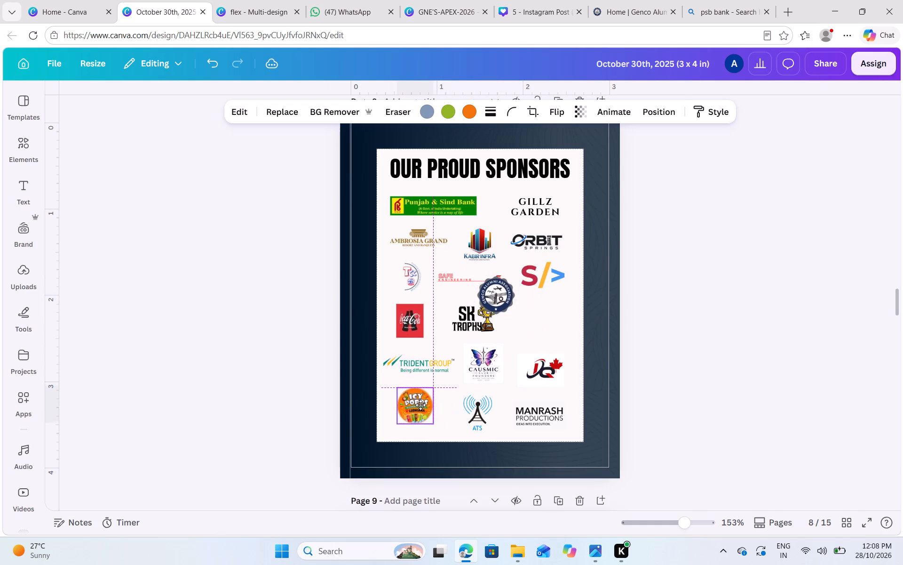
pyautogui.moveTo(420, 405); pyautogui.dragTo(419, 406)
pyautogui.moveTo(498, 289); pyautogui.dragTo(521, 299)
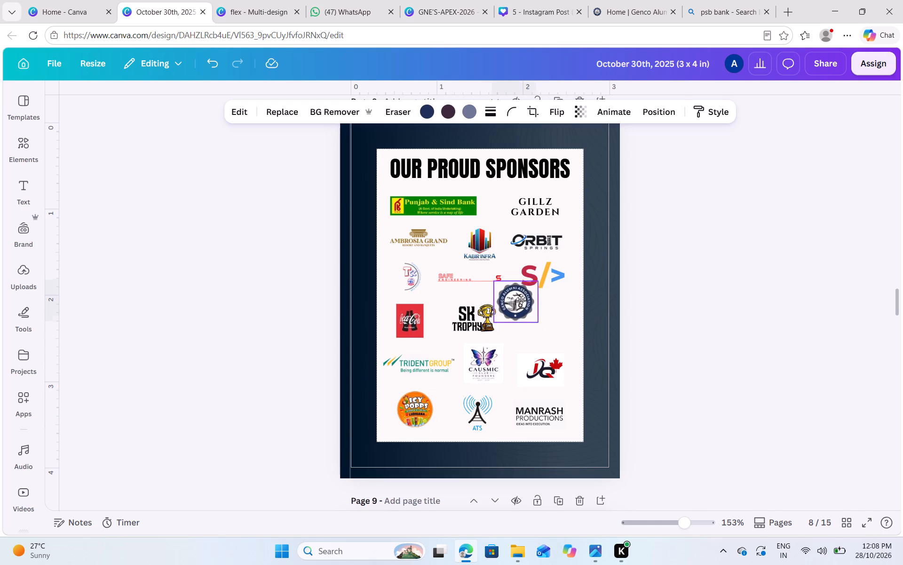
pyautogui.moveTo(521, 299); pyautogui.dragTo(542, 313)
pyautogui.click(684, 299)
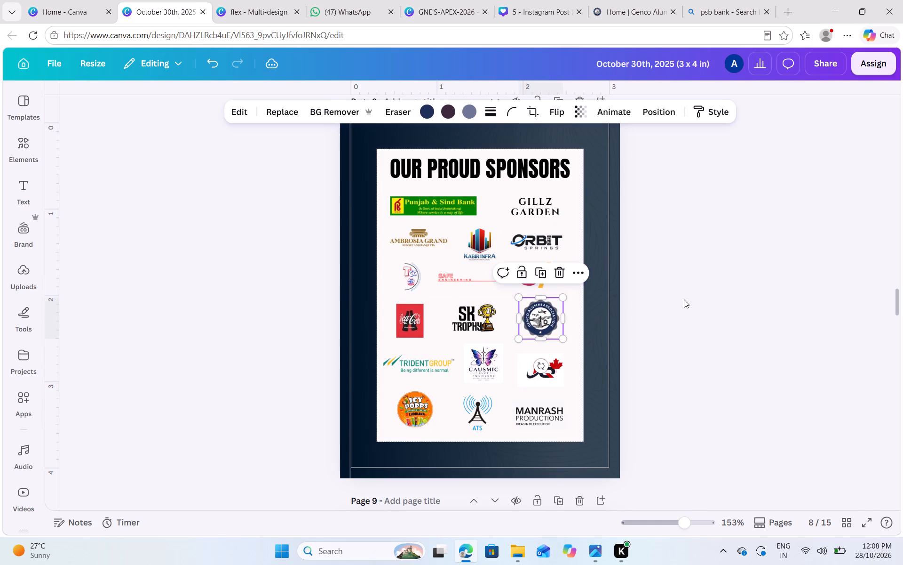
# Following the flex design's sponsor grouping, move ATS beside the Genco Alumni emblem, replacing SK Trophy, and Trident Group into the bottom row's middle.
pyautogui.click(241, 6)
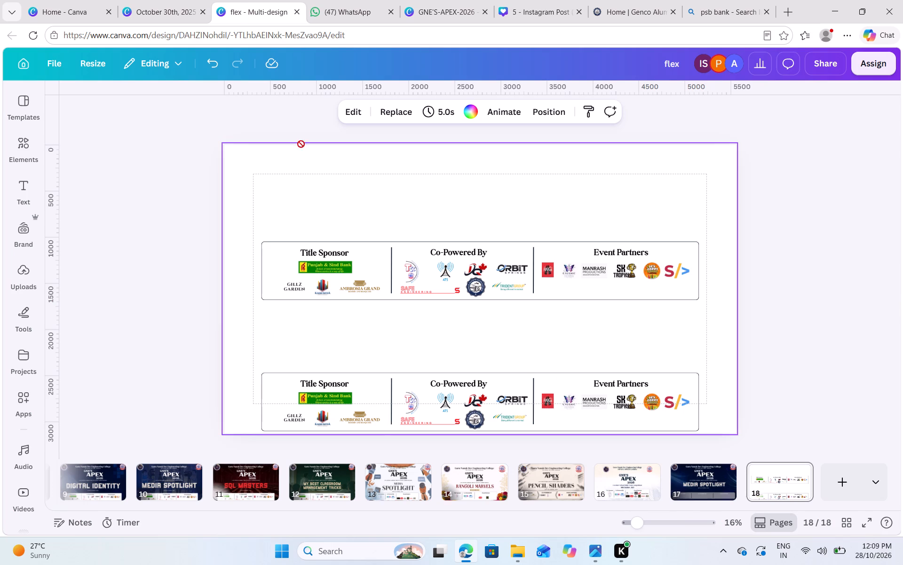
pyautogui.click(173, 16)
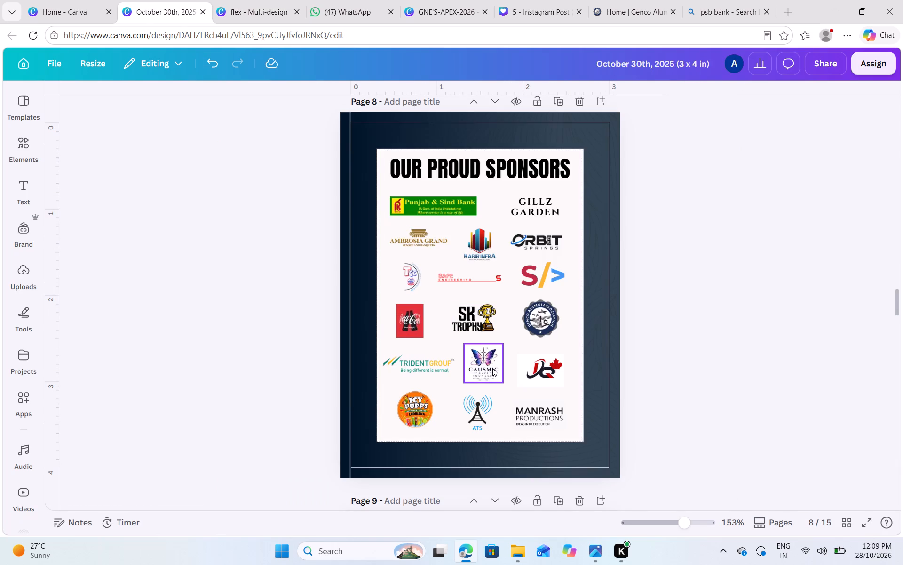
pyautogui.click(242, 0)
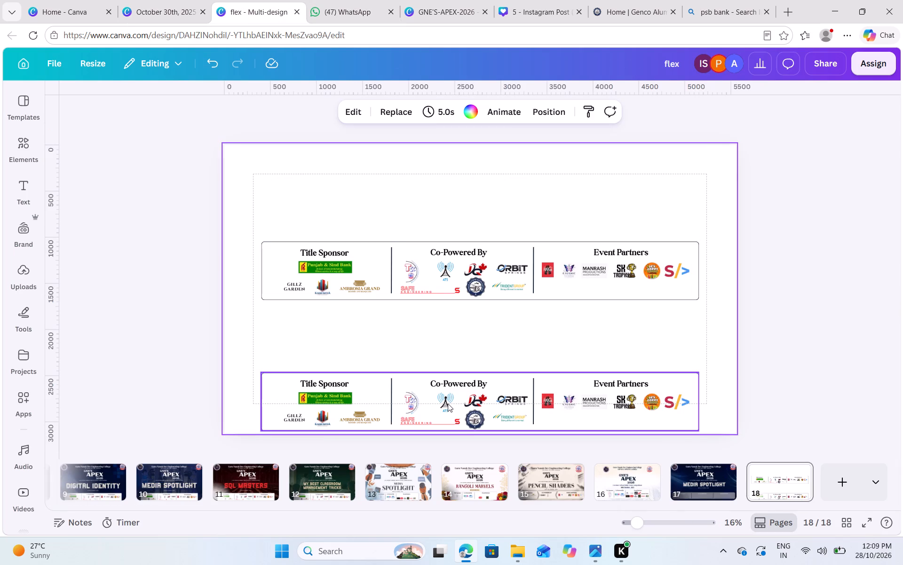
pyautogui.click(155, 1)
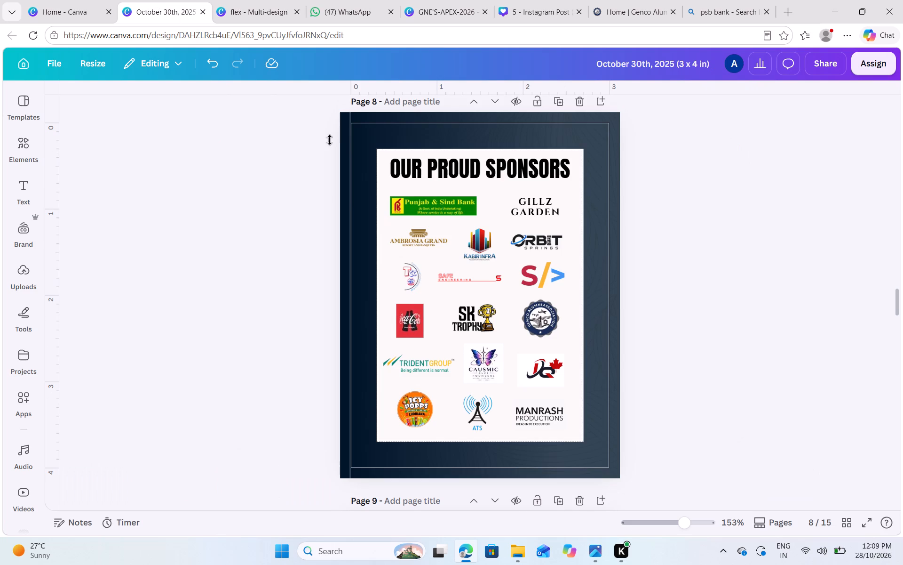
pyautogui.moveTo(478, 312); pyautogui.dragTo(435, 368)
pyautogui.moveTo(485, 413); pyautogui.dragTo(482, 319)
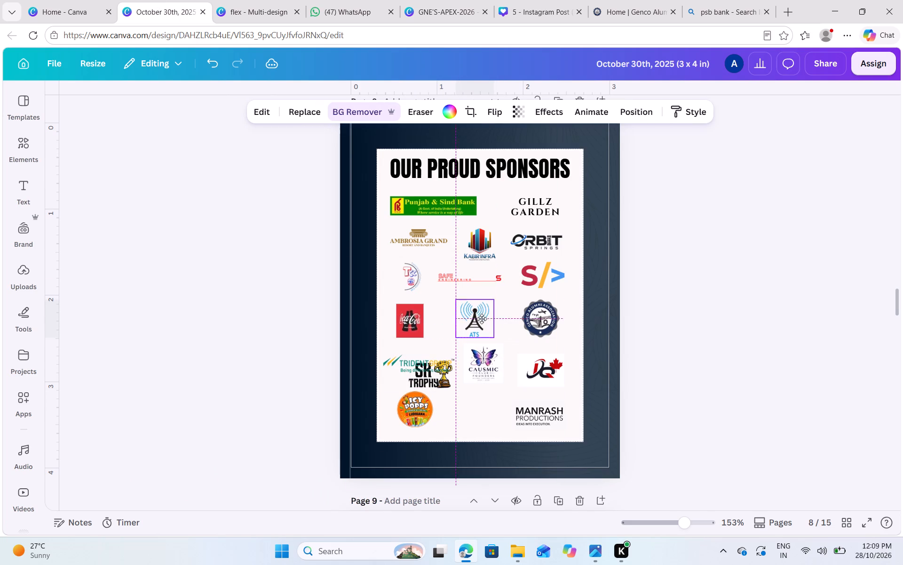
pyautogui.moveTo(482, 319); pyautogui.dragTo(483, 315)
pyautogui.moveTo(416, 372); pyautogui.dragTo(461, 405)
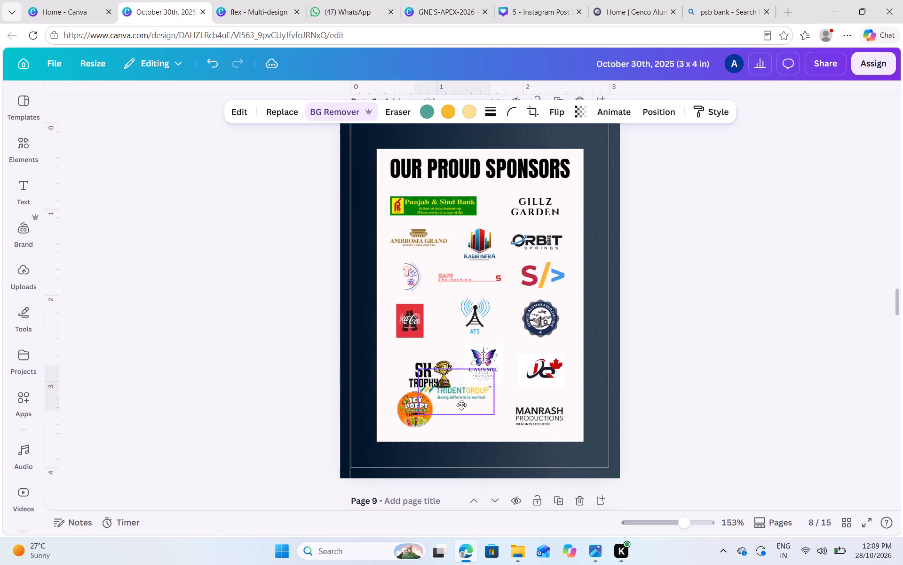
pyautogui.moveTo(461, 405); pyautogui.dragTo(472, 422)
pyautogui.click(629, 370)
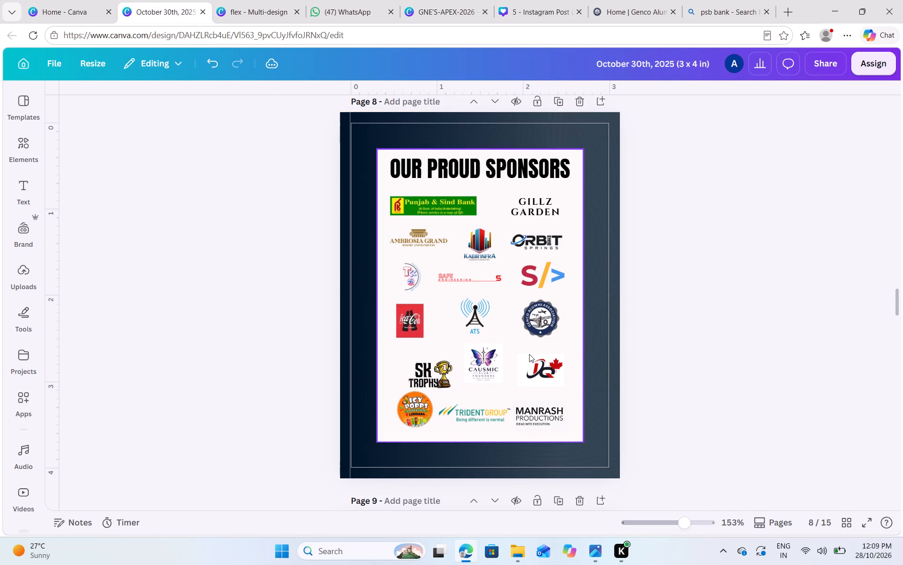
# Place the SK Trophy logo below Coca-Cola and nudge Icy Popps beneath it so the column lines up.
pyautogui.click(431, 365)
pyautogui.moveTo(433, 373); pyautogui.dragTo(419, 365)
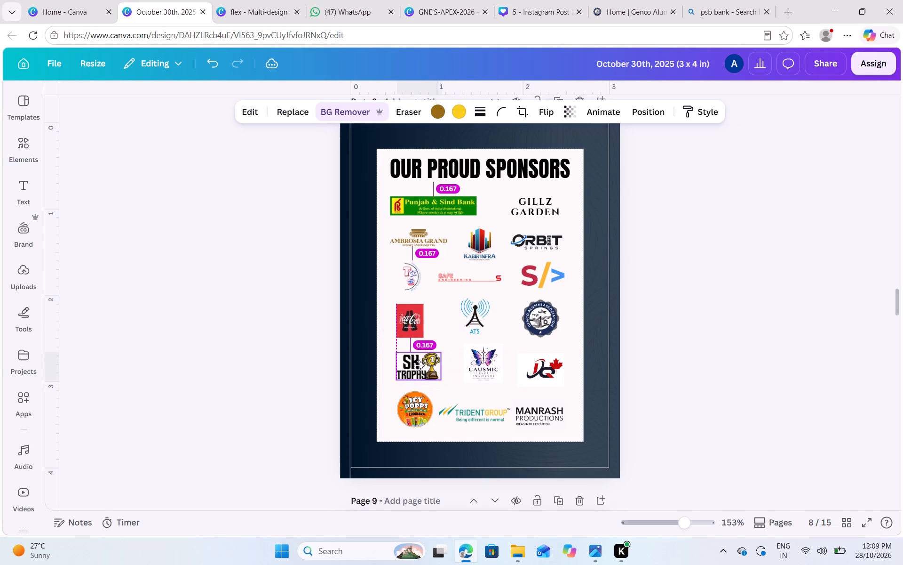
pyautogui.moveTo(419, 365); pyautogui.dragTo(416, 365)
pyautogui.click(663, 355)
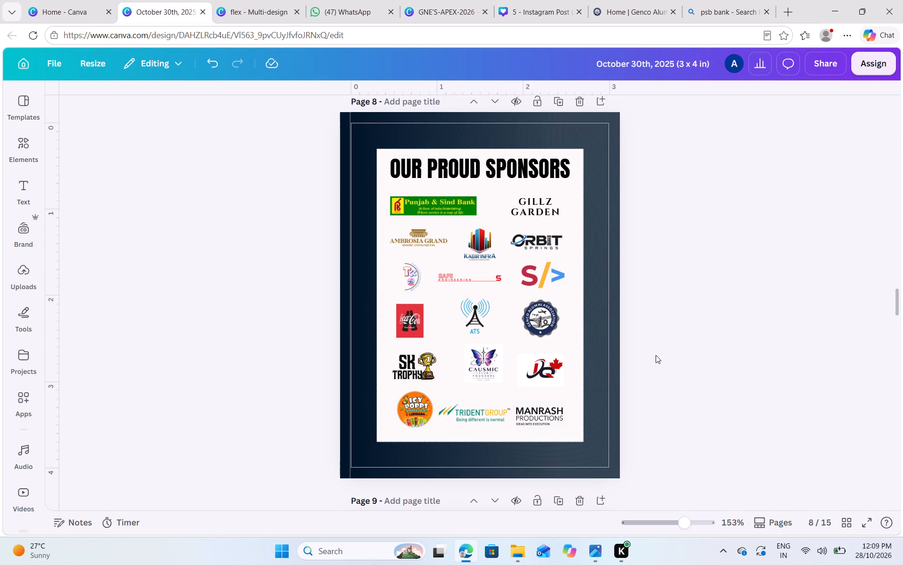
pyautogui.click(420, 404)
pyautogui.press('Down')
pyautogui.press('Left')
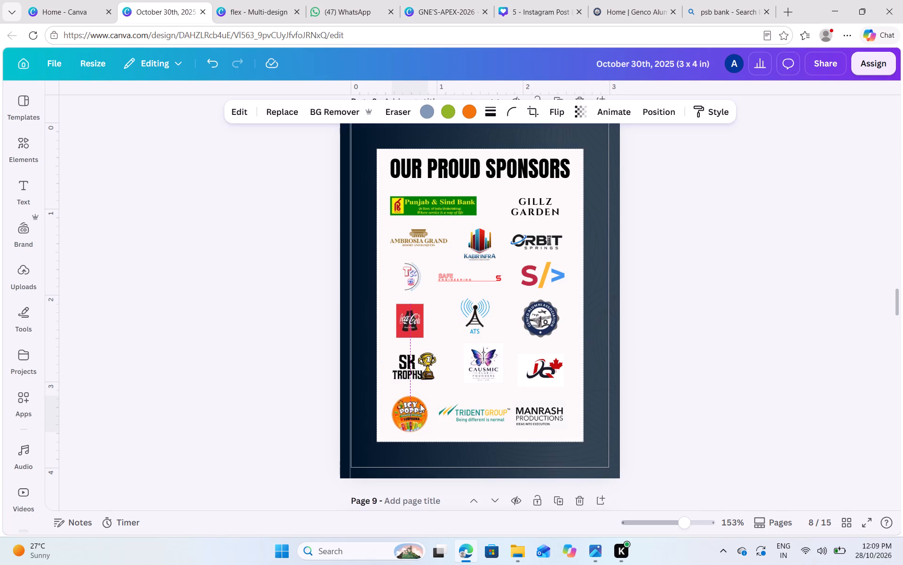
pyautogui.click(676, 361)
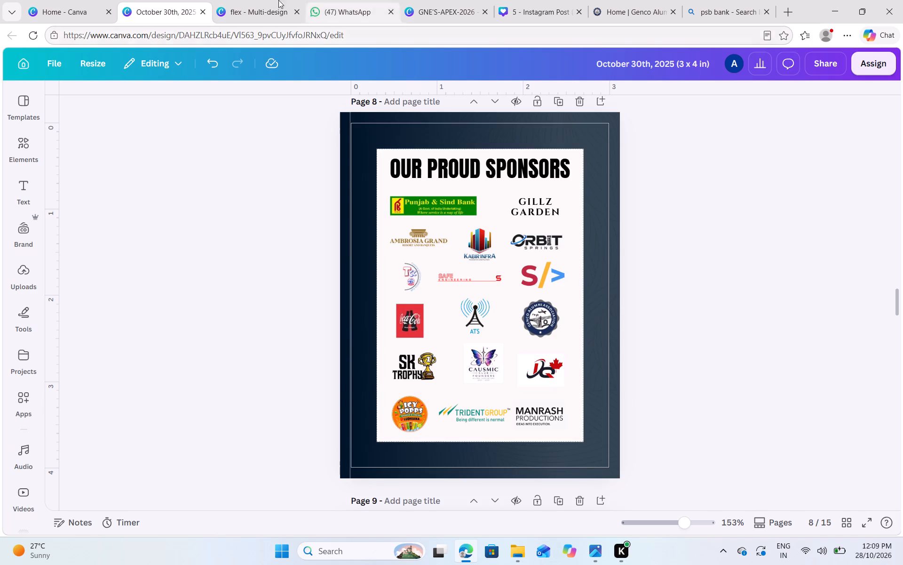
# Following the flex design's grouping, swap the Coca-Cola and JQ logos so JQ sits beside ATS and Coca-Cola beside Causmic.
pyautogui.click(260, 0)
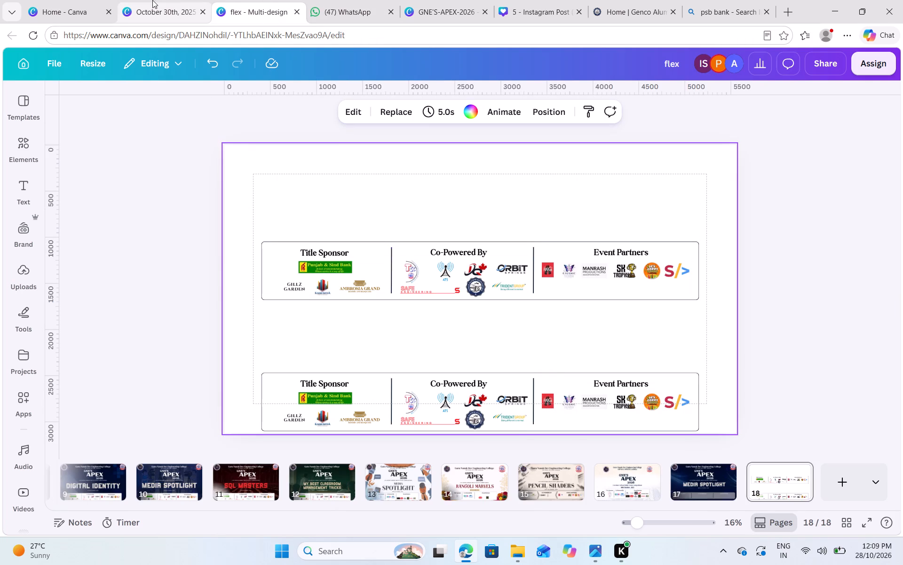
pyautogui.click(145, 4)
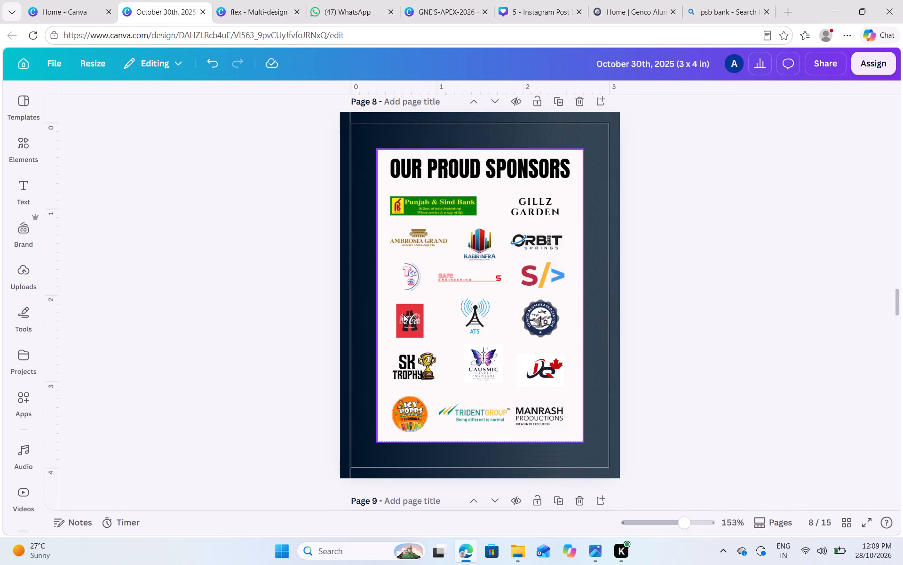
pyautogui.moveTo(408, 320); pyautogui.dragTo(571, 381)
pyautogui.moveTo(546, 373); pyautogui.dragTo(511, 357)
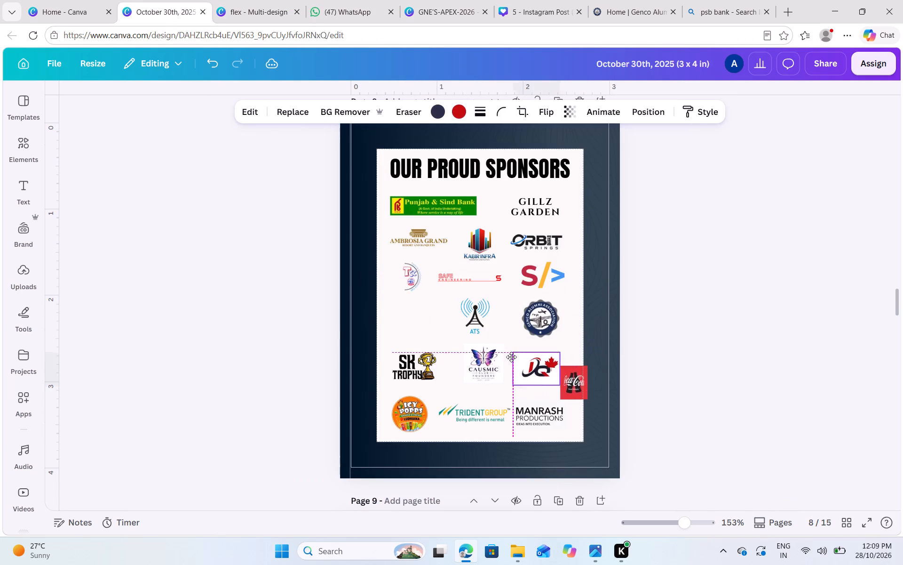
pyautogui.moveTo(511, 357); pyautogui.dragTo(418, 324)
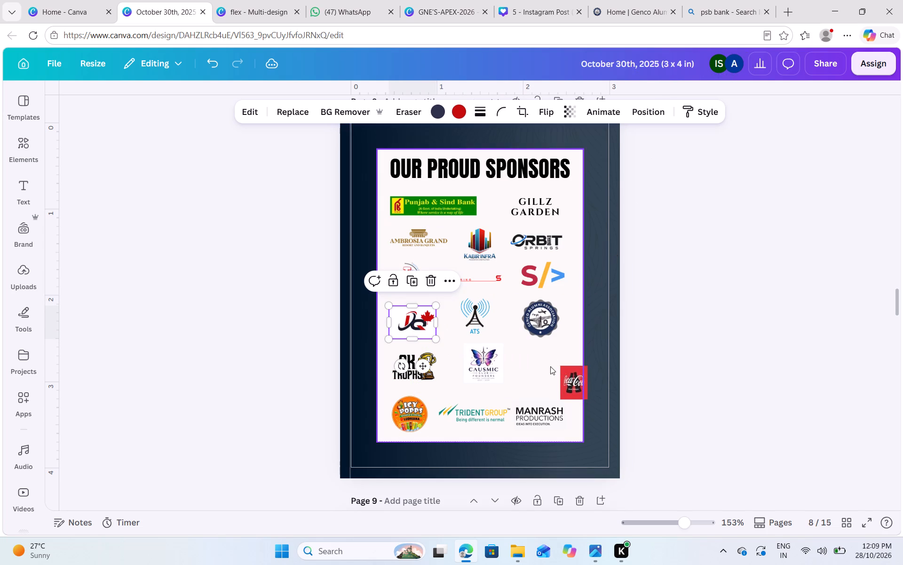
pyautogui.click(570, 379)
pyautogui.moveTo(572, 375); pyautogui.dragTo(547, 365)
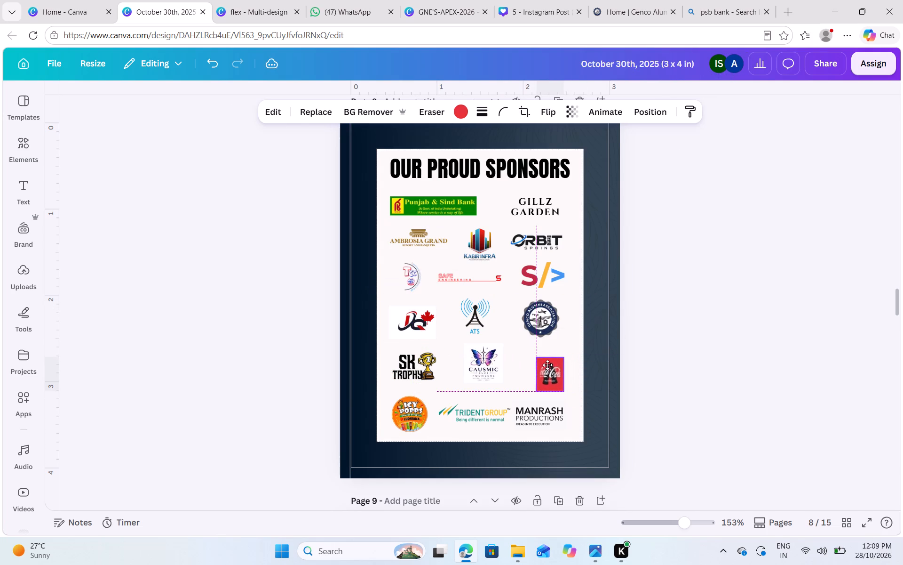
pyautogui.moveTo(547, 365); pyautogui.dragTo(540, 360)
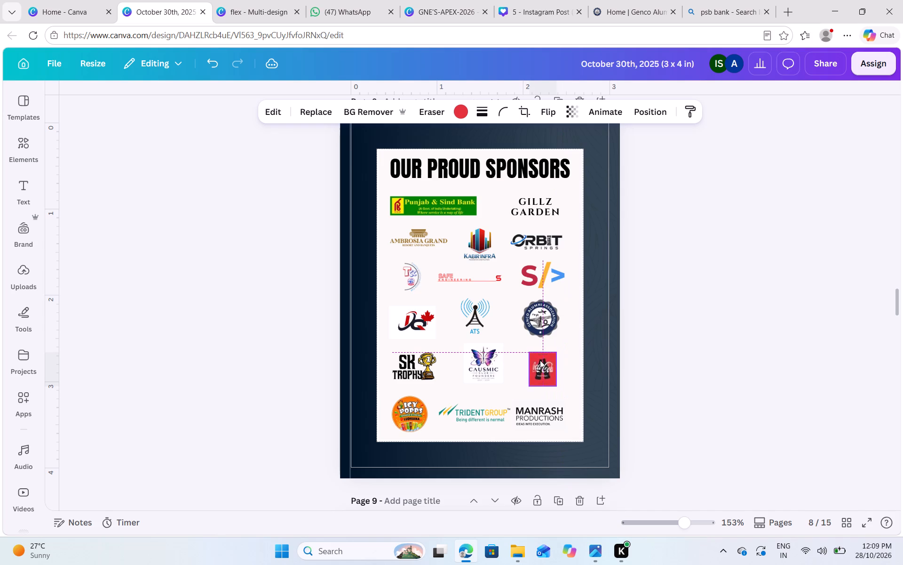
pyautogui.click(737, 318)
# Nudge the ATS and Causmic logos onto the card's vertical centre line, under Kabir Infra.
pyautogui.click(466, 310)
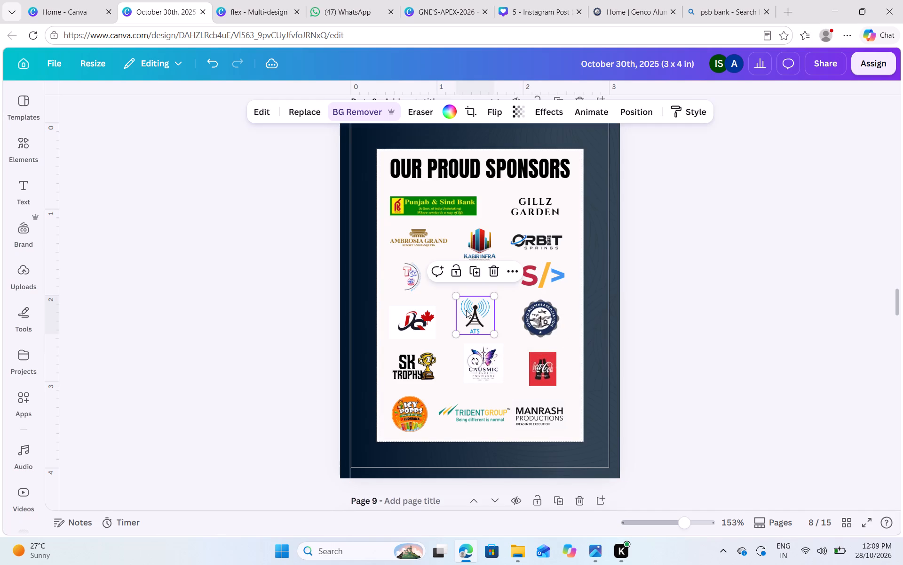
pyautogui.press('Right')
pyautogui.click(490, 373)
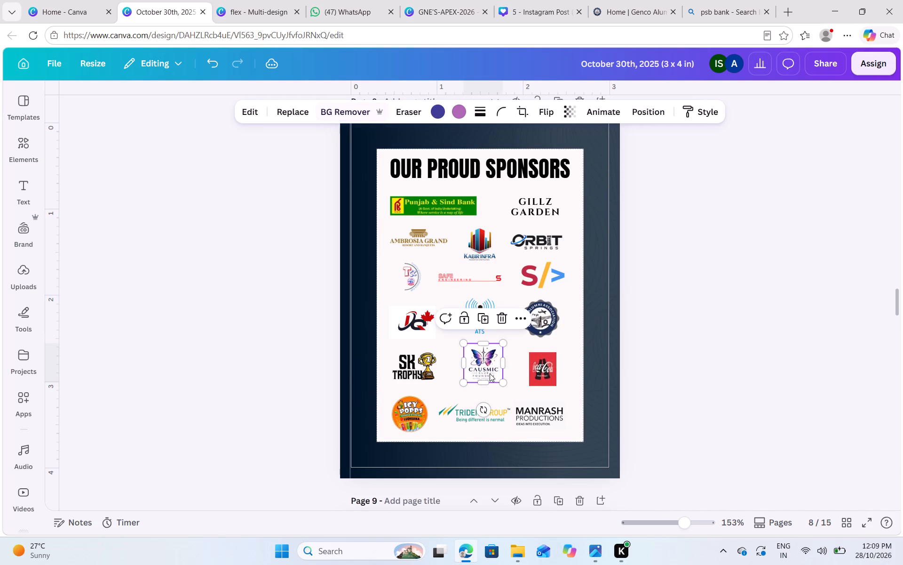
pyautogui.press('Left')
pyautogui.press('Right')
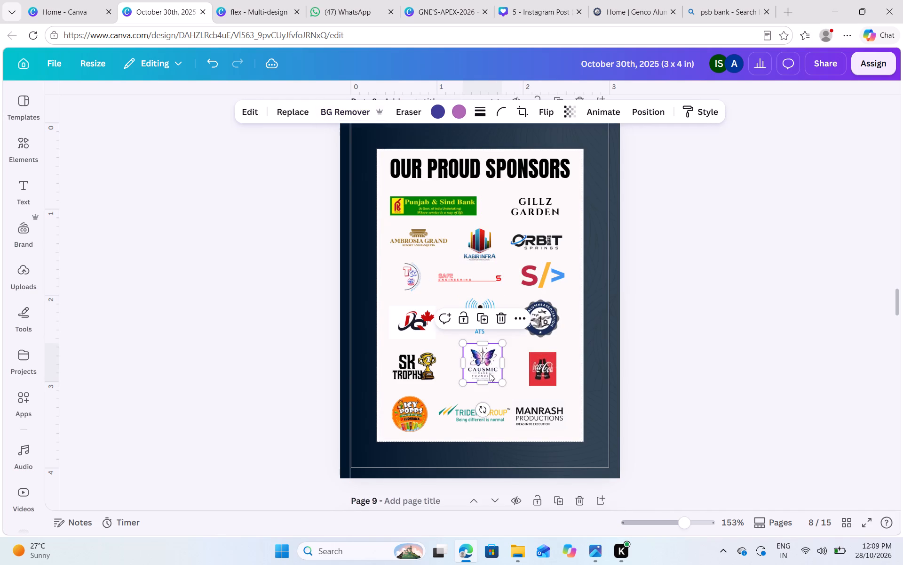
pyautogui.click(489, 364)
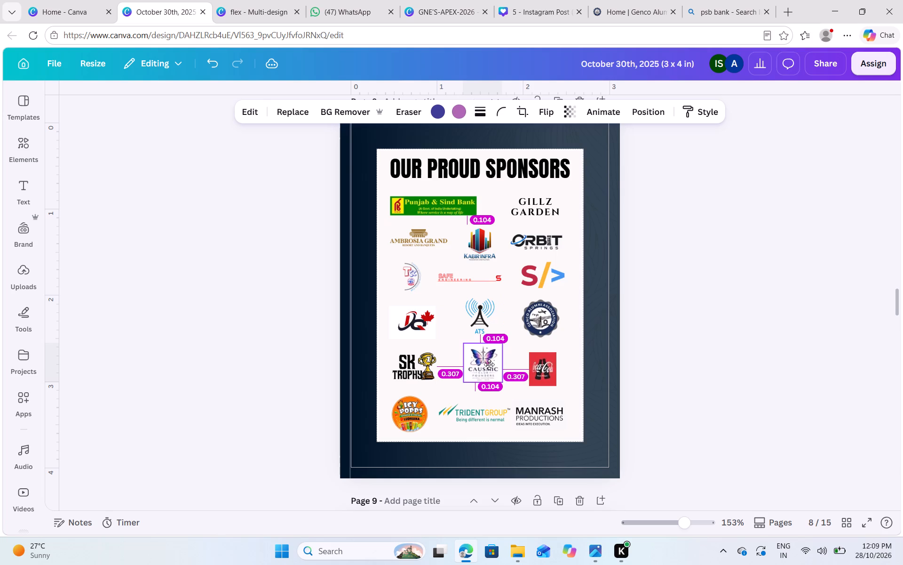
pyautogui.click(663, 354)
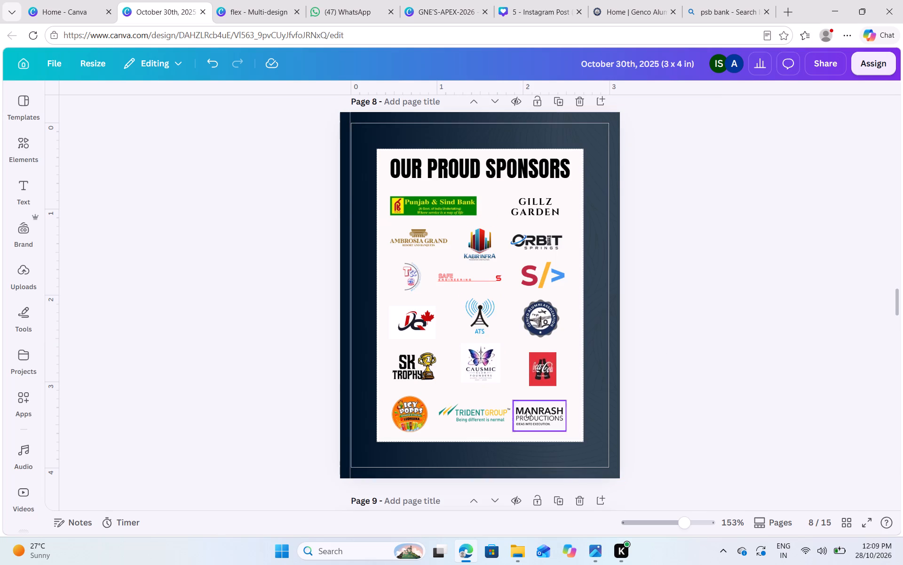
# Following the flex design's grouping, swap the S/> and Trident Group logos, placing Trident Group beside Safe Engineering.
pyautogui.click(266, 17)
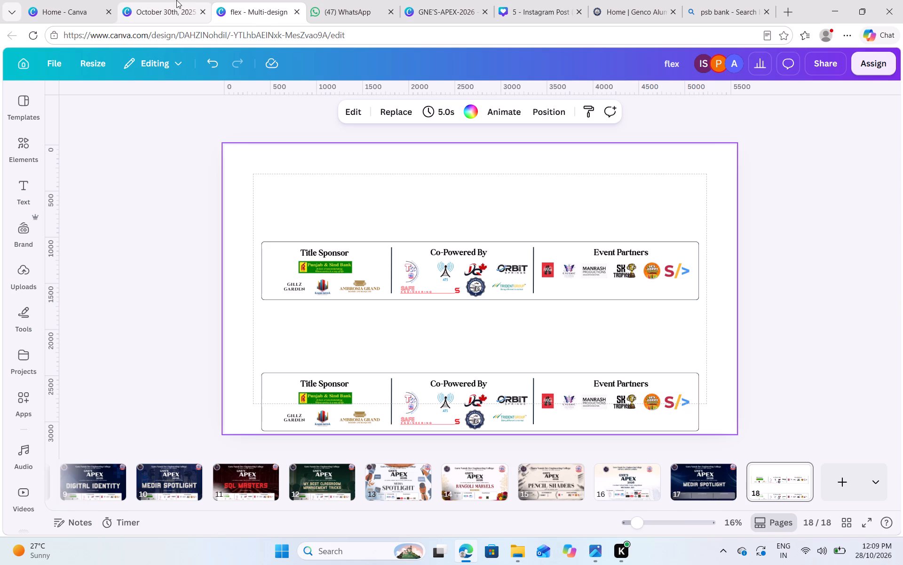
pyautogui.click(169, 0)
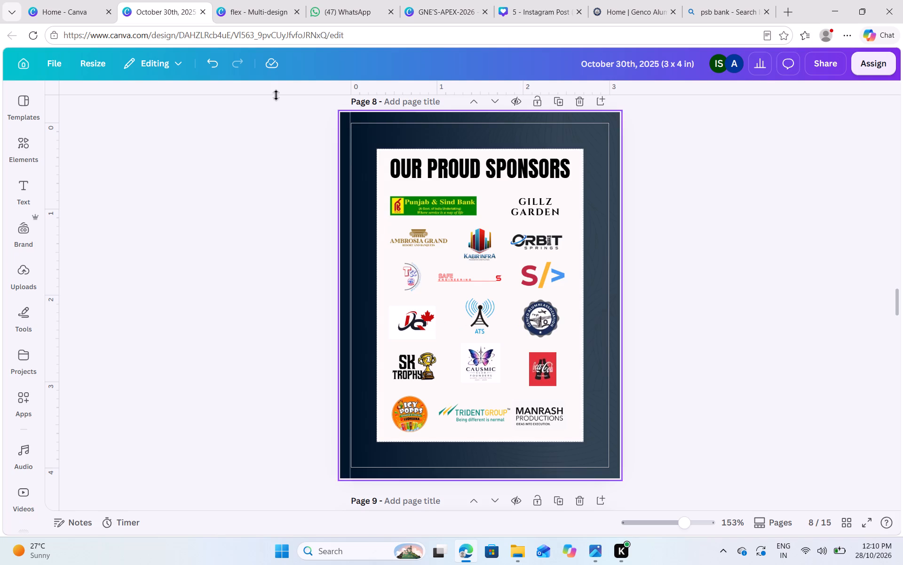
pyautogui.click(237, 5)
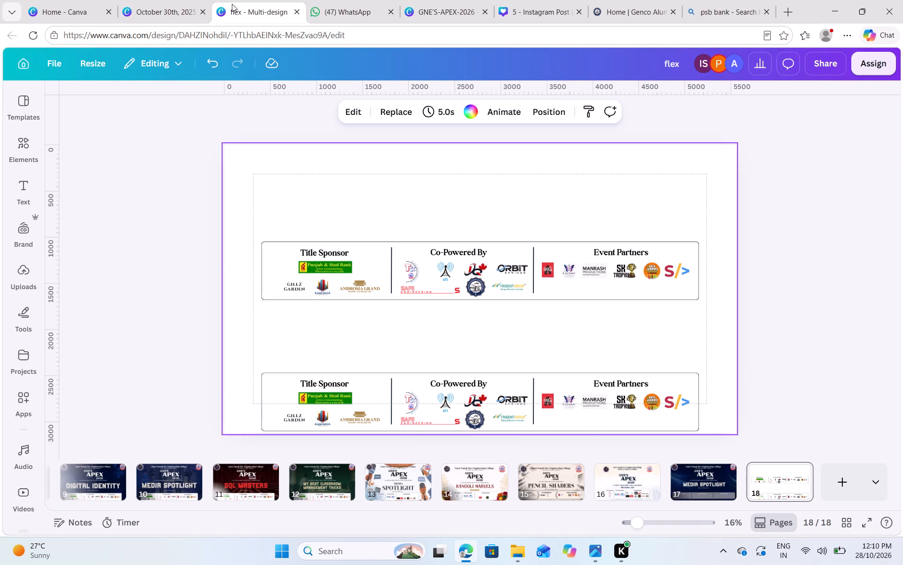
pyautogui.click(131, 0)
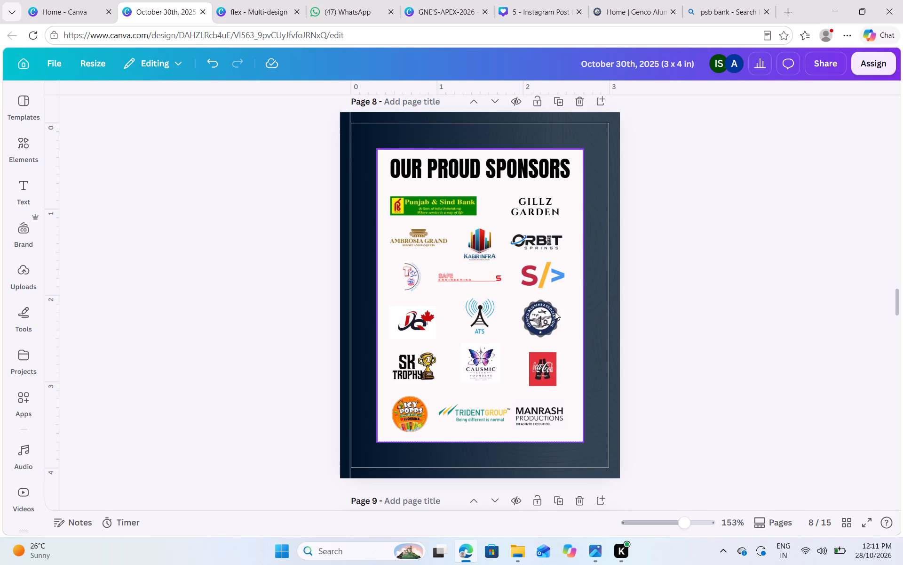
pyautogui.moveTo(550, 276); pyautogui.dragTo(495, 396)
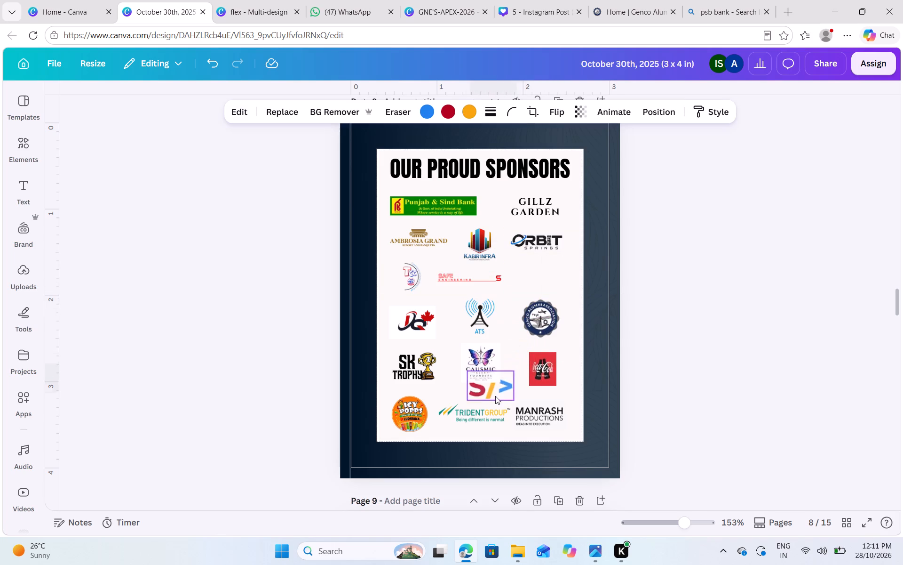
pyautogui.moveTo(495, 396); pyautogui.dragTo(449, 412)
pyautogui.moveTo(482, 414); pyautogui.dragTo(555, 289)
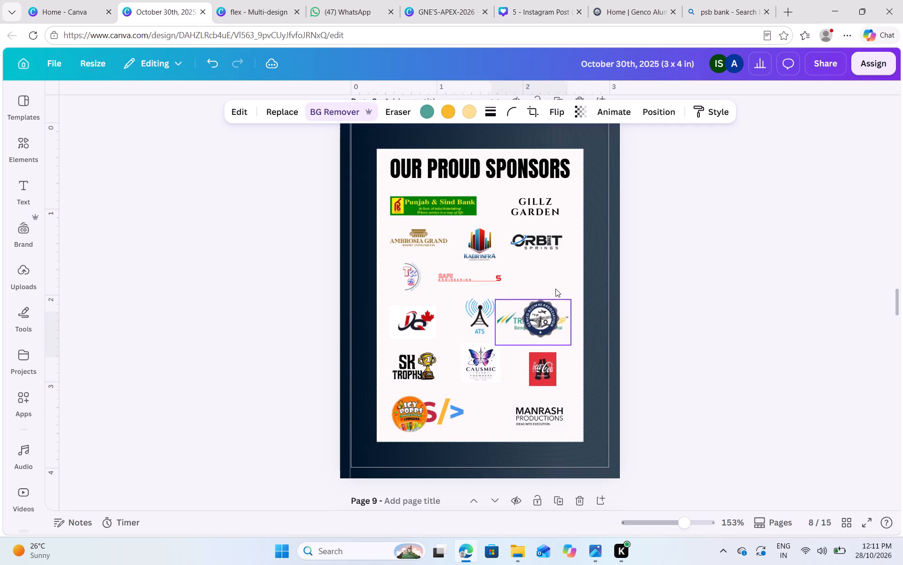
pyautogui.moveTo(555, 289); pyautogui.dragTo(547, 278)
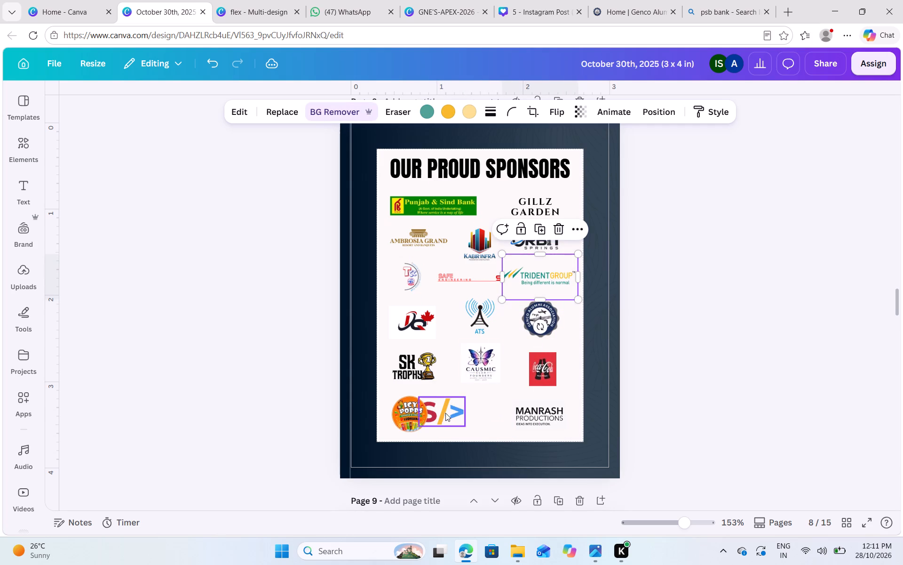
pyautogui.moveTo(444, 411); pyautogui.dragTo(473, 412)
pyautogui.click(638, 358)
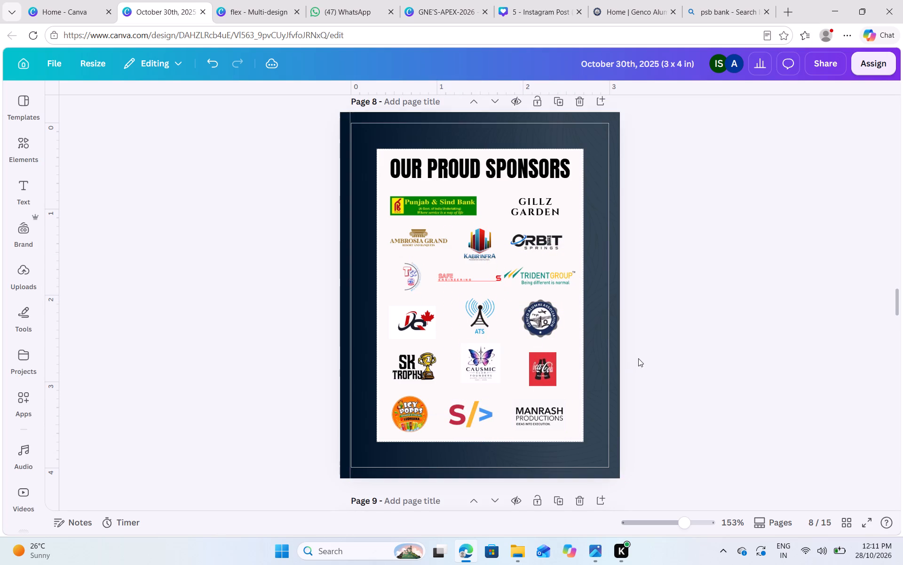
# Nudge the Causmic and ATS logos slightly left so the two line up with each other.
pyautogui.click(467, 361)
pyautogui.press('Left')
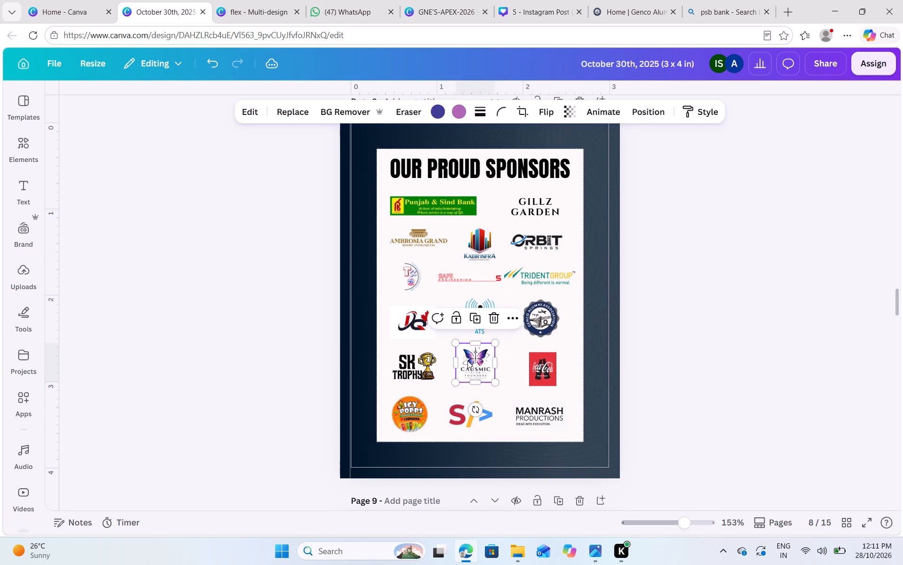
pyautogui.click(477, 301)
pyautogui.press('Left')
pyautogui.press('Right')
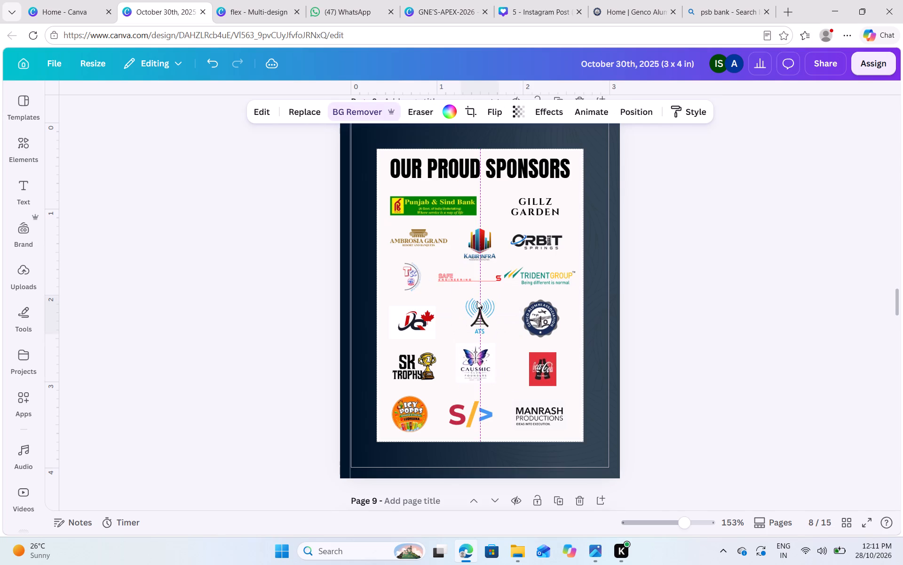
pyautogui.press('Left')
# Move the Manrash Productions logo to the bottom row's middle and nudge the S/> logo into place at the row's end.
pyautogui.moveTo(554, 420); pyautogui.dragTo(493, 419)
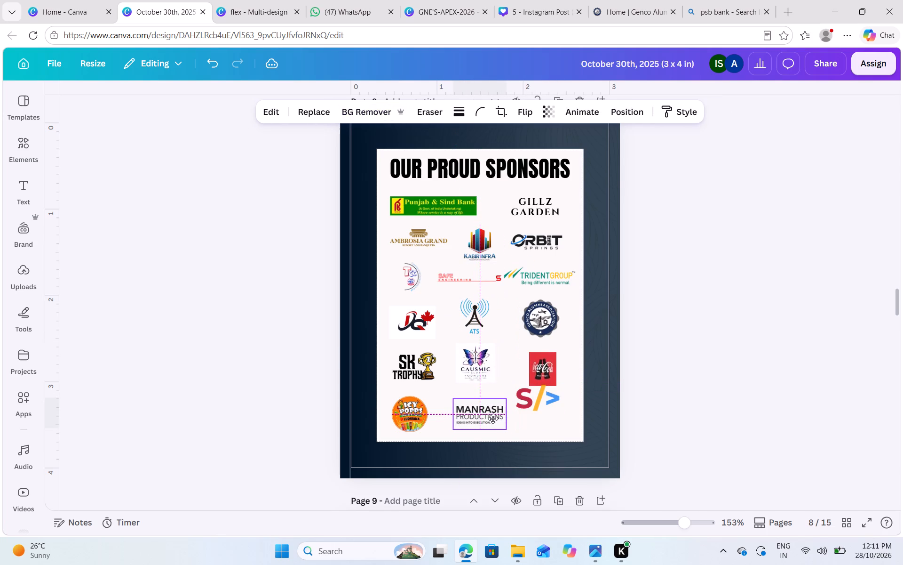
pyautogui.moveTo(493, 419); pyautogui.dragTo(492, 418)
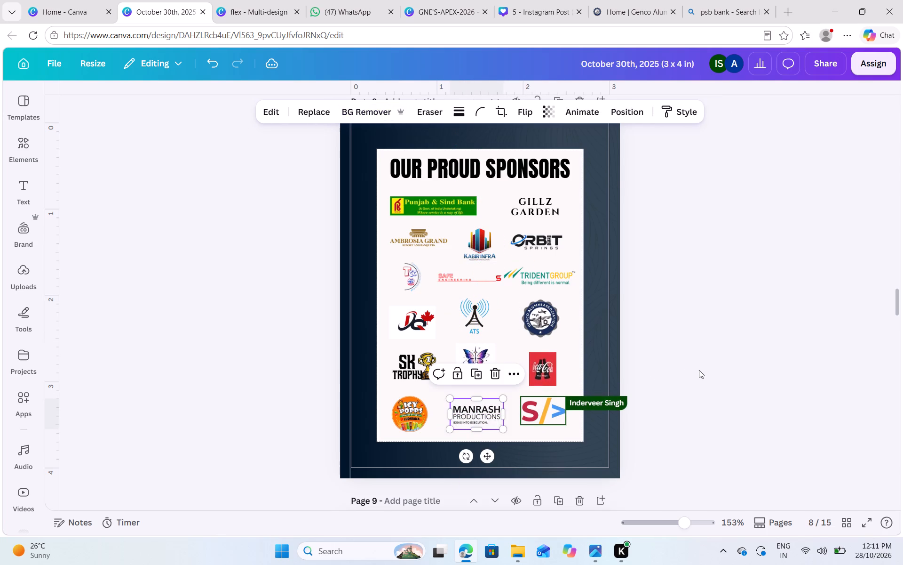
pyautogui.click(699, 373)
pyautogui.click(545, 411)
pyautogui.press('Down')
pyautogui.press('Right')
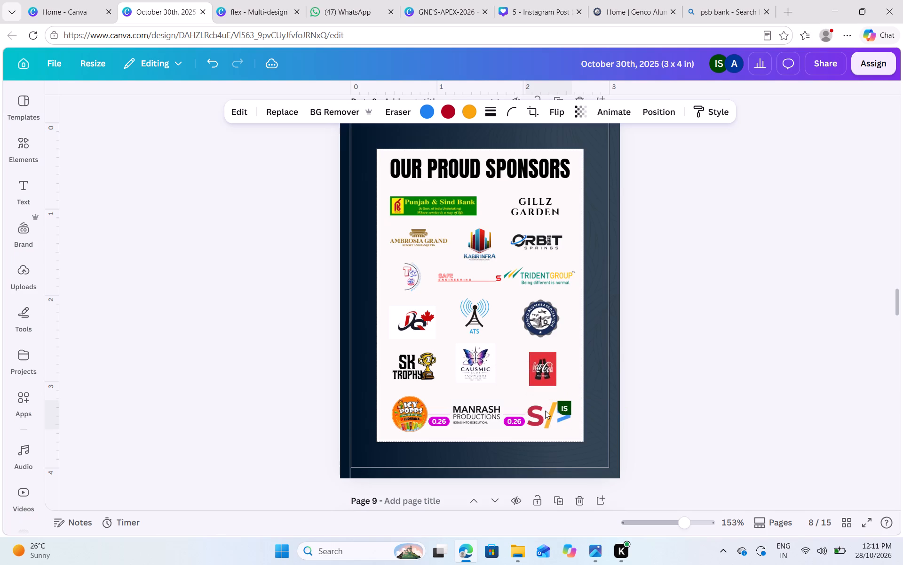
pyautogui.press('Left')
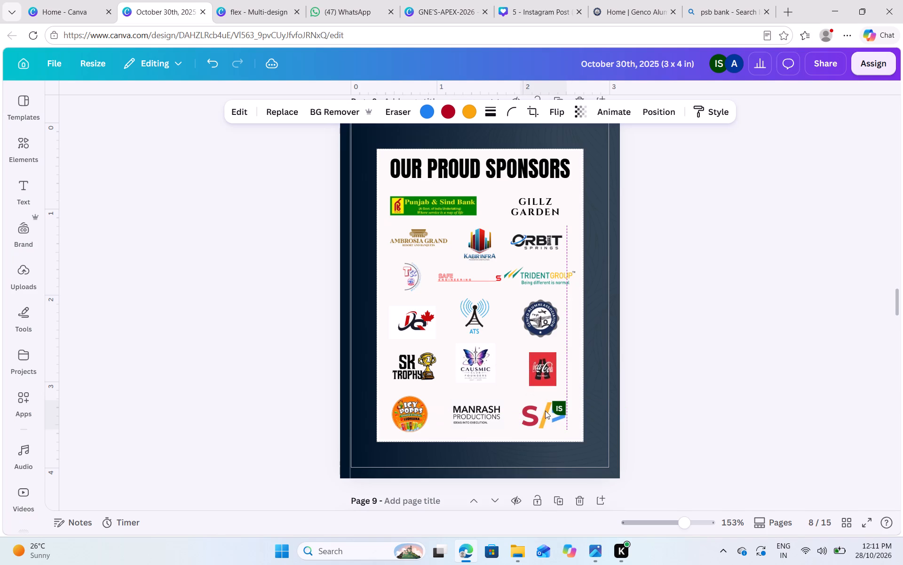